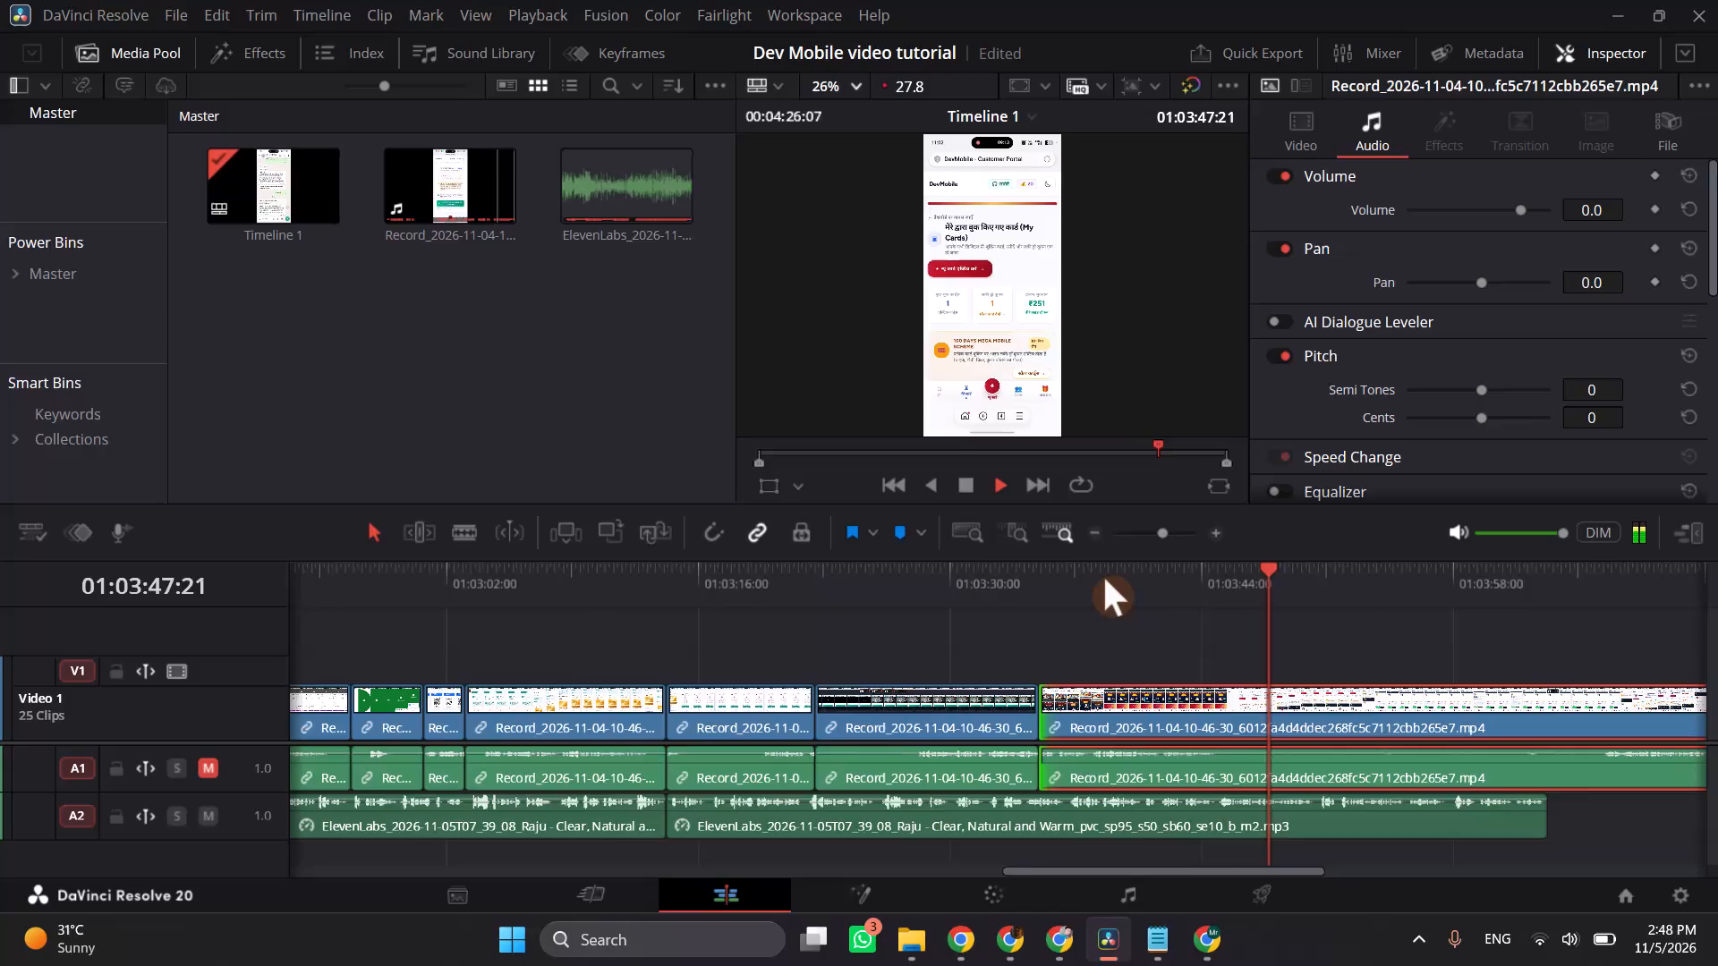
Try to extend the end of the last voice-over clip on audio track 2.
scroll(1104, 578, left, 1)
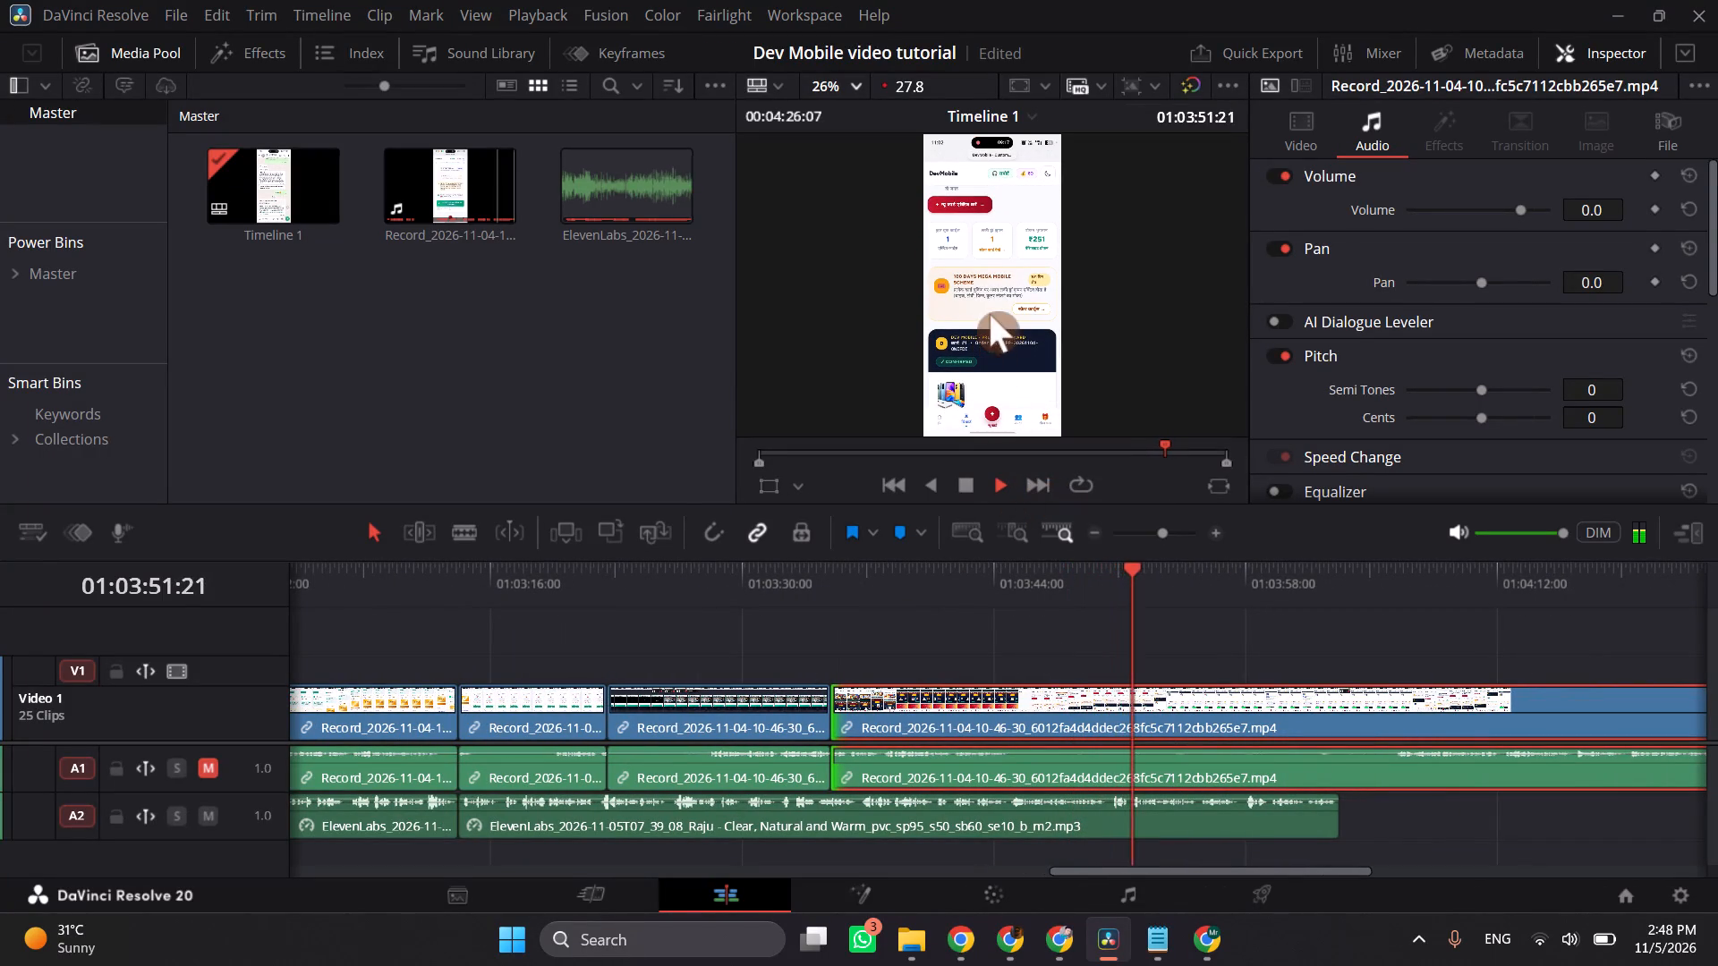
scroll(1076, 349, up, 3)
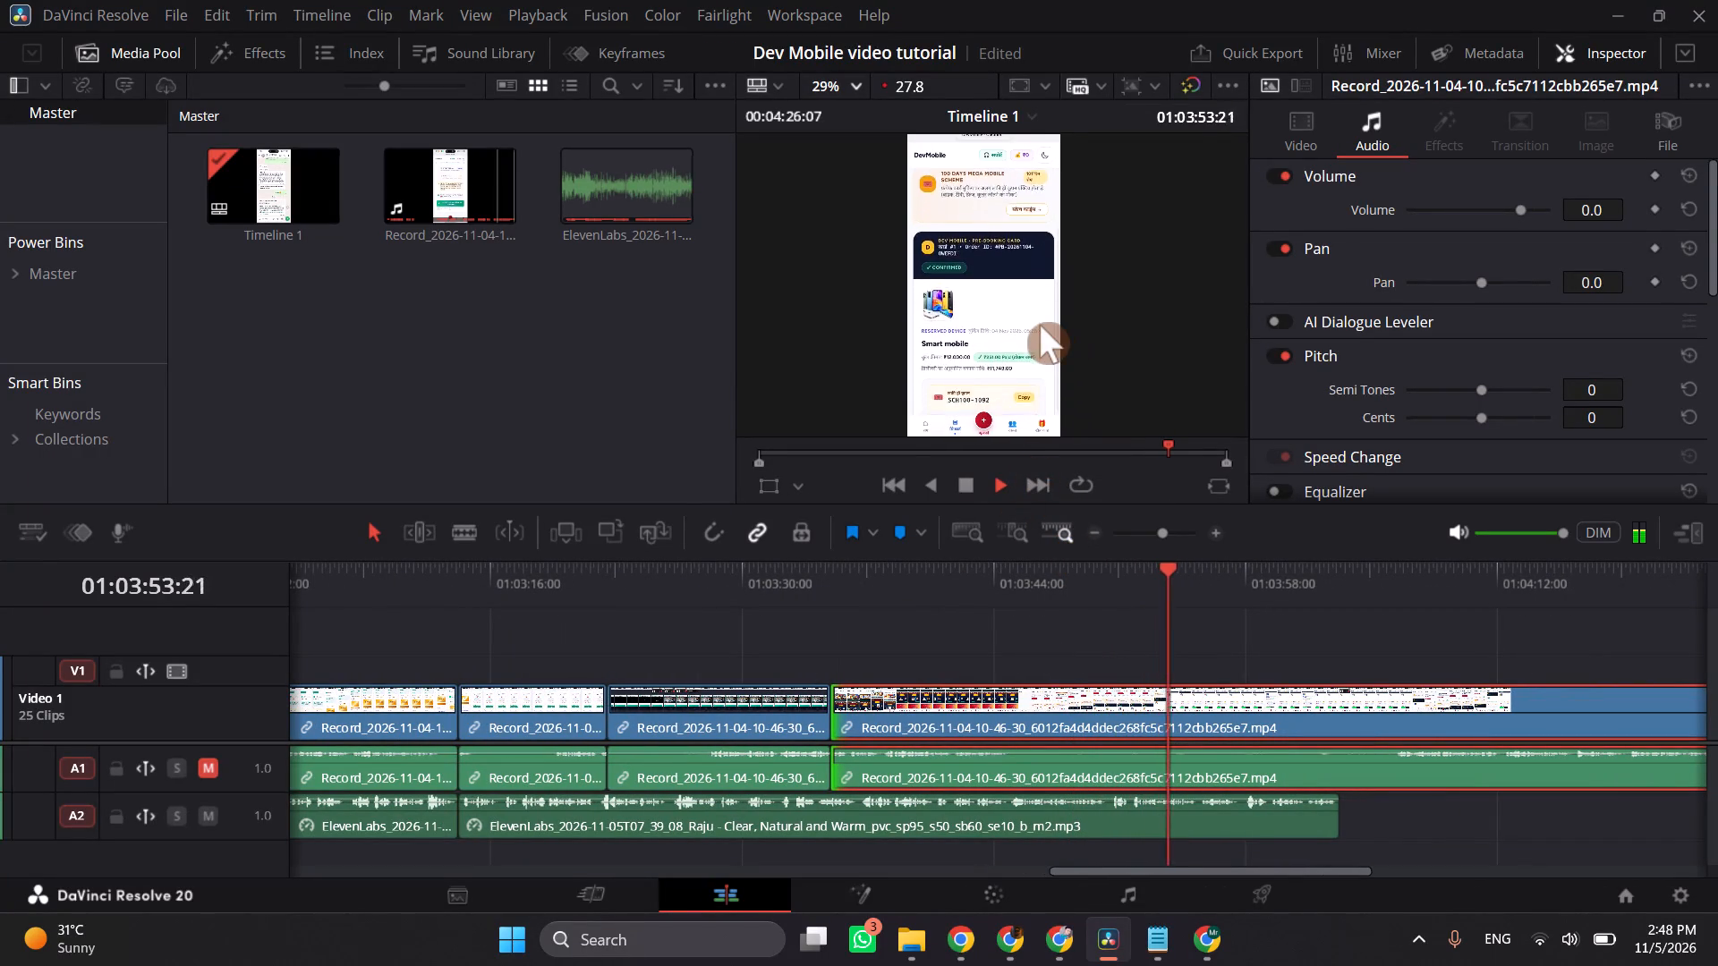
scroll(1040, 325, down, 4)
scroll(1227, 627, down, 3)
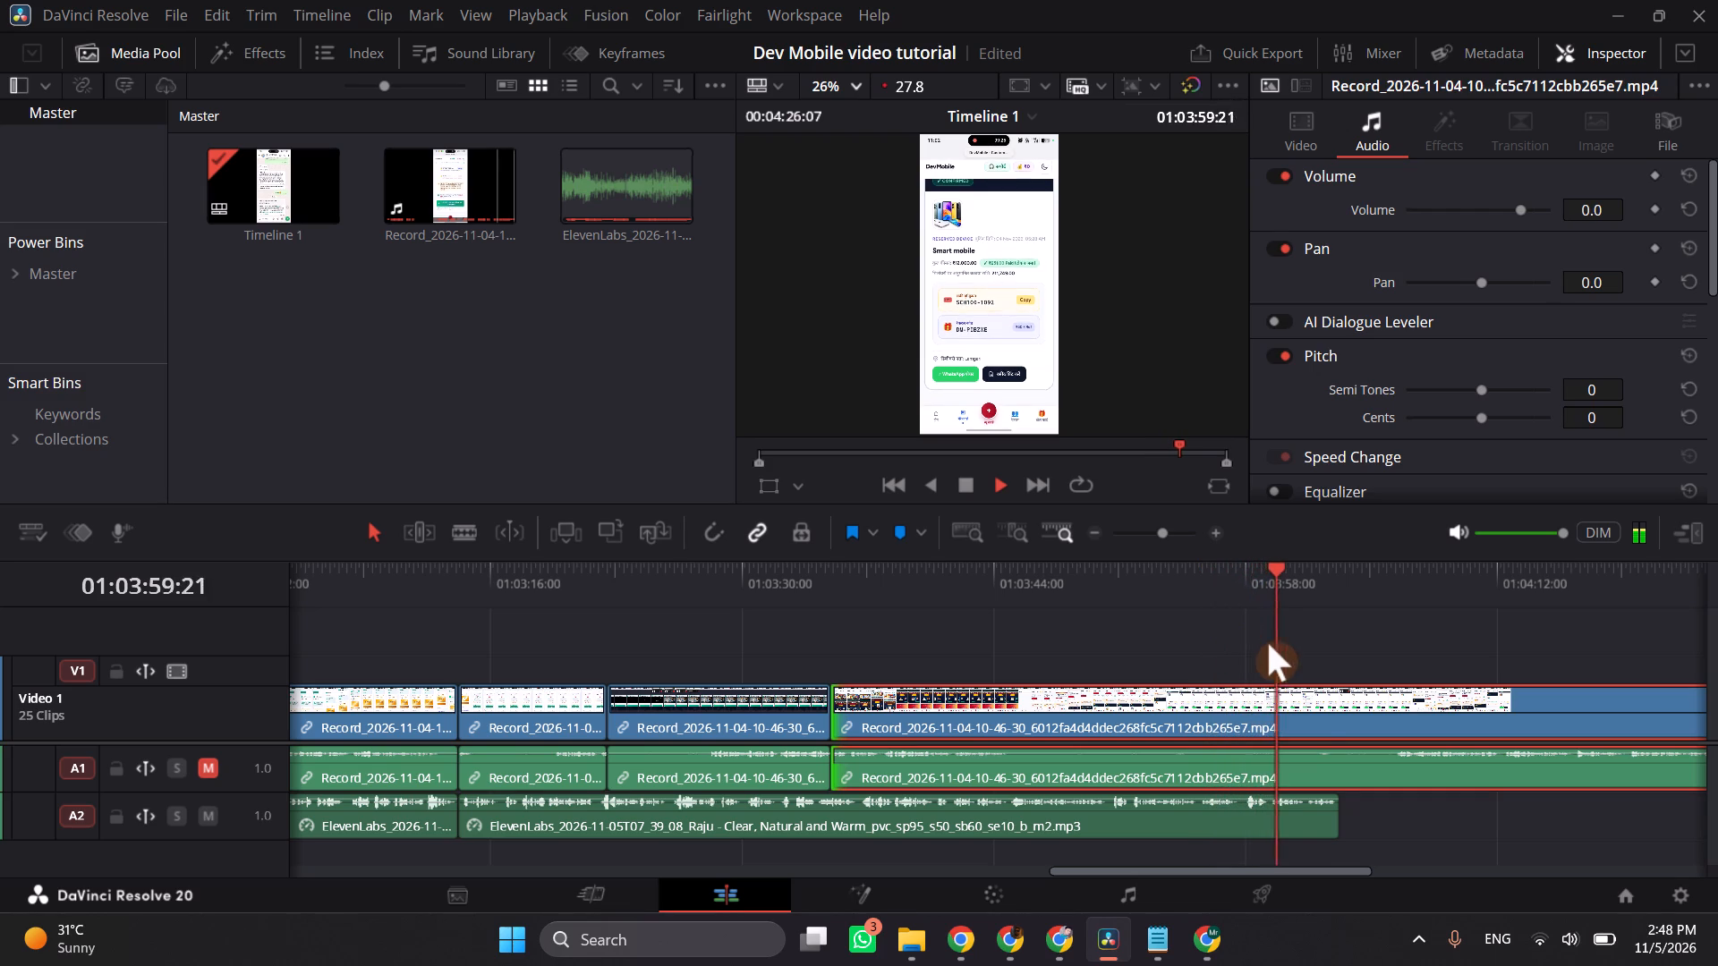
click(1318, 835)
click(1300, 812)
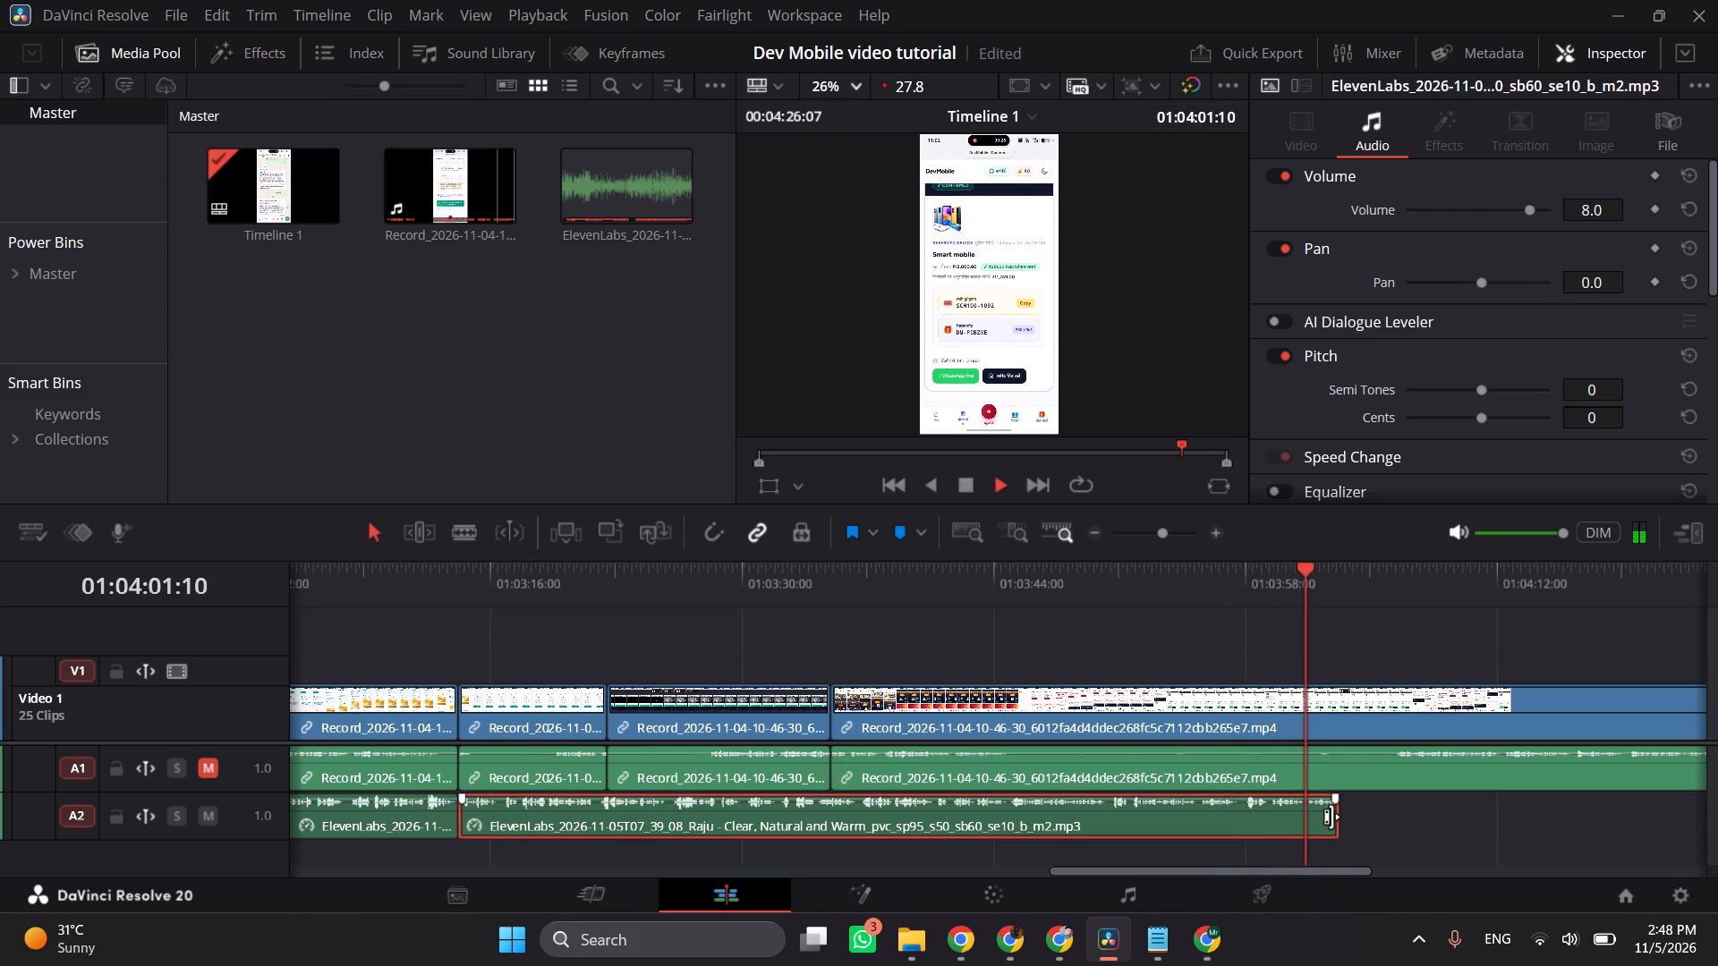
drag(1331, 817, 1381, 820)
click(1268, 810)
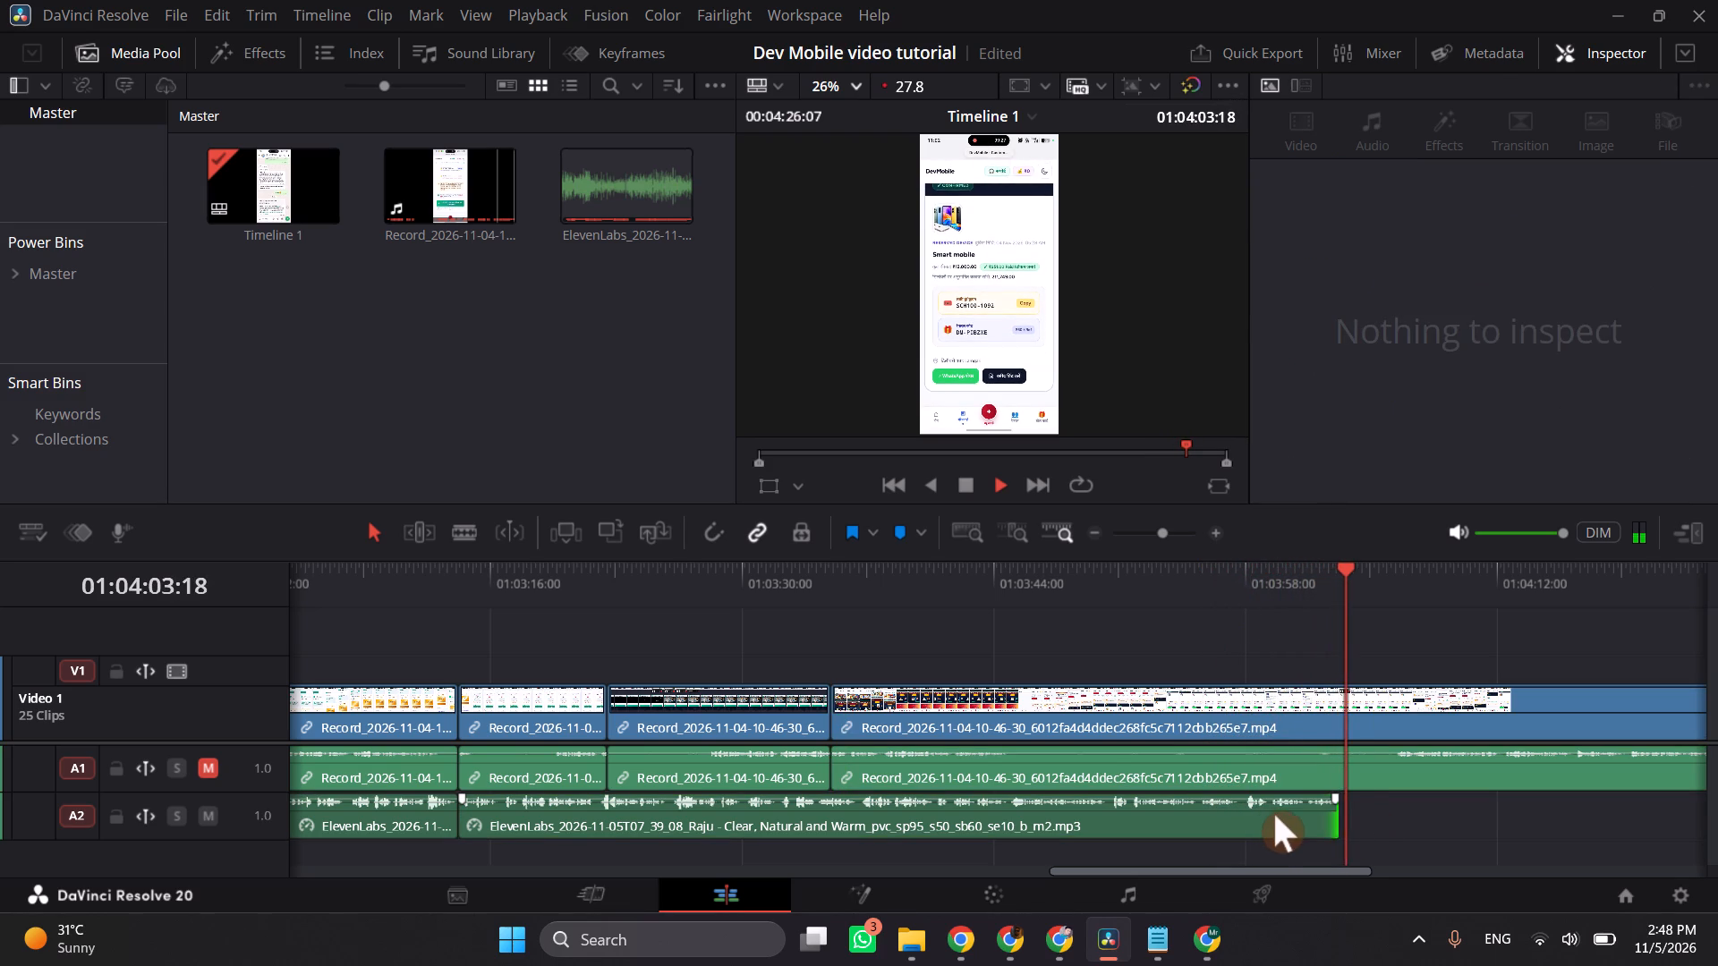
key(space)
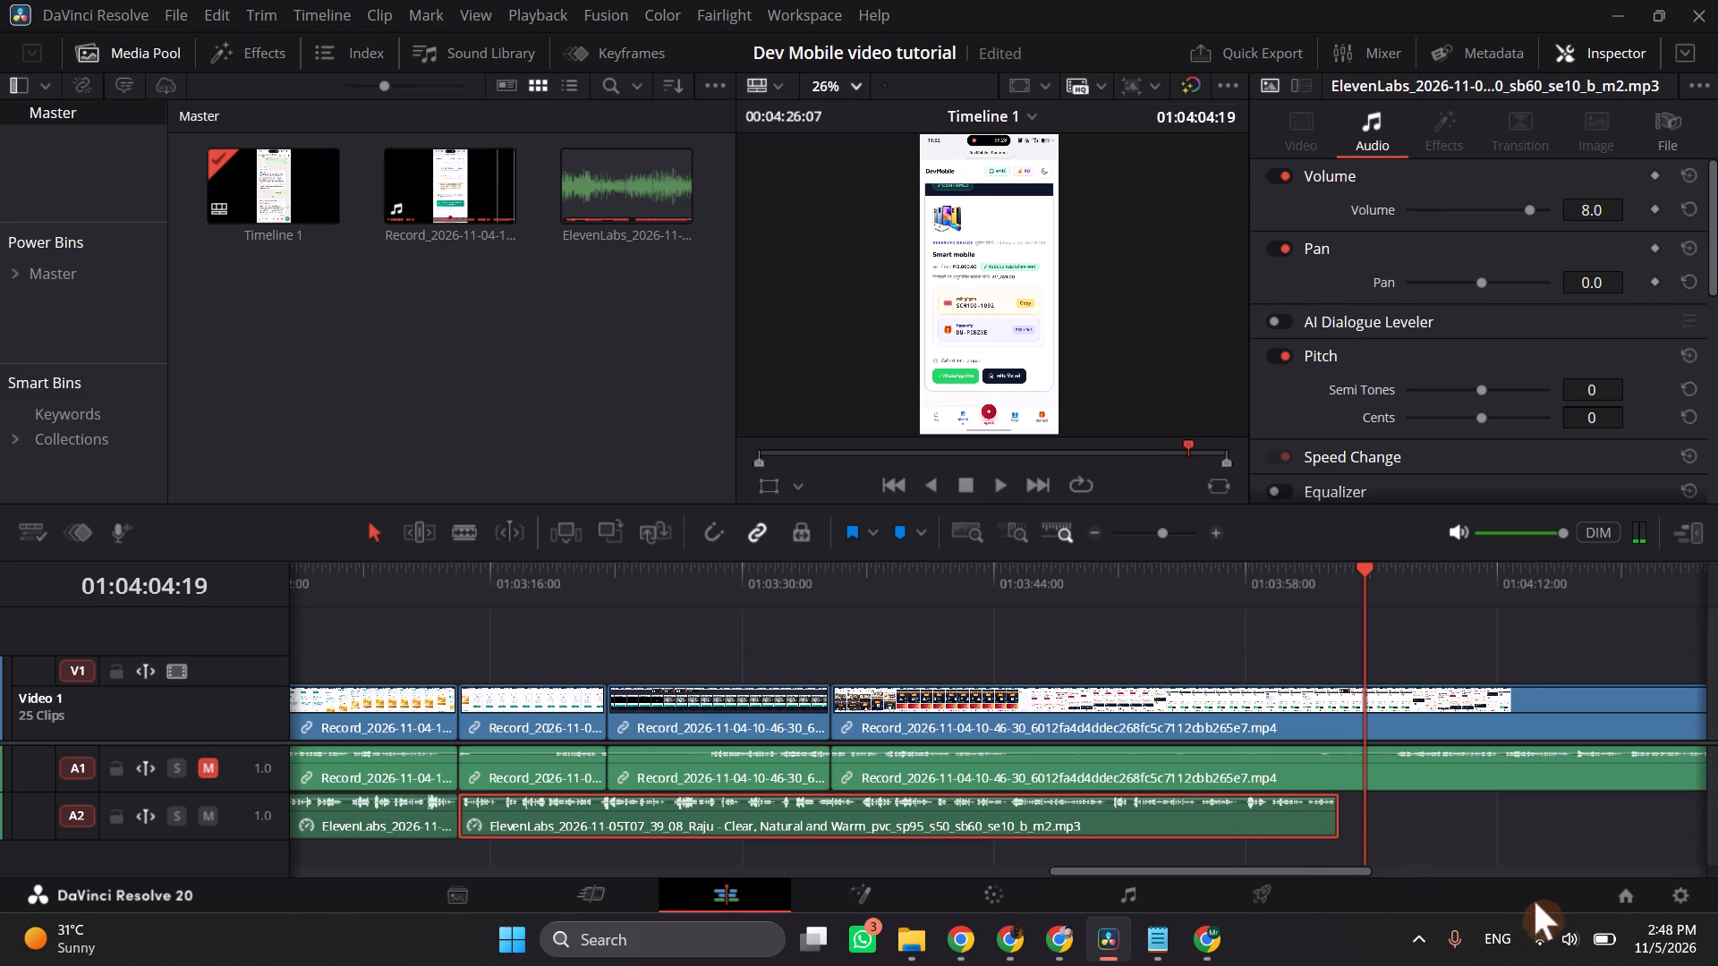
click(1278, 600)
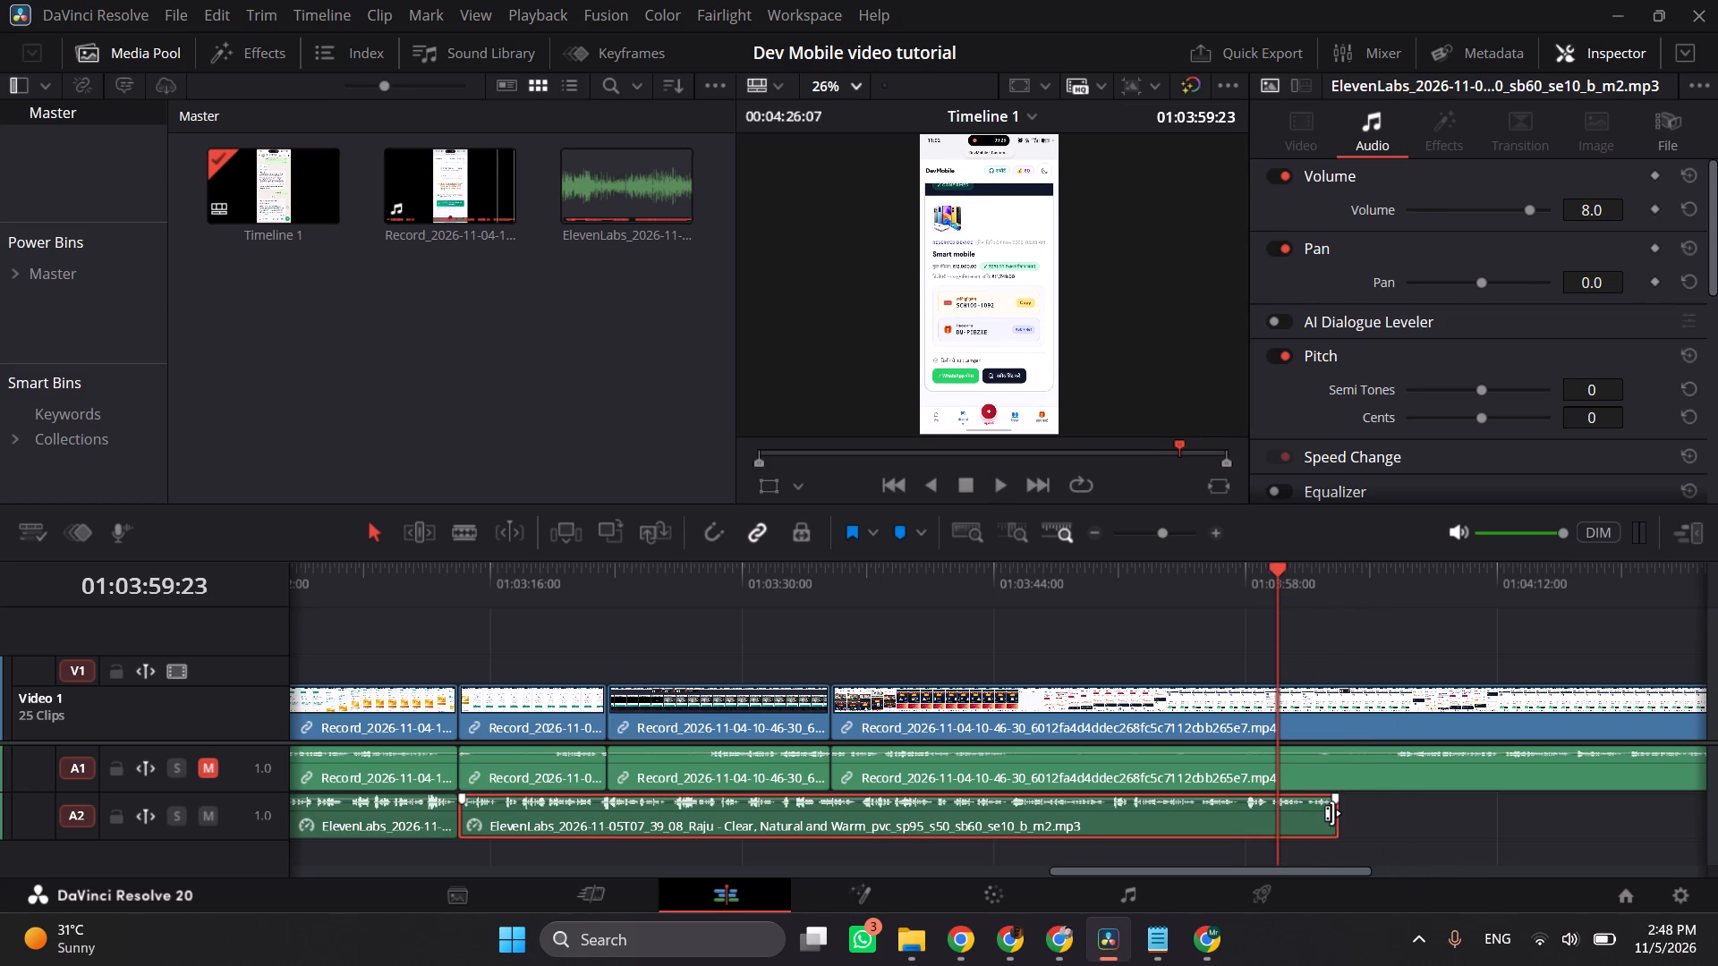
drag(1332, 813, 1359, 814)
Split the last screen-recording clip at 01:04:03:06, where the voice-over ends, and delete the footage after the cut.
click(1335, 607)
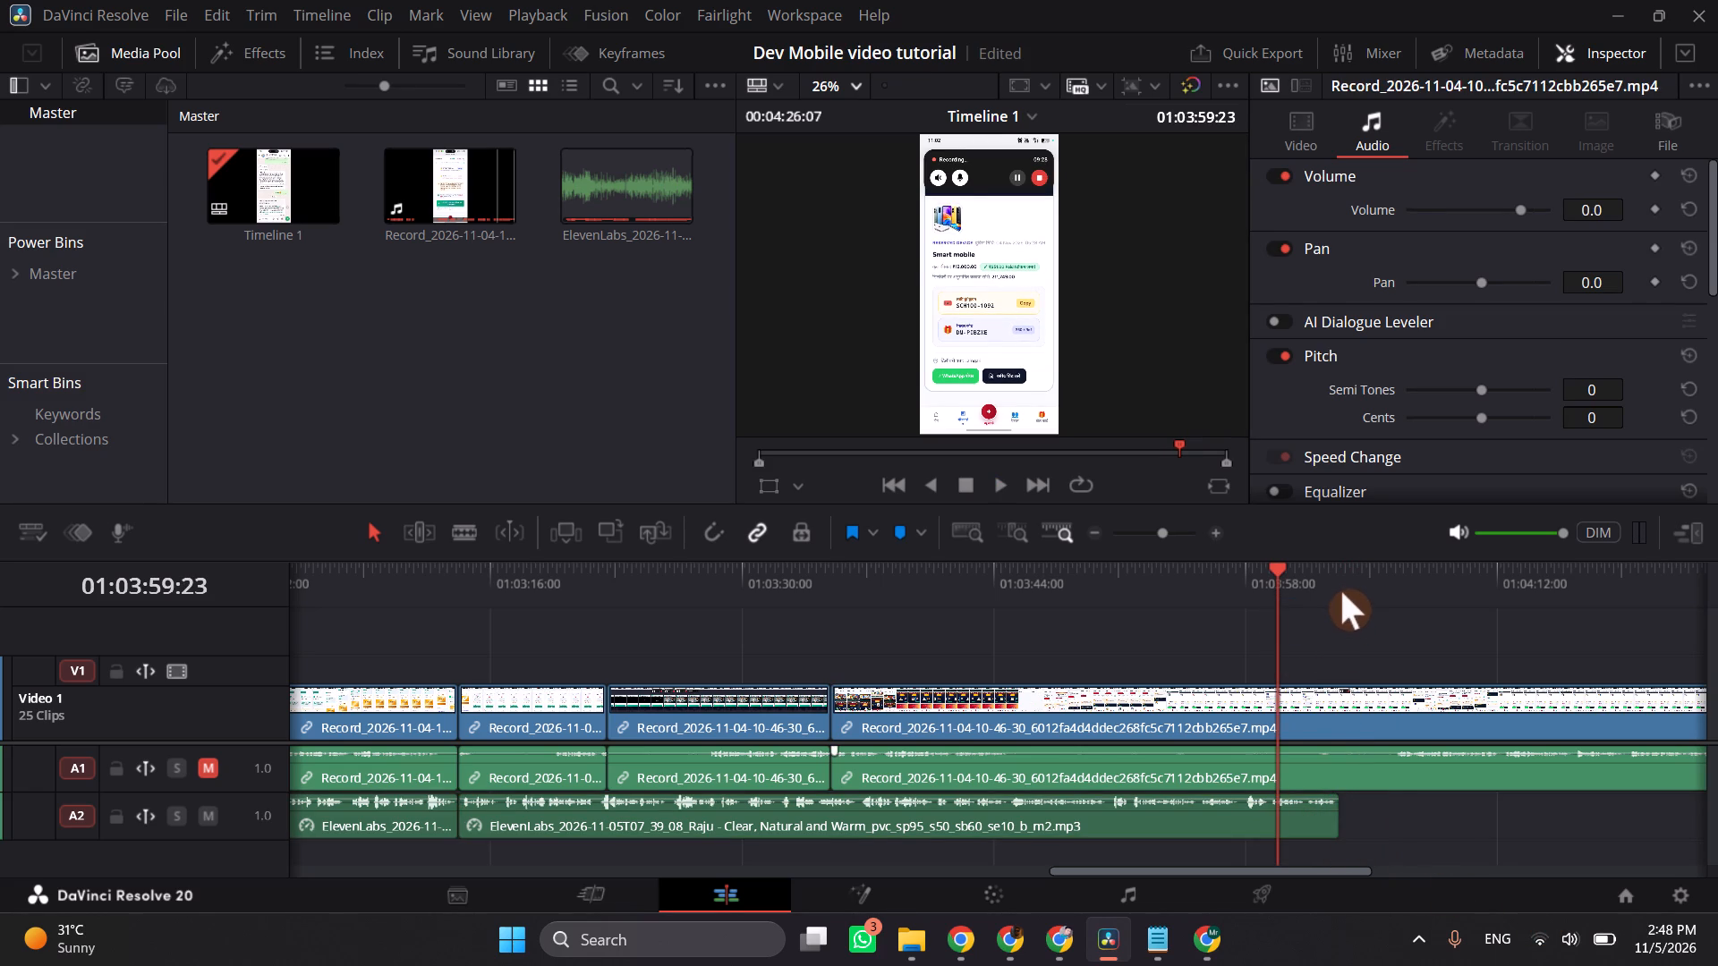
click(1332, 575)
drag(1332, 575, 1341, 580)
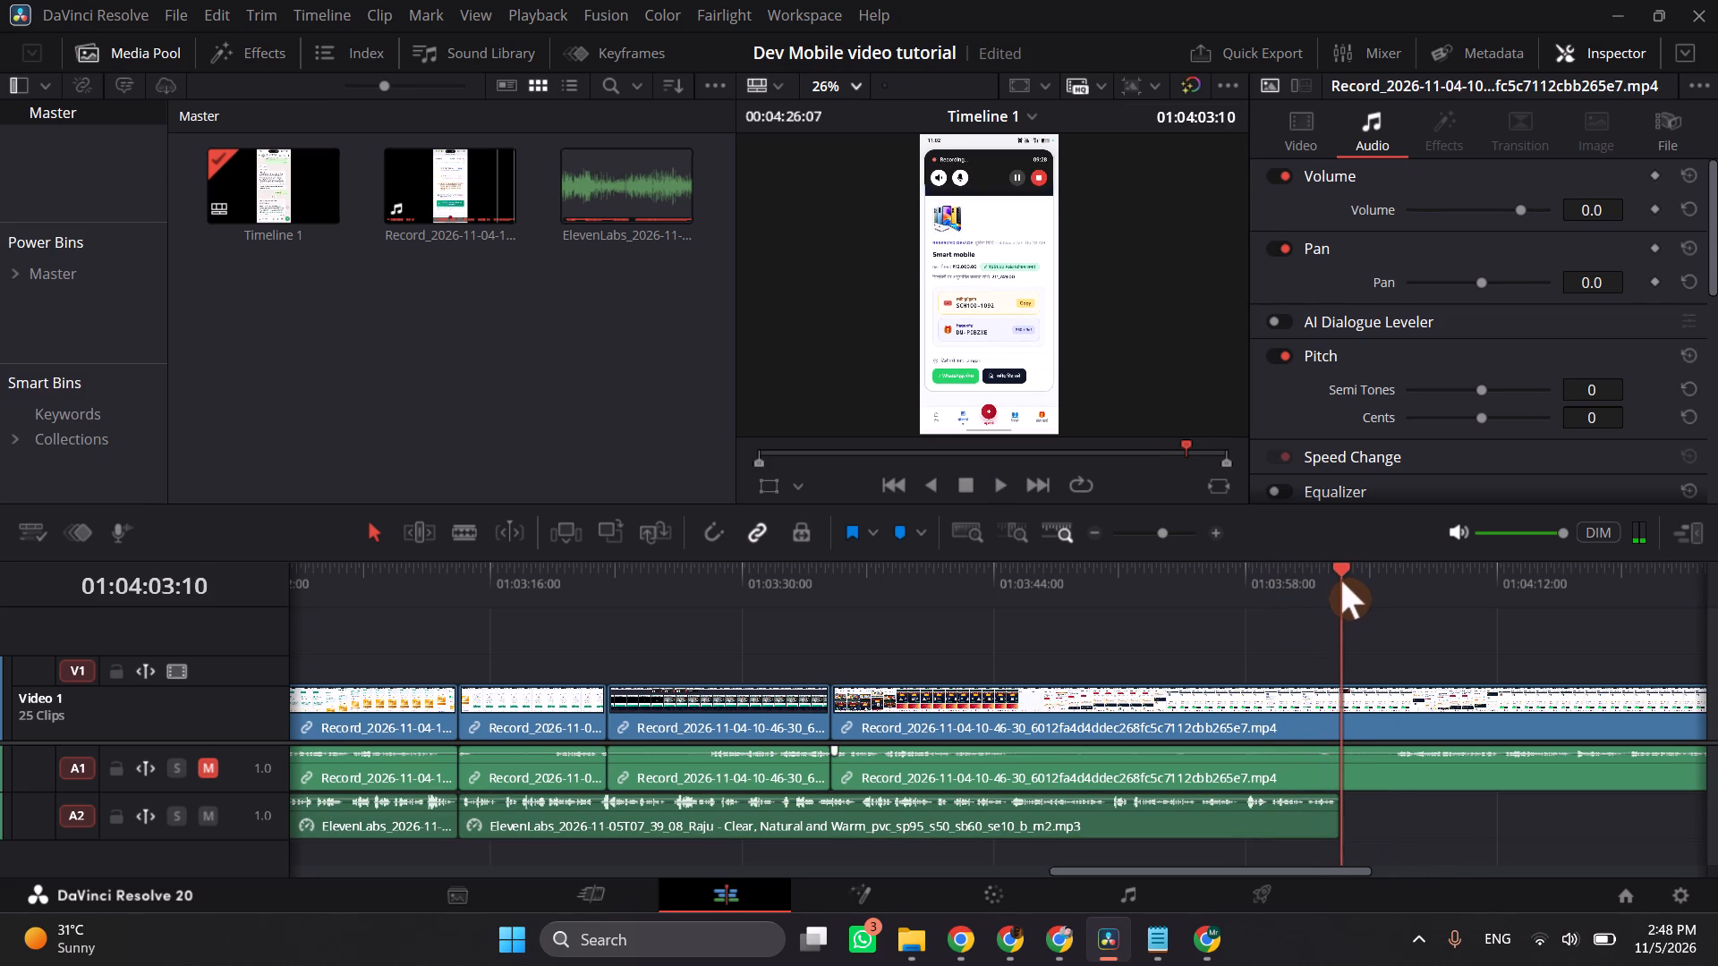
drag(1341, 580, 1339, 583)
click(1346, 714)
key(ctrl+b)
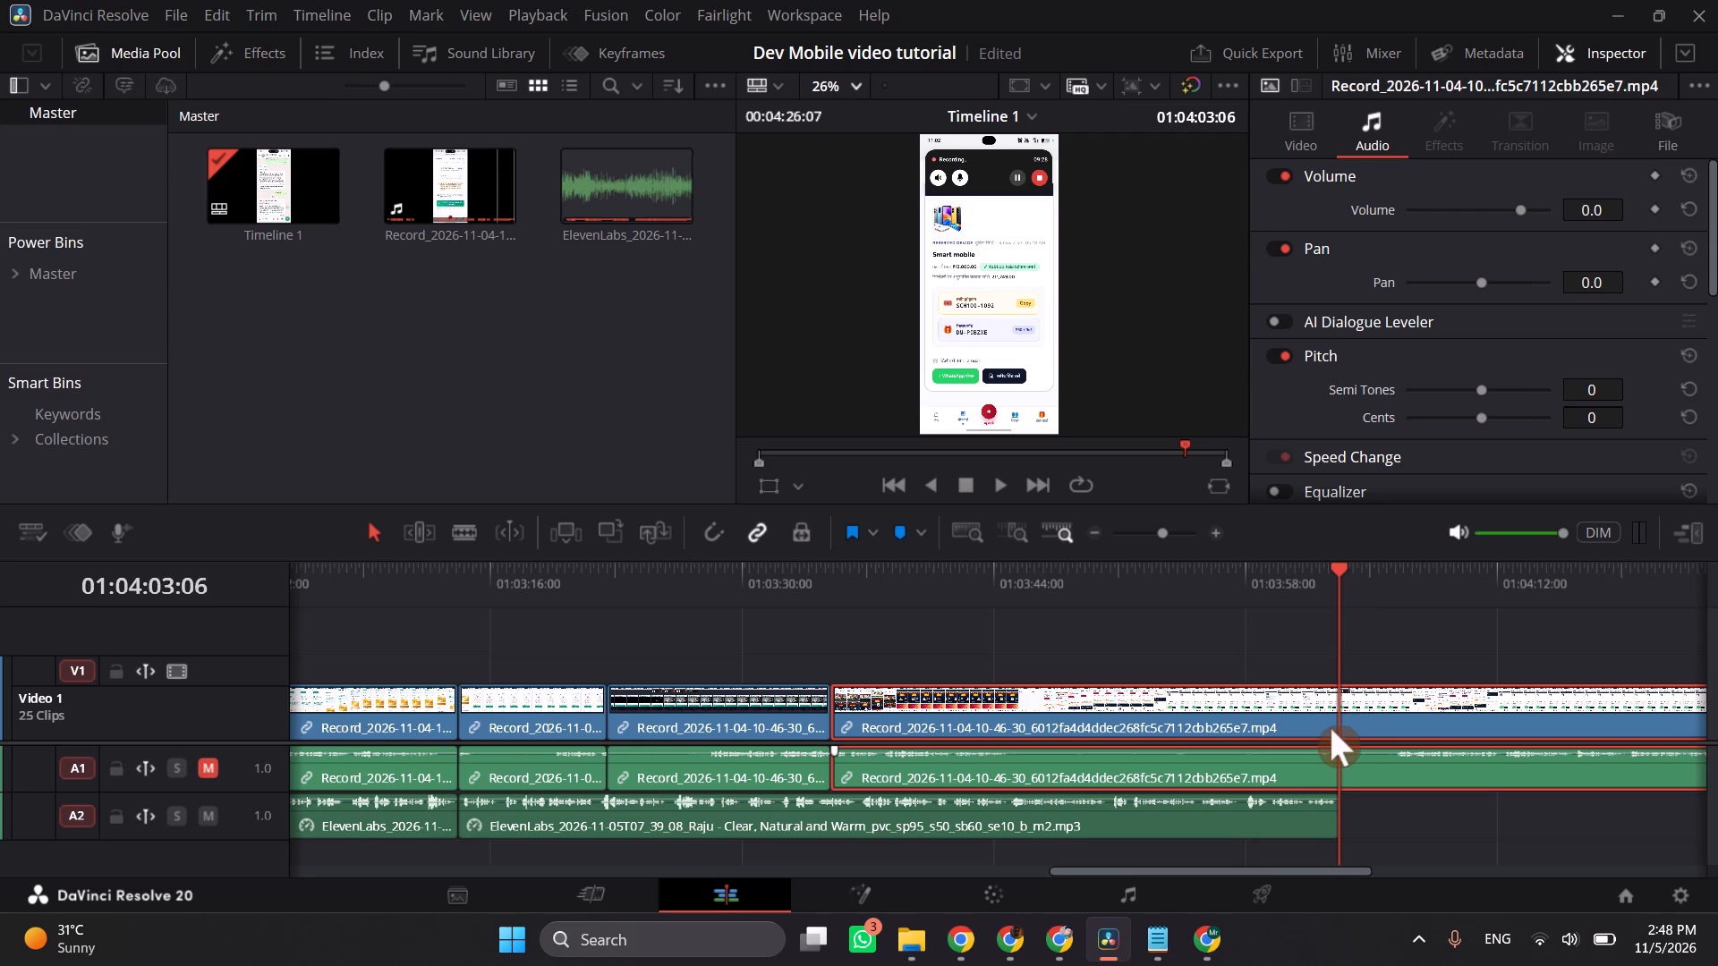
click(1399, 798)
double_click(1414, 716)
key(BackSpace)
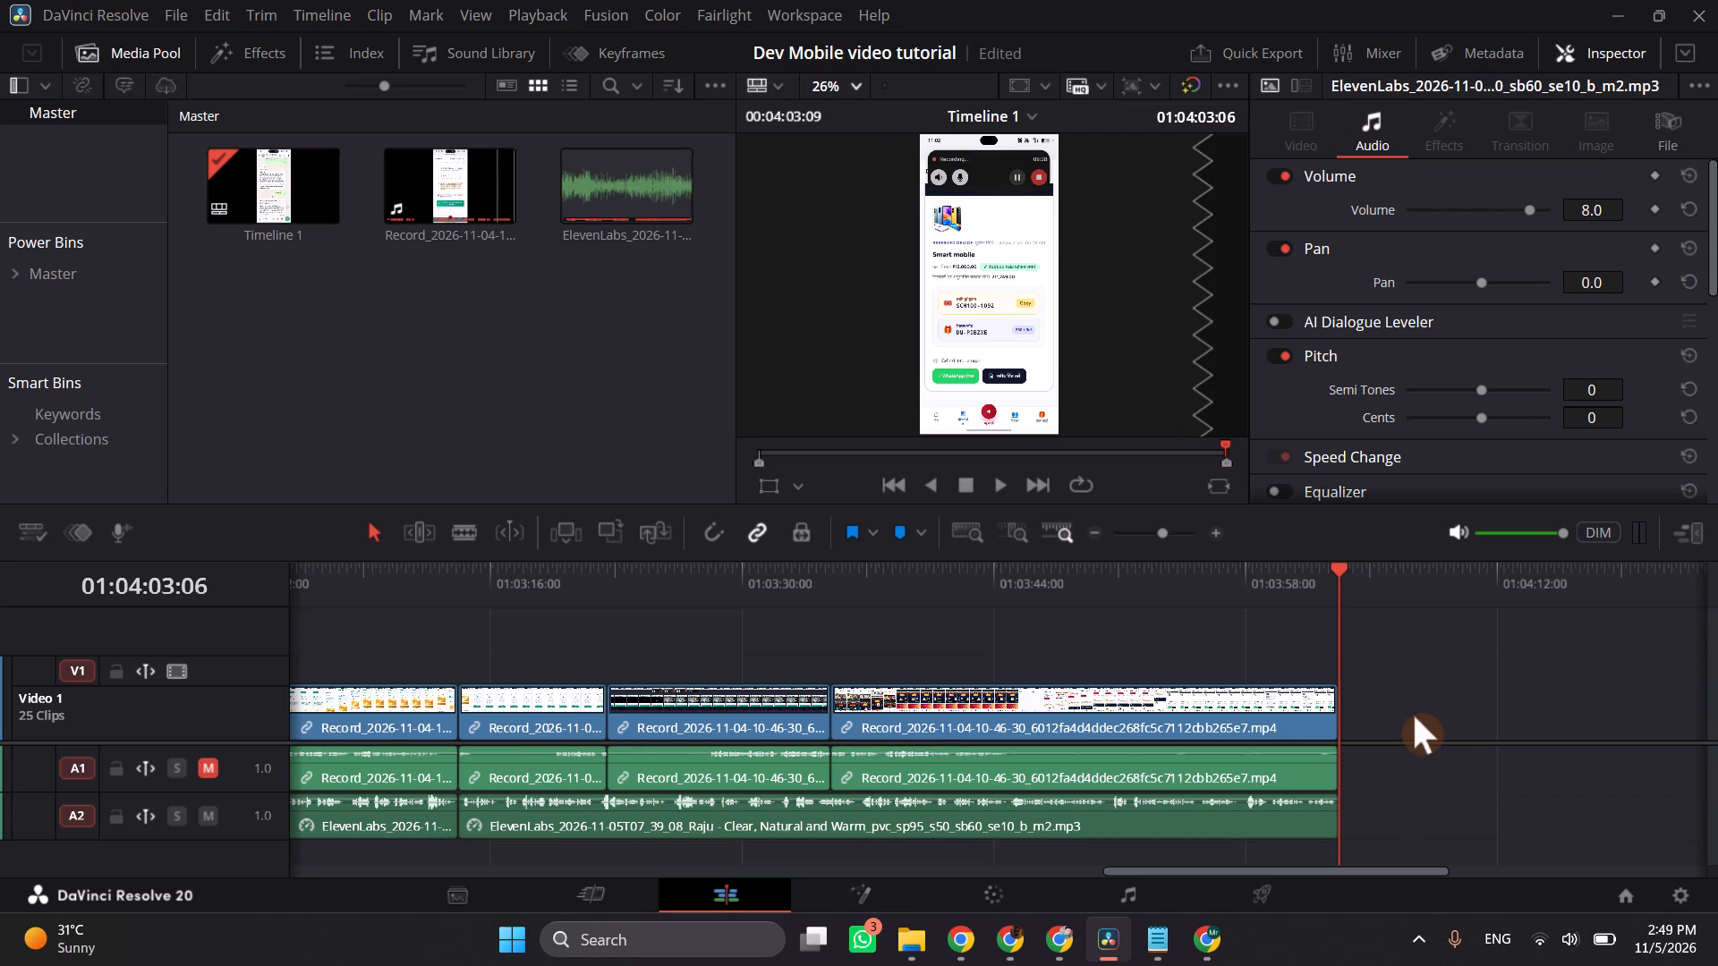
Hide the retime controls on the short screen-recording clip between the 01:02:00:00 and 01:04:00:00 marks.
triple_click(1095, 531)
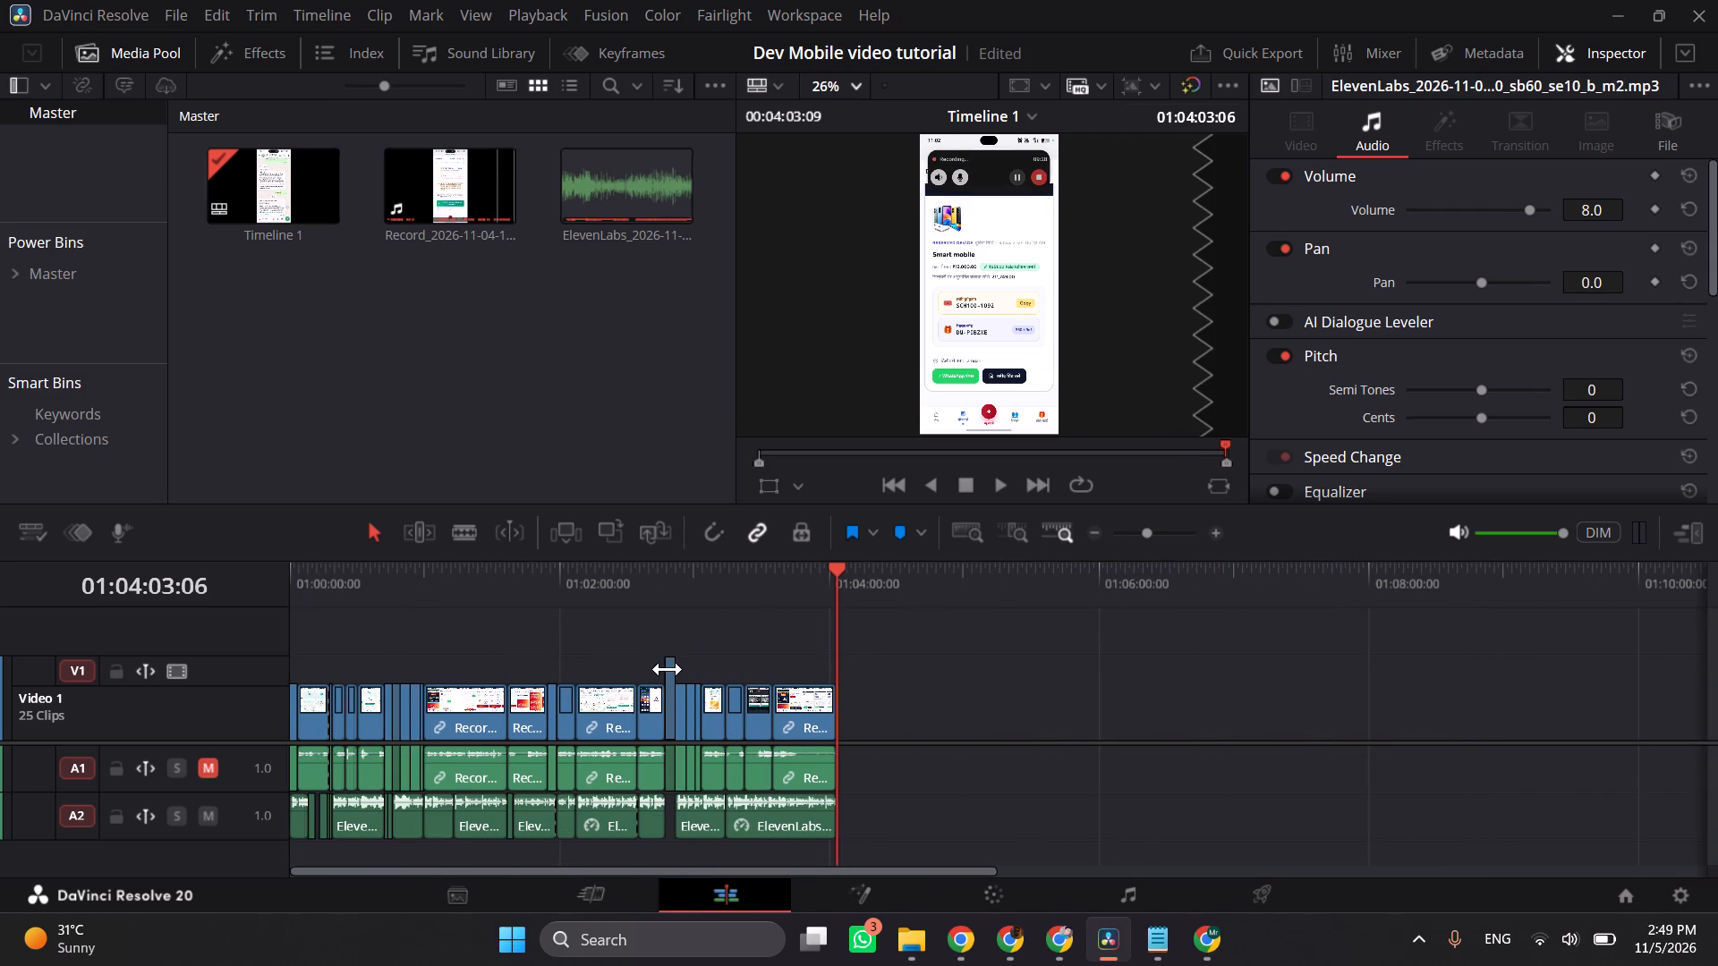
click(668, 669)
click(667, 678)
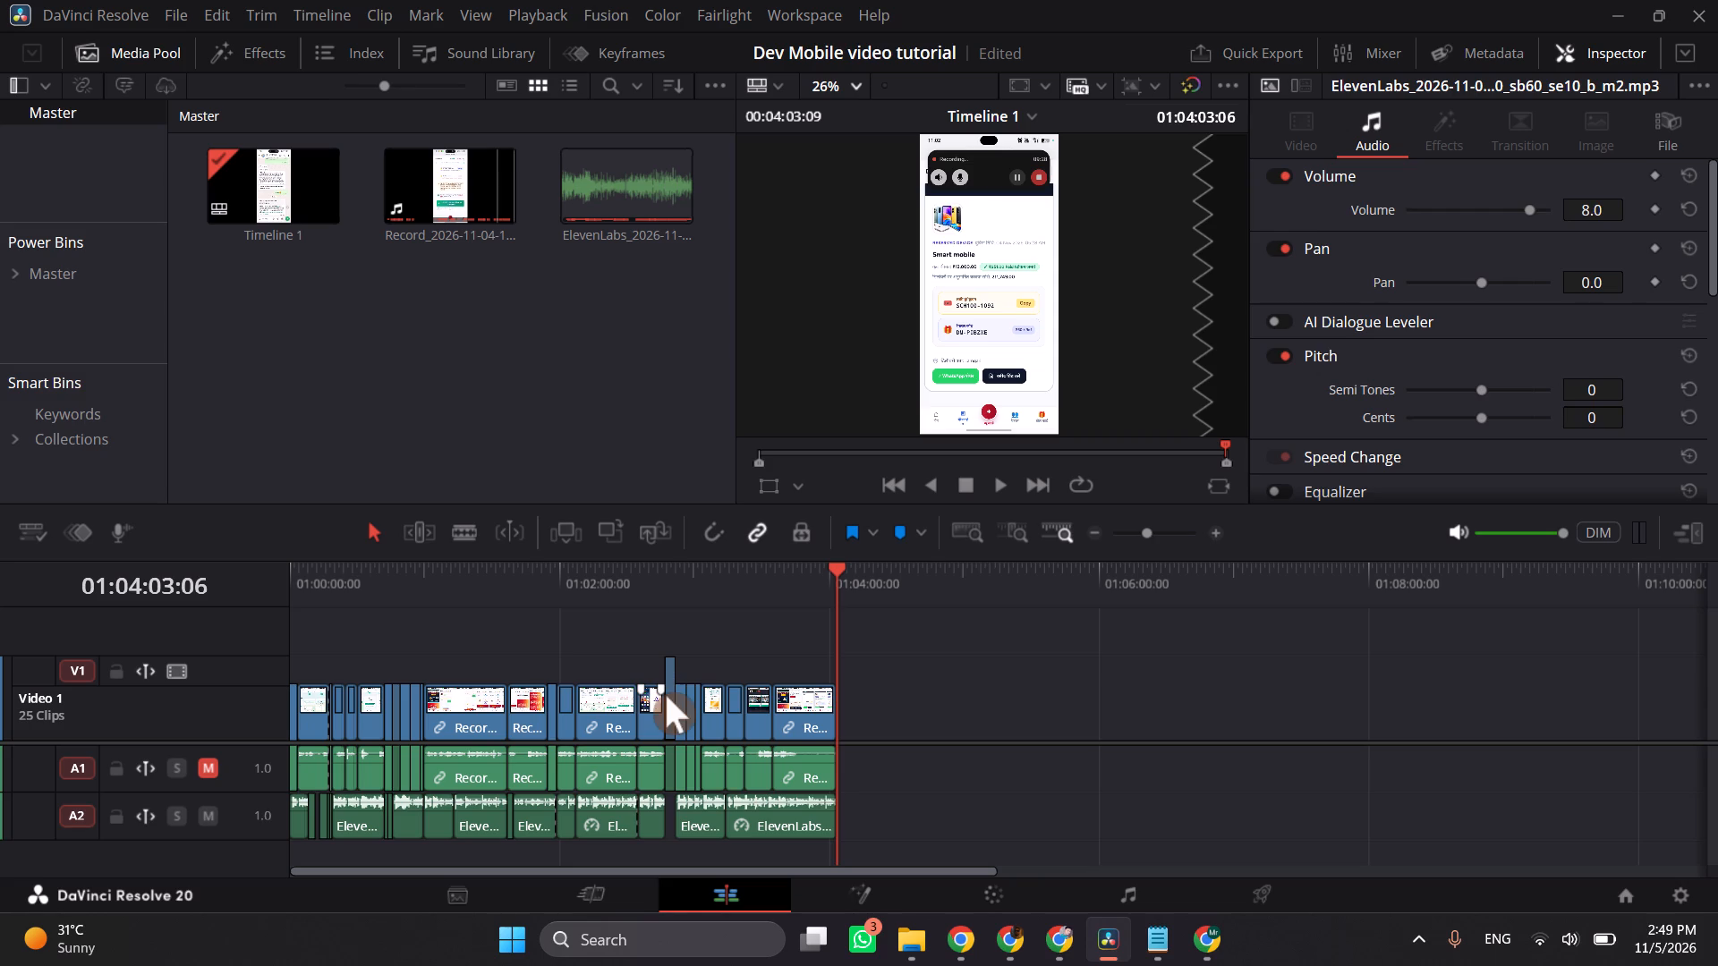
click(669, 698)
key(ctrl+r)
ctrl+right_click(669, 698)
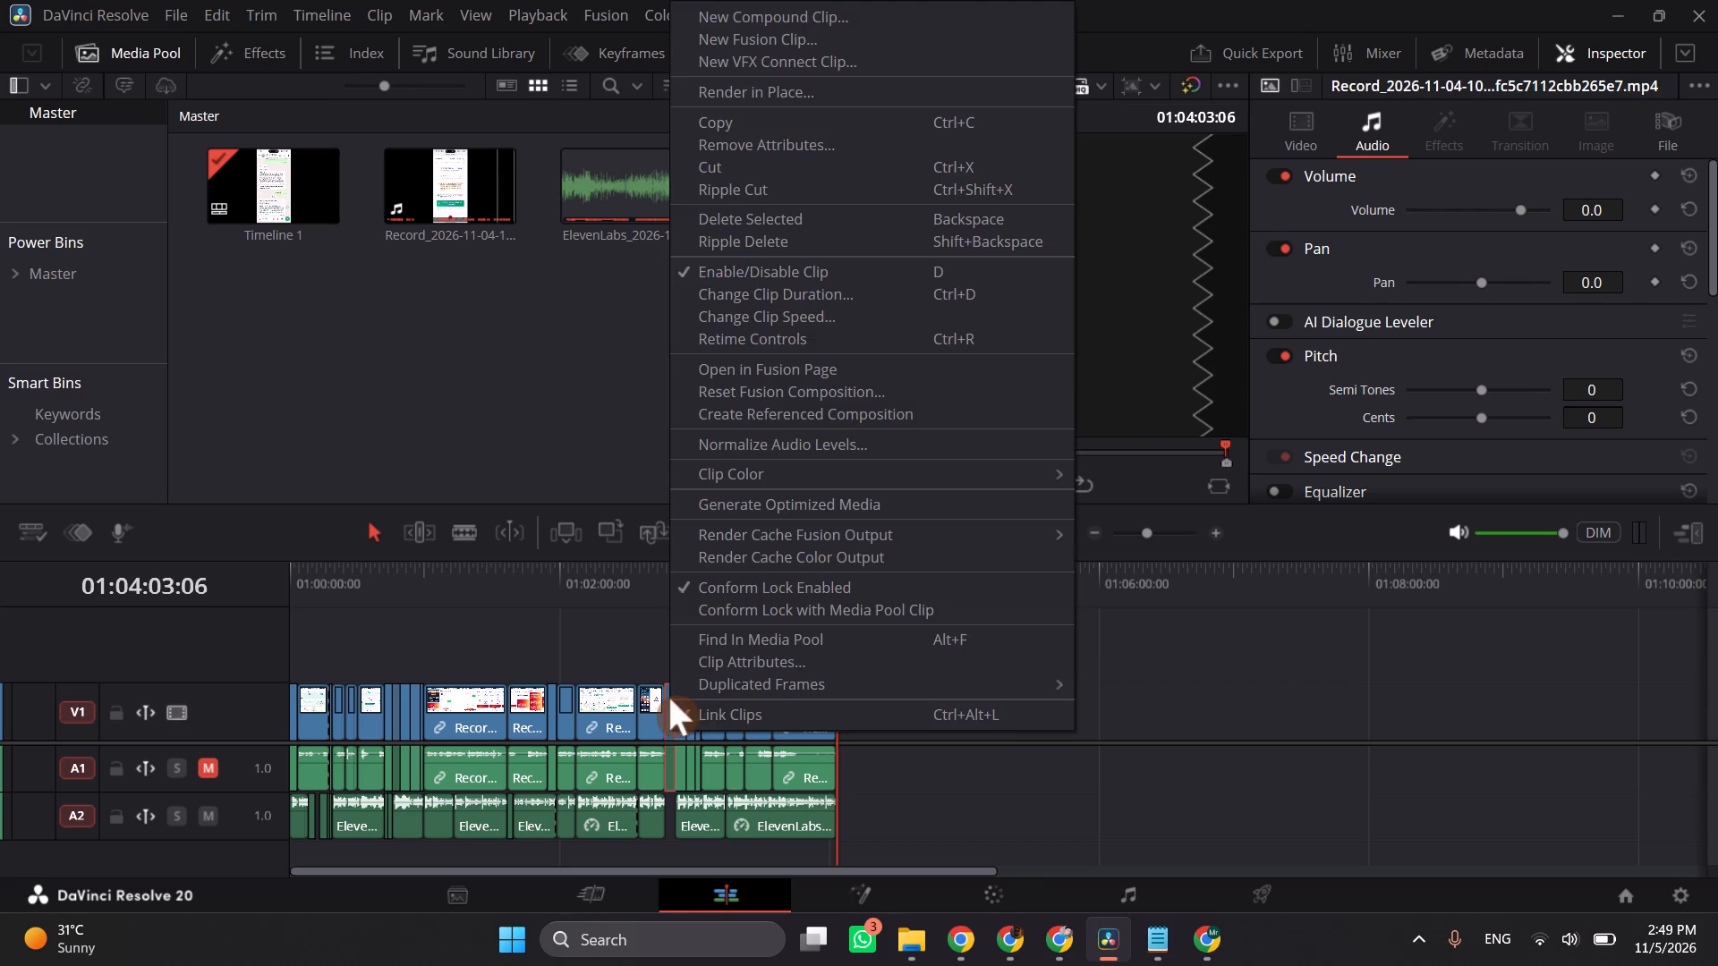
click(1167, 765)
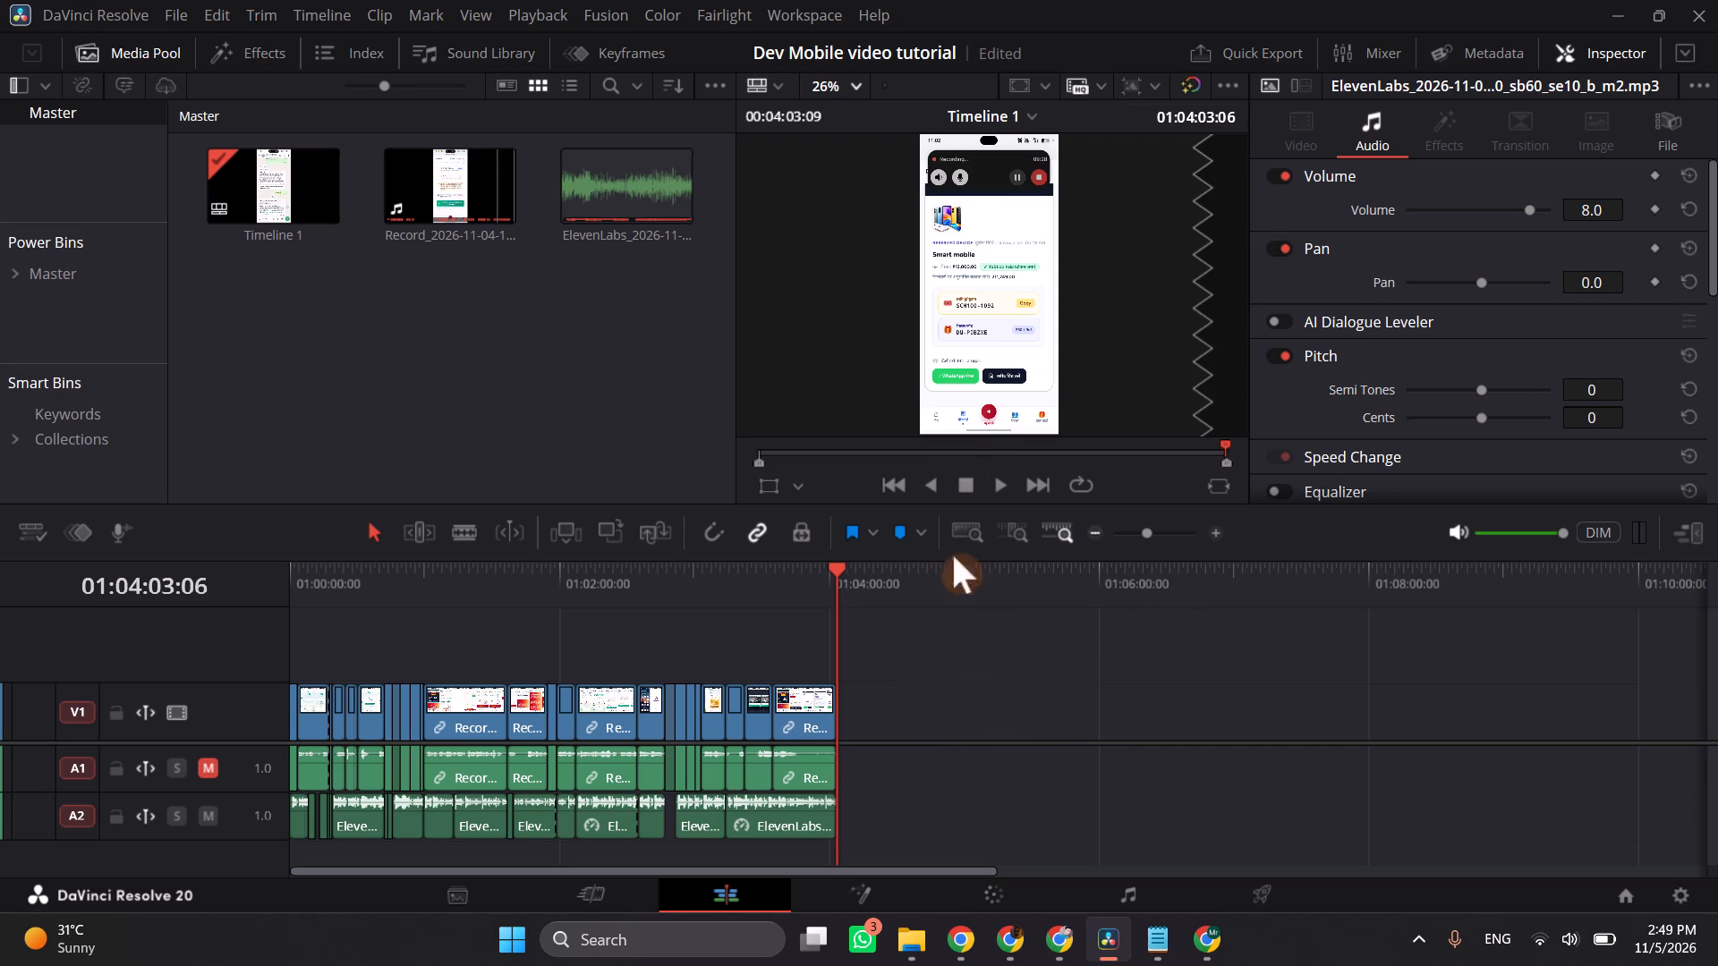
Play back the opening seconds of the timeline repeatedly to review the first screen-recording clip against the voice-over.
scroll(916, 369, down, 4)
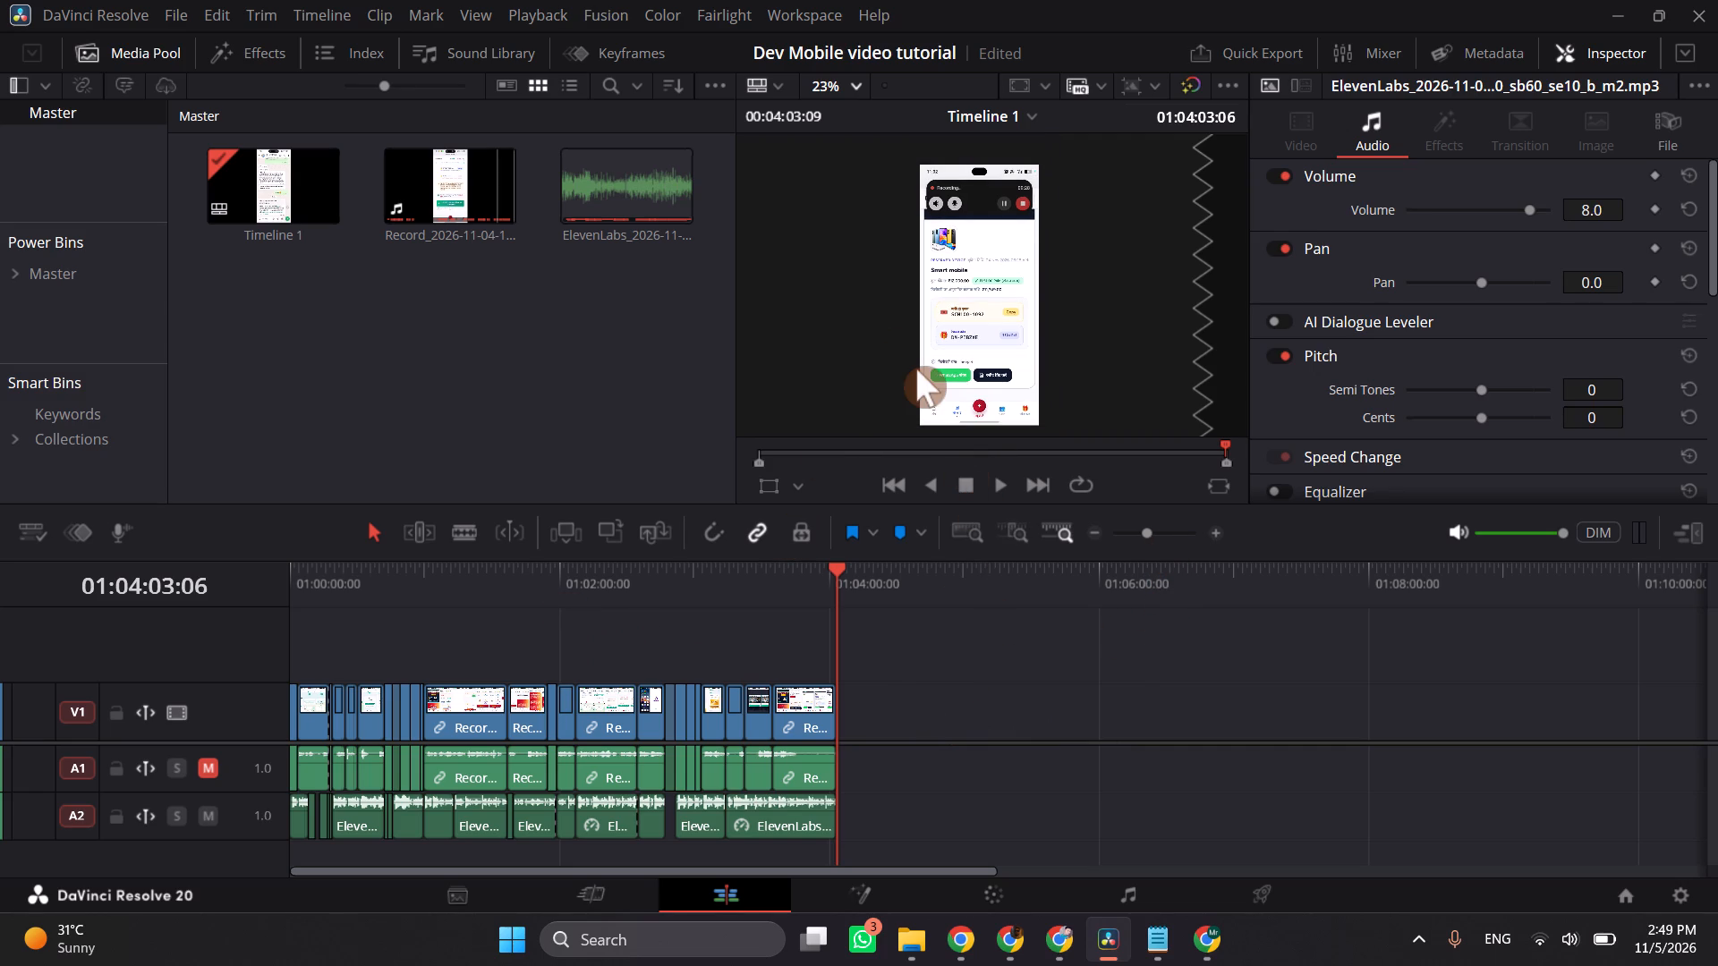
drag(551, 583, 234, 575)
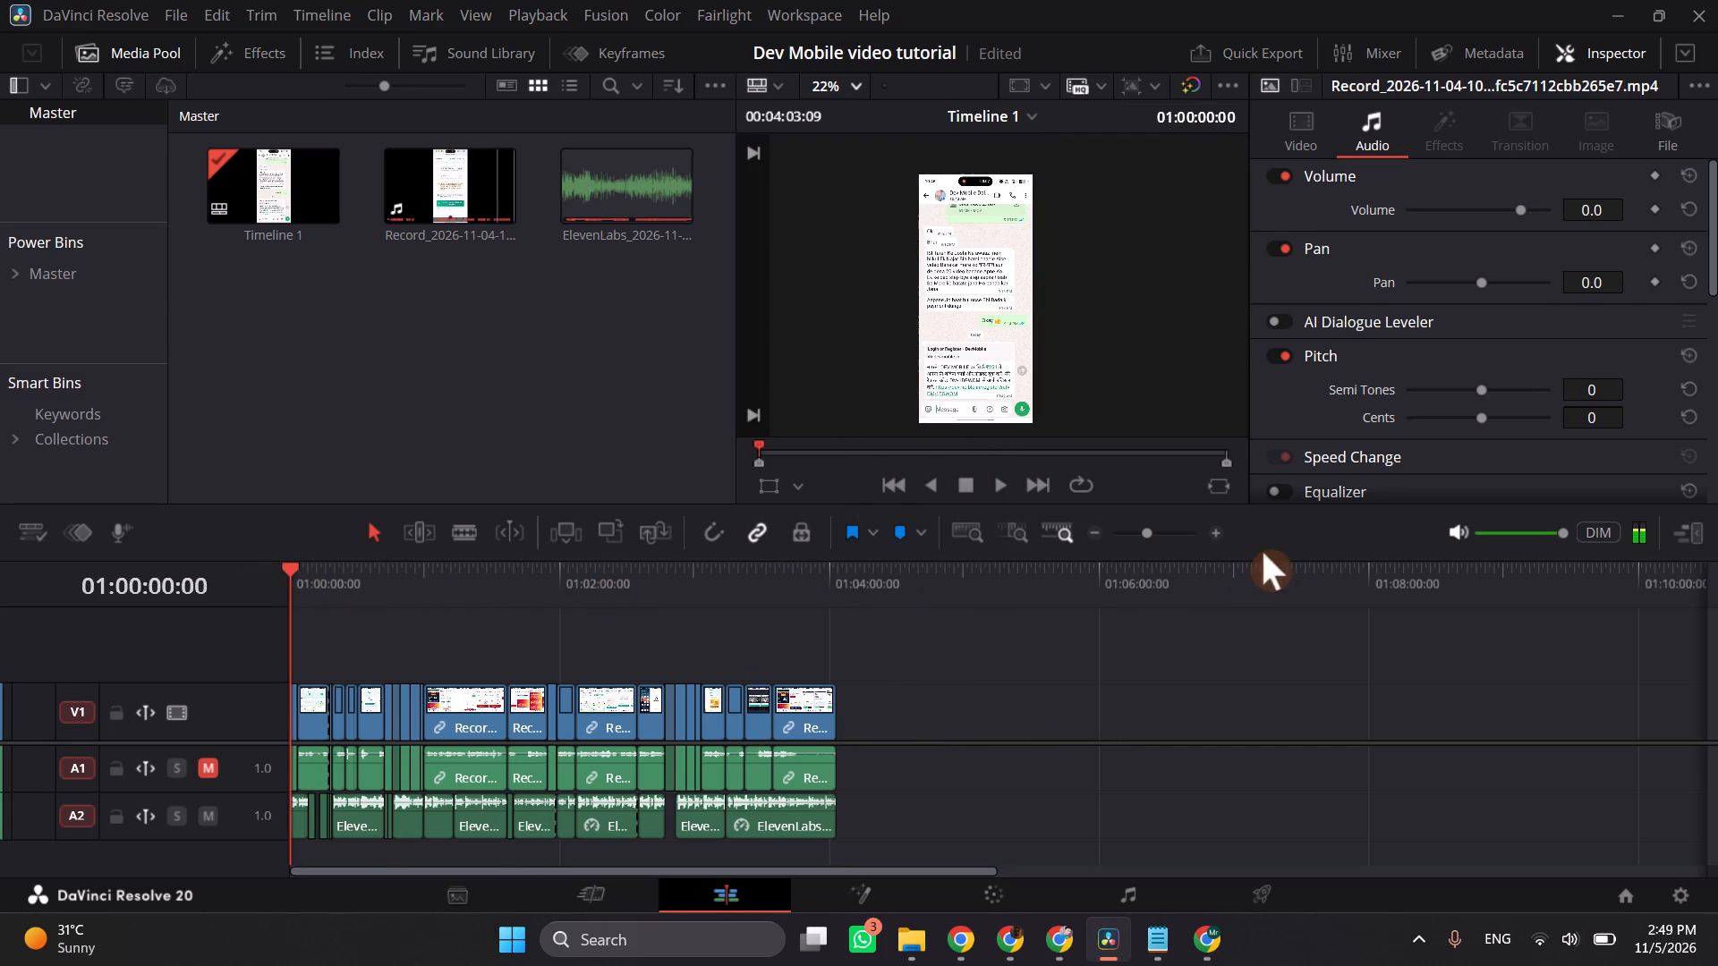
triple_click(1211, 532)
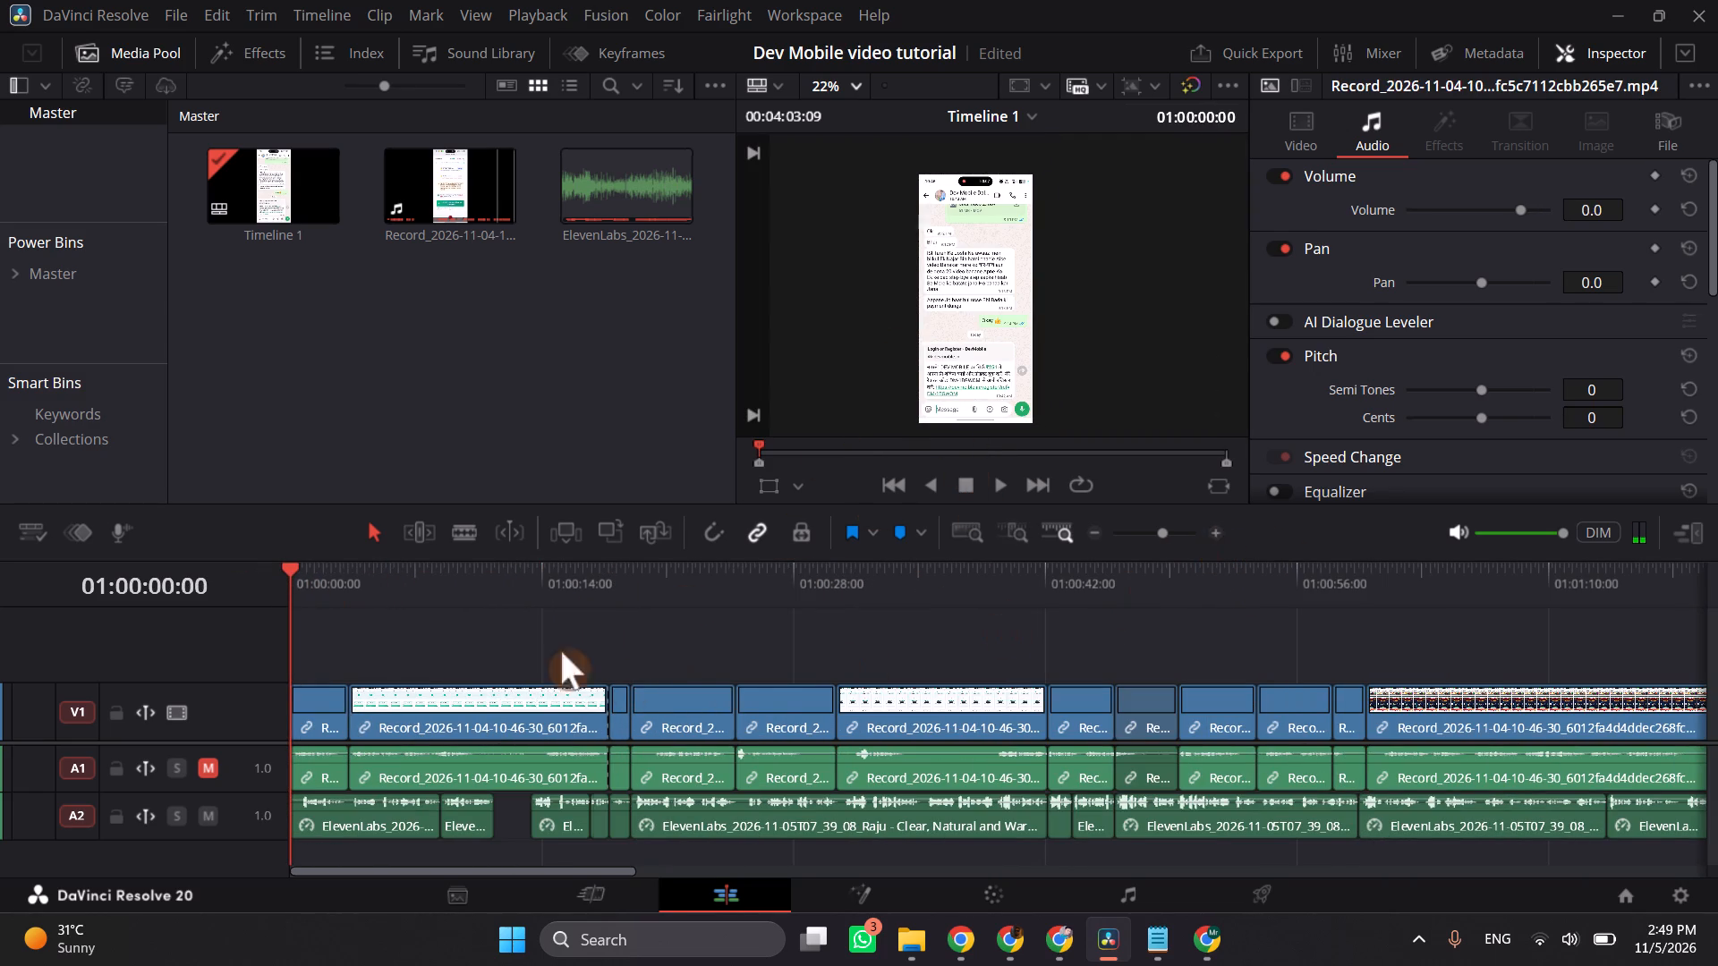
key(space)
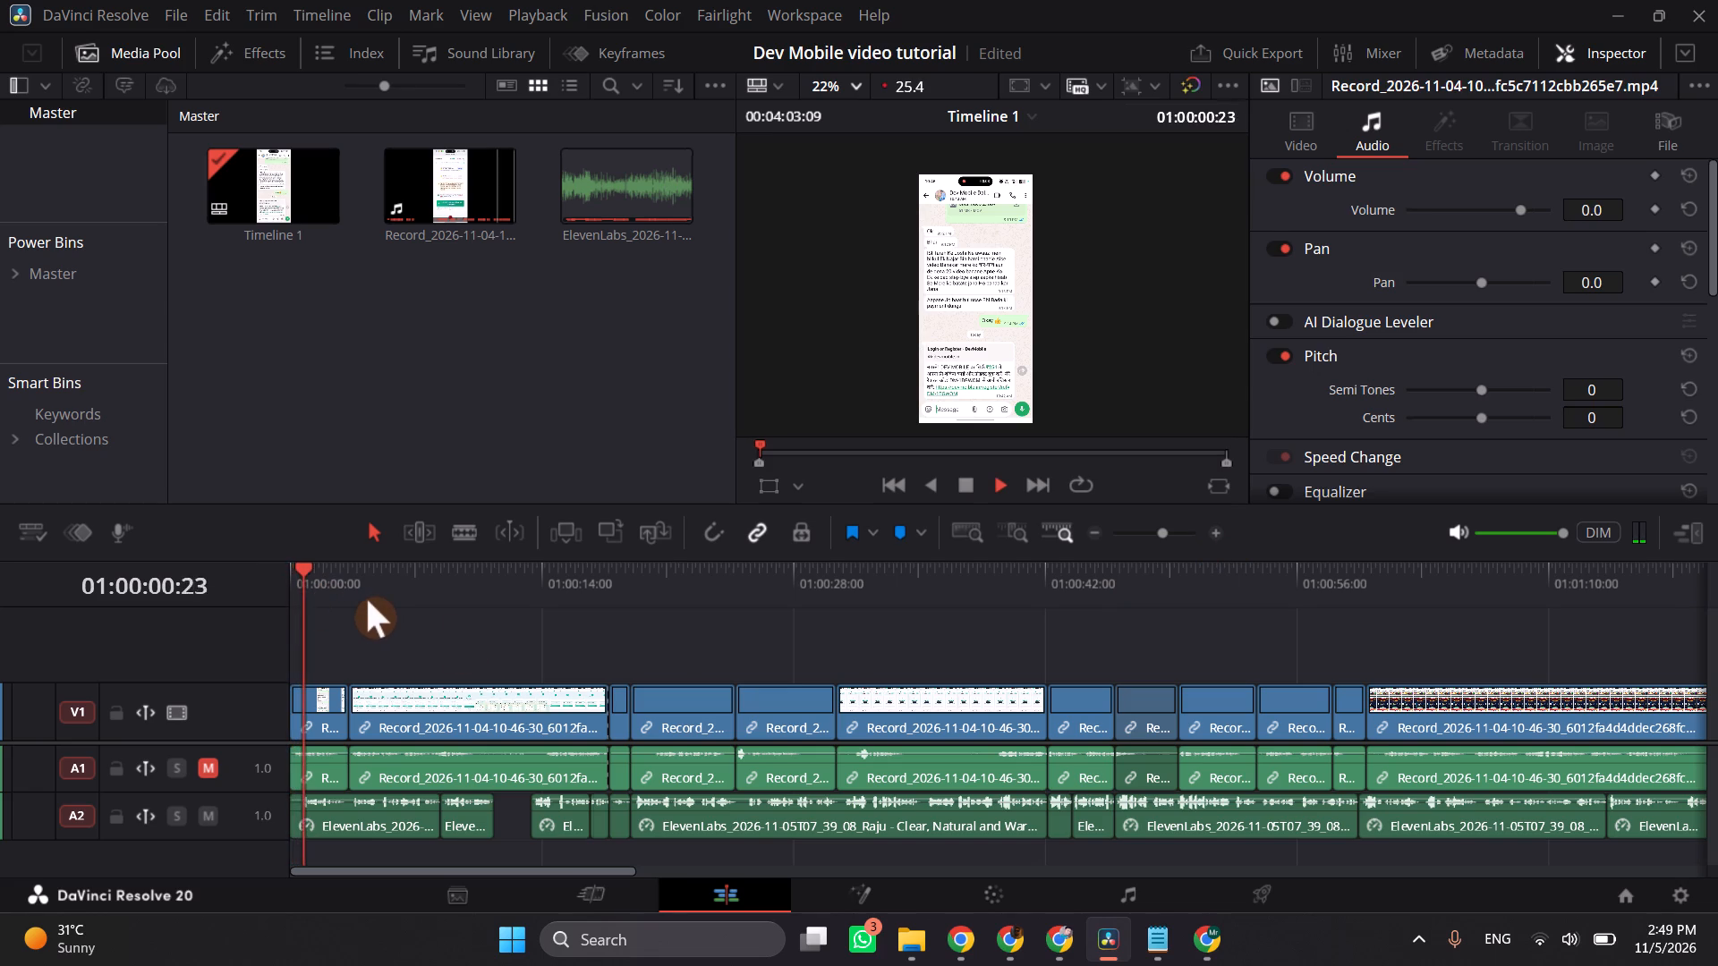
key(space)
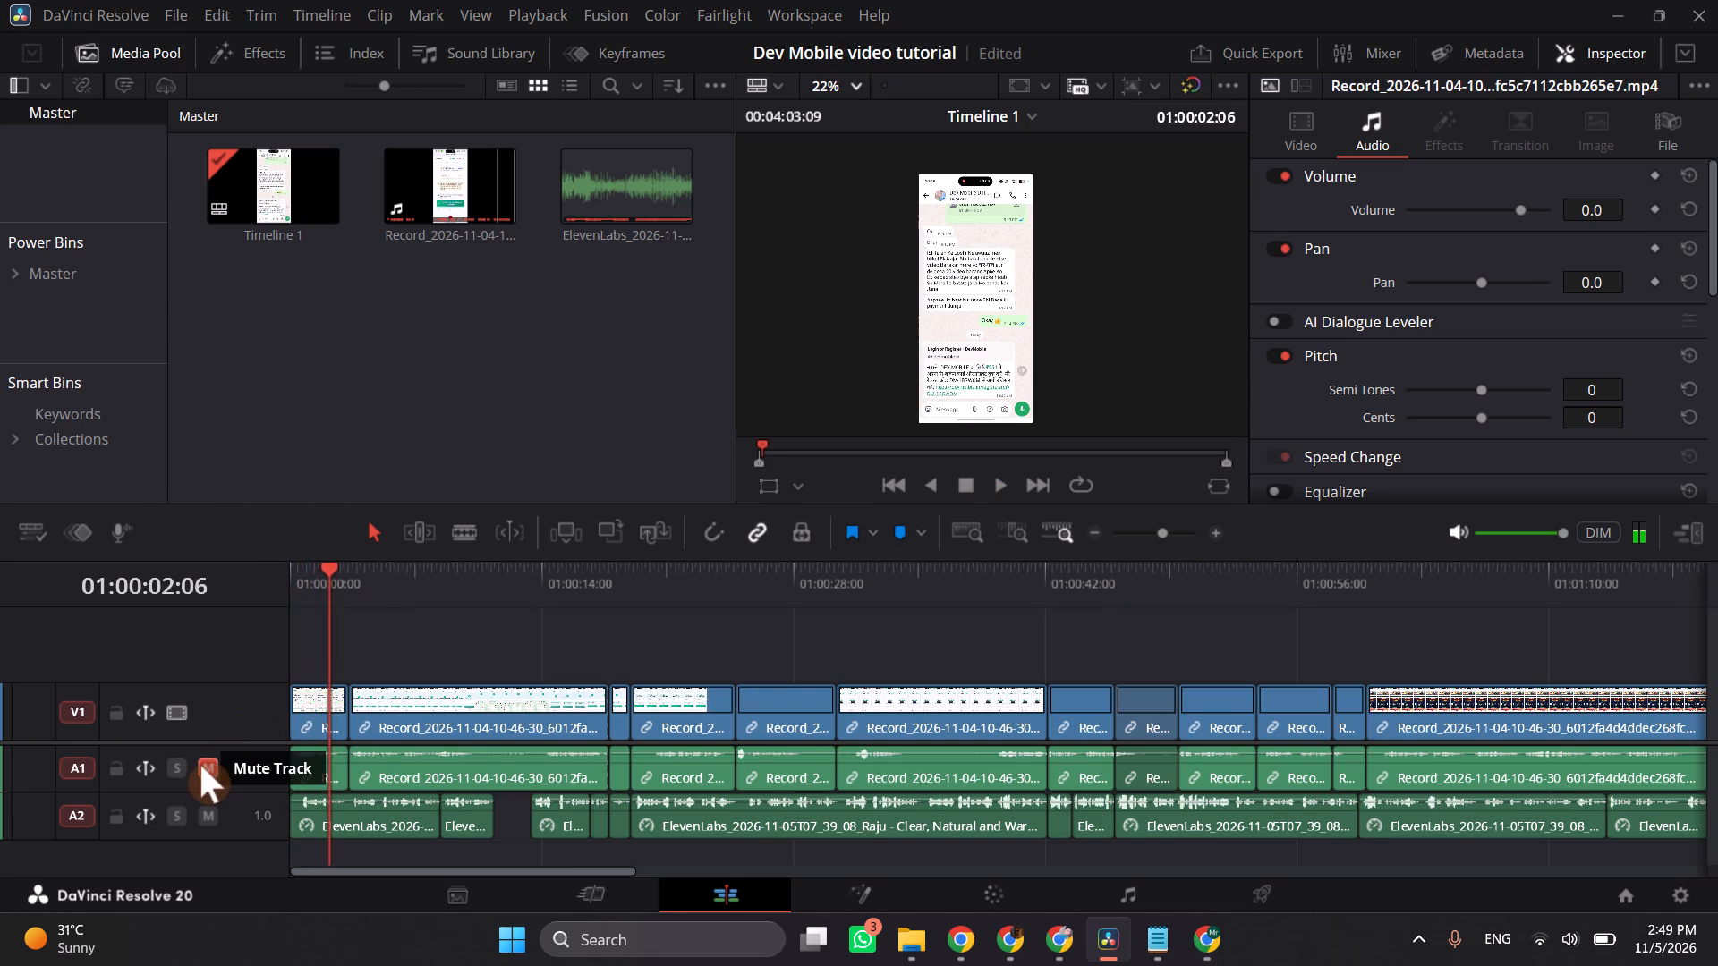
click(299, 595)
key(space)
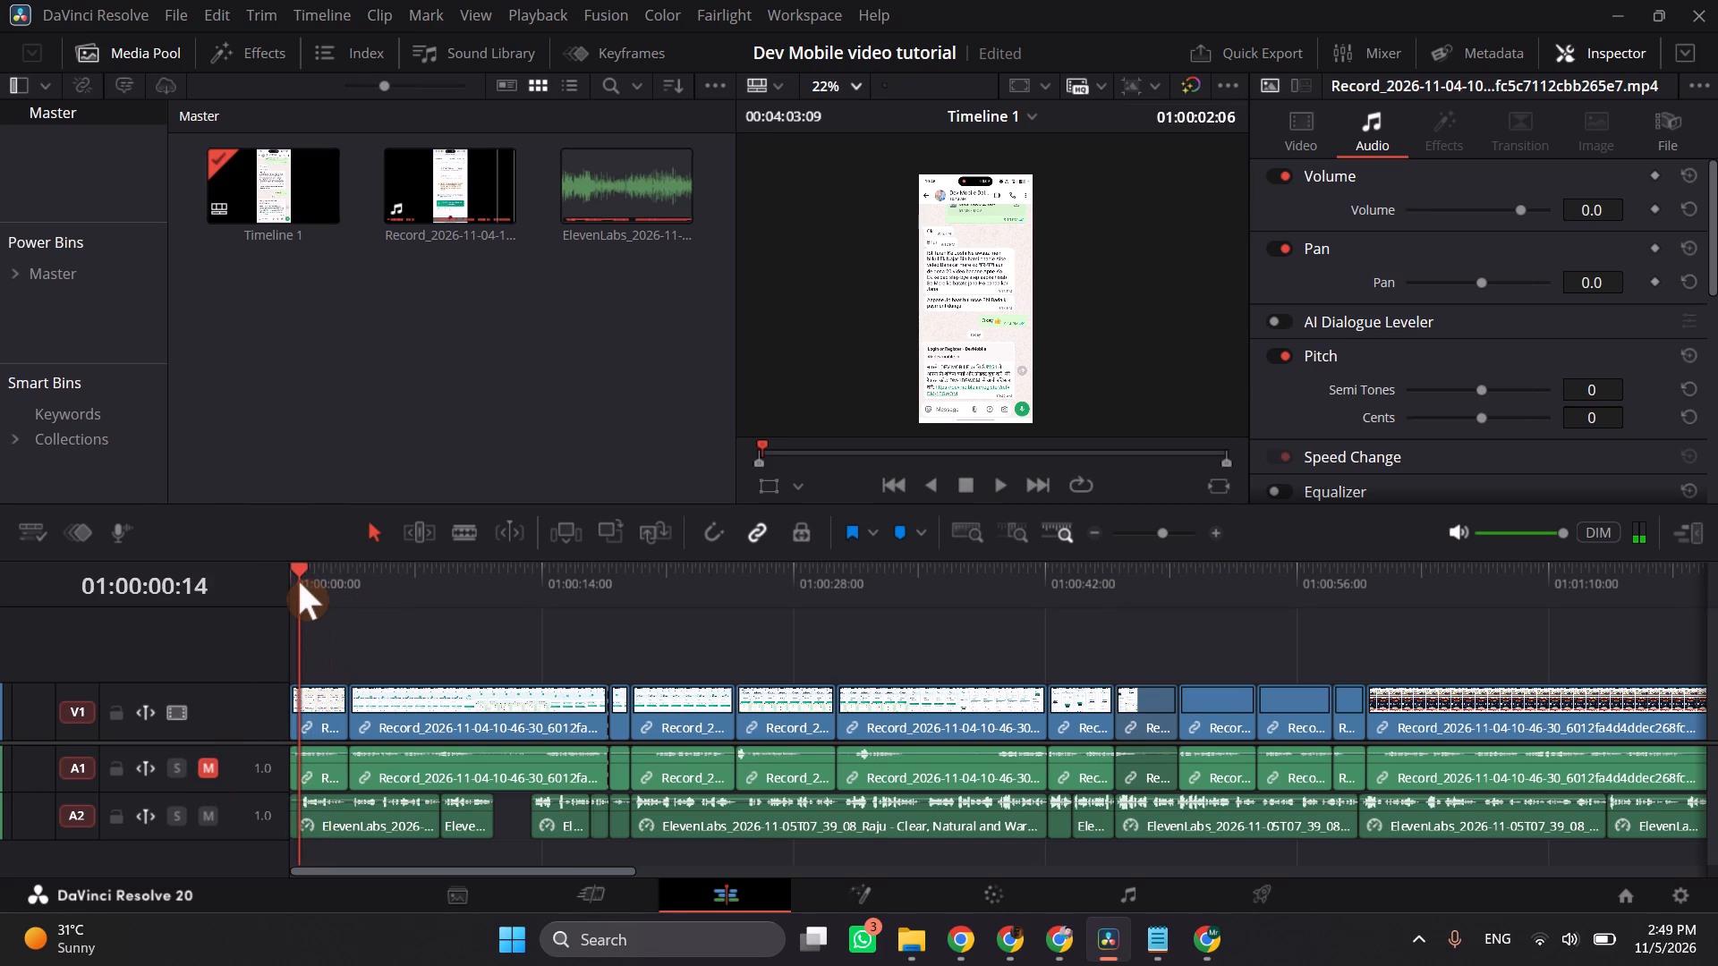
scroll(951, 388, up, 13)
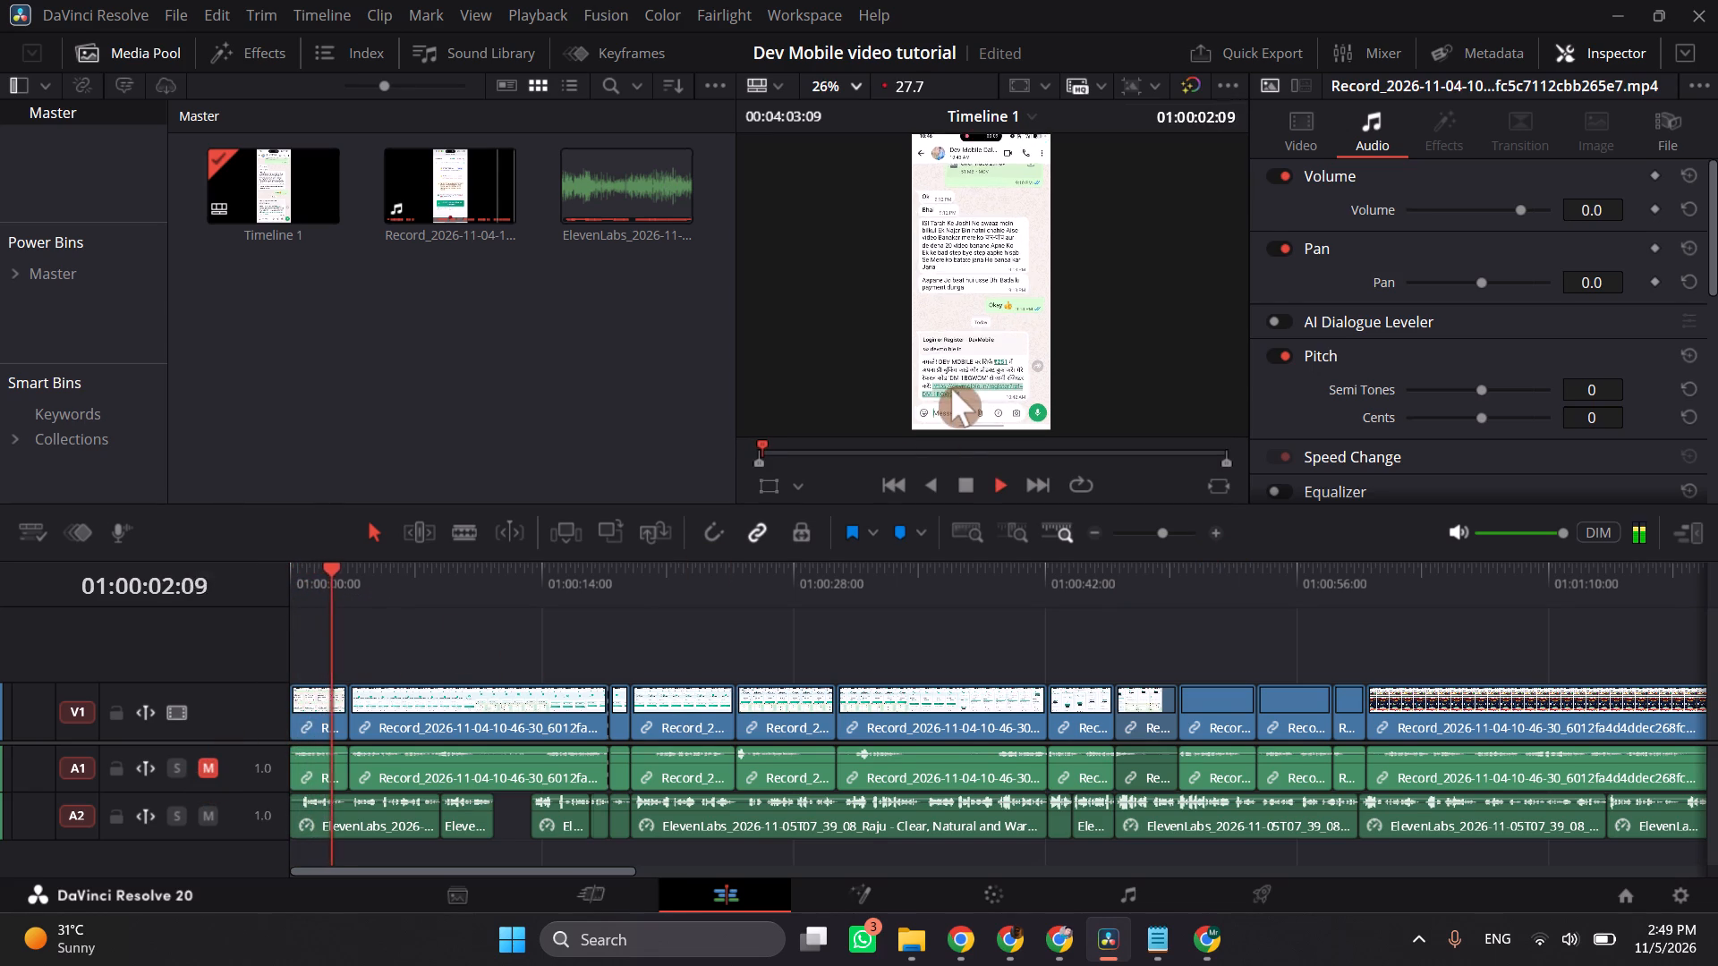
scroll(951, 388, up, 3)
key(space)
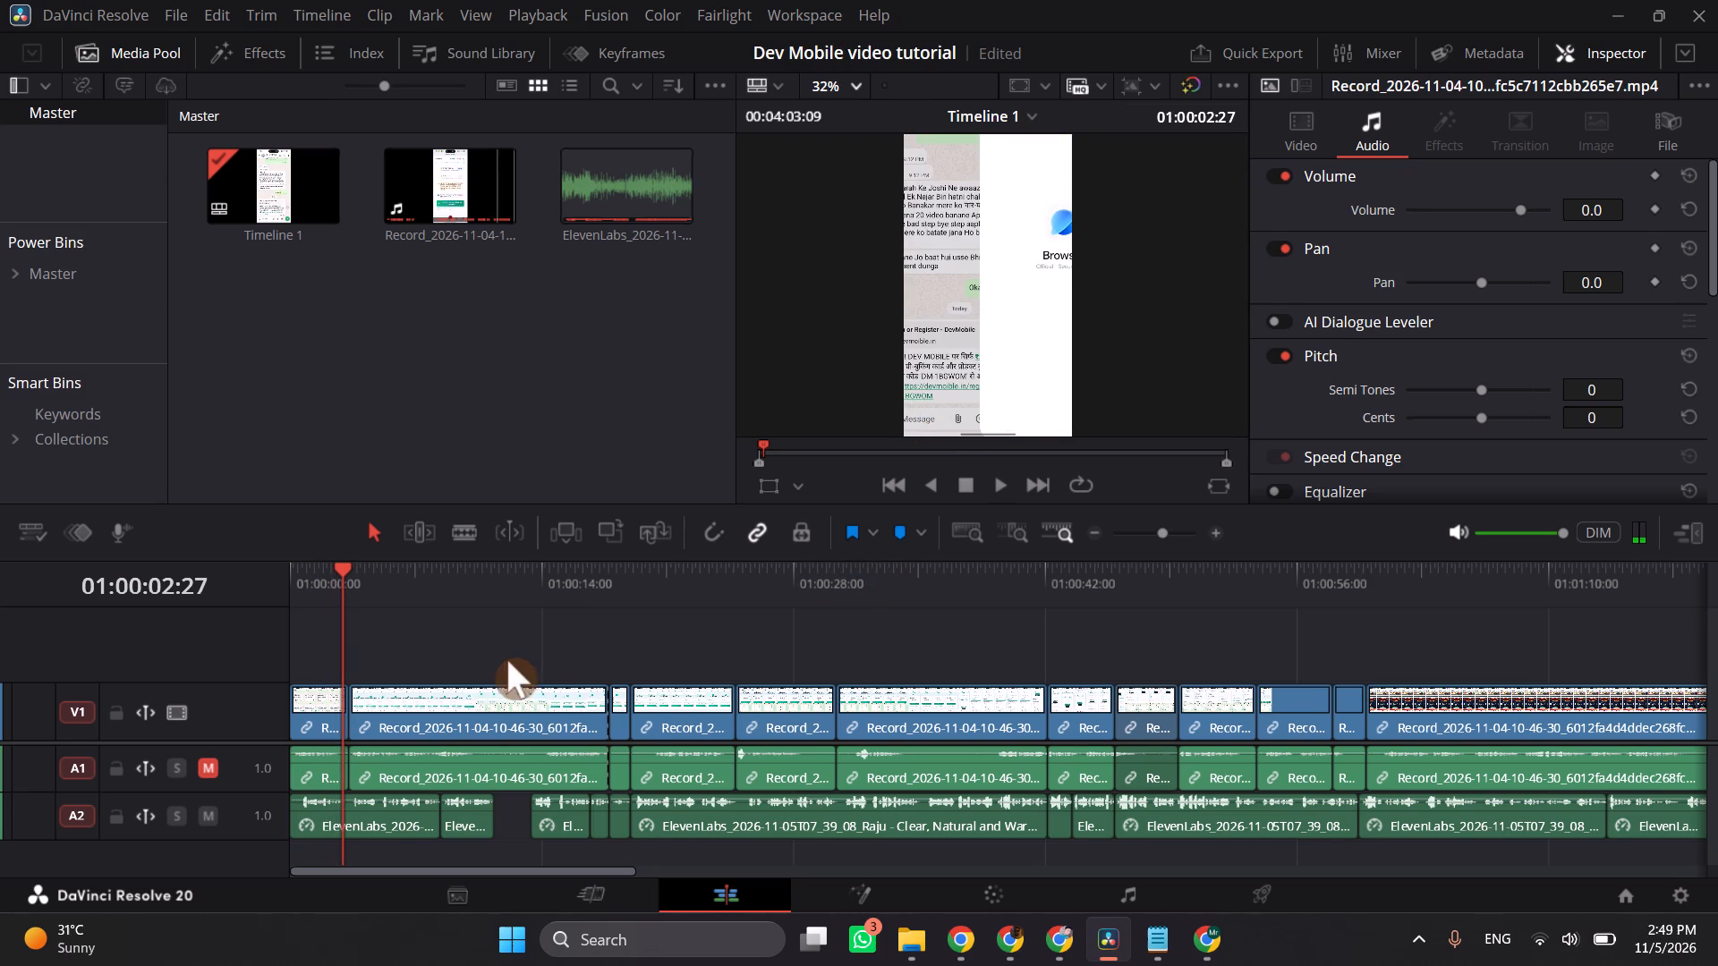
click(310, 584)
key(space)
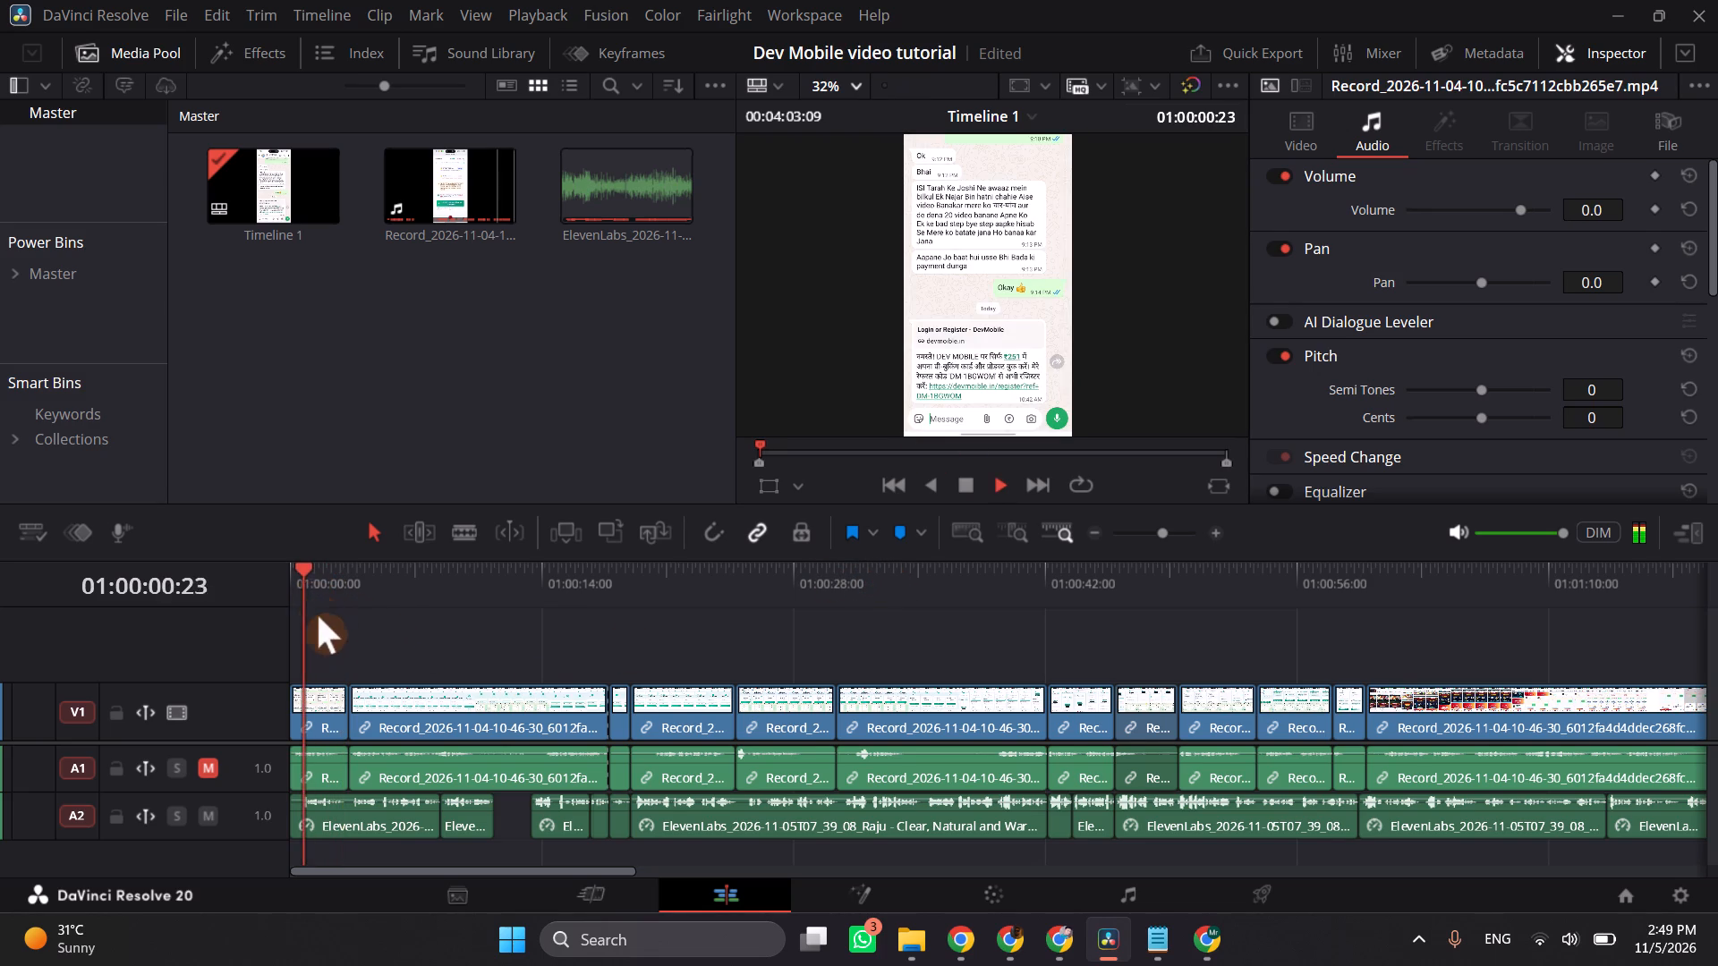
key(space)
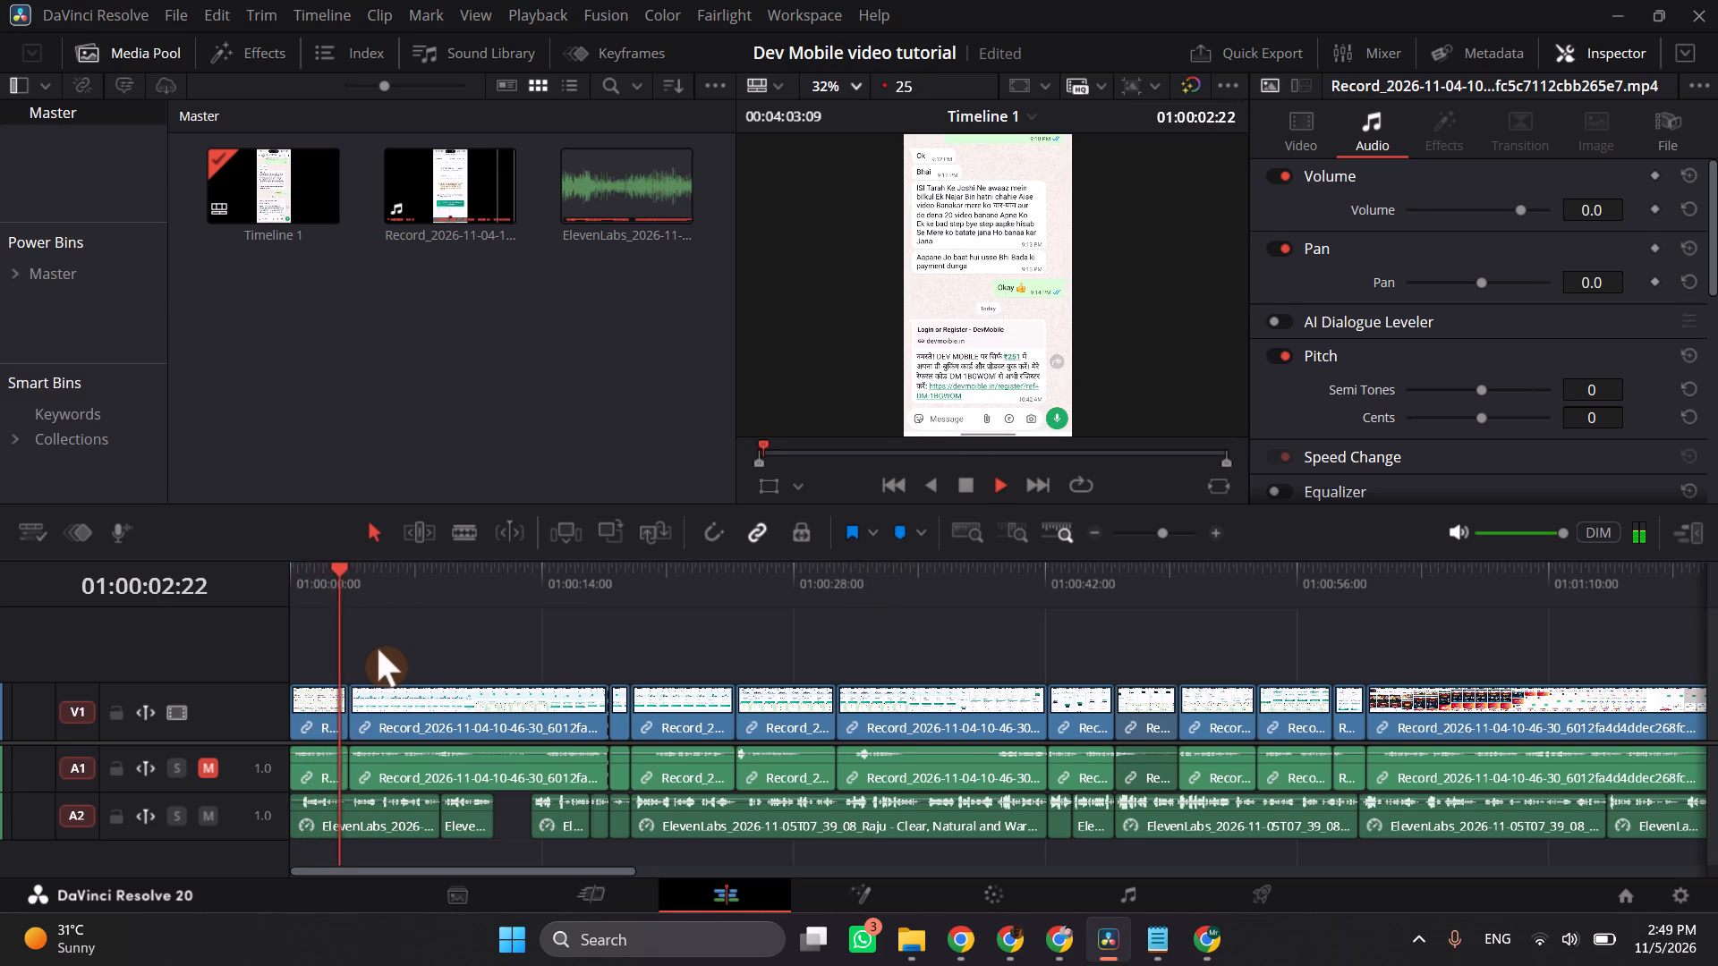
Add Zoom and Position keyframes to the first screen-recording clip at 01:00:01:15.
click(1167, 535)
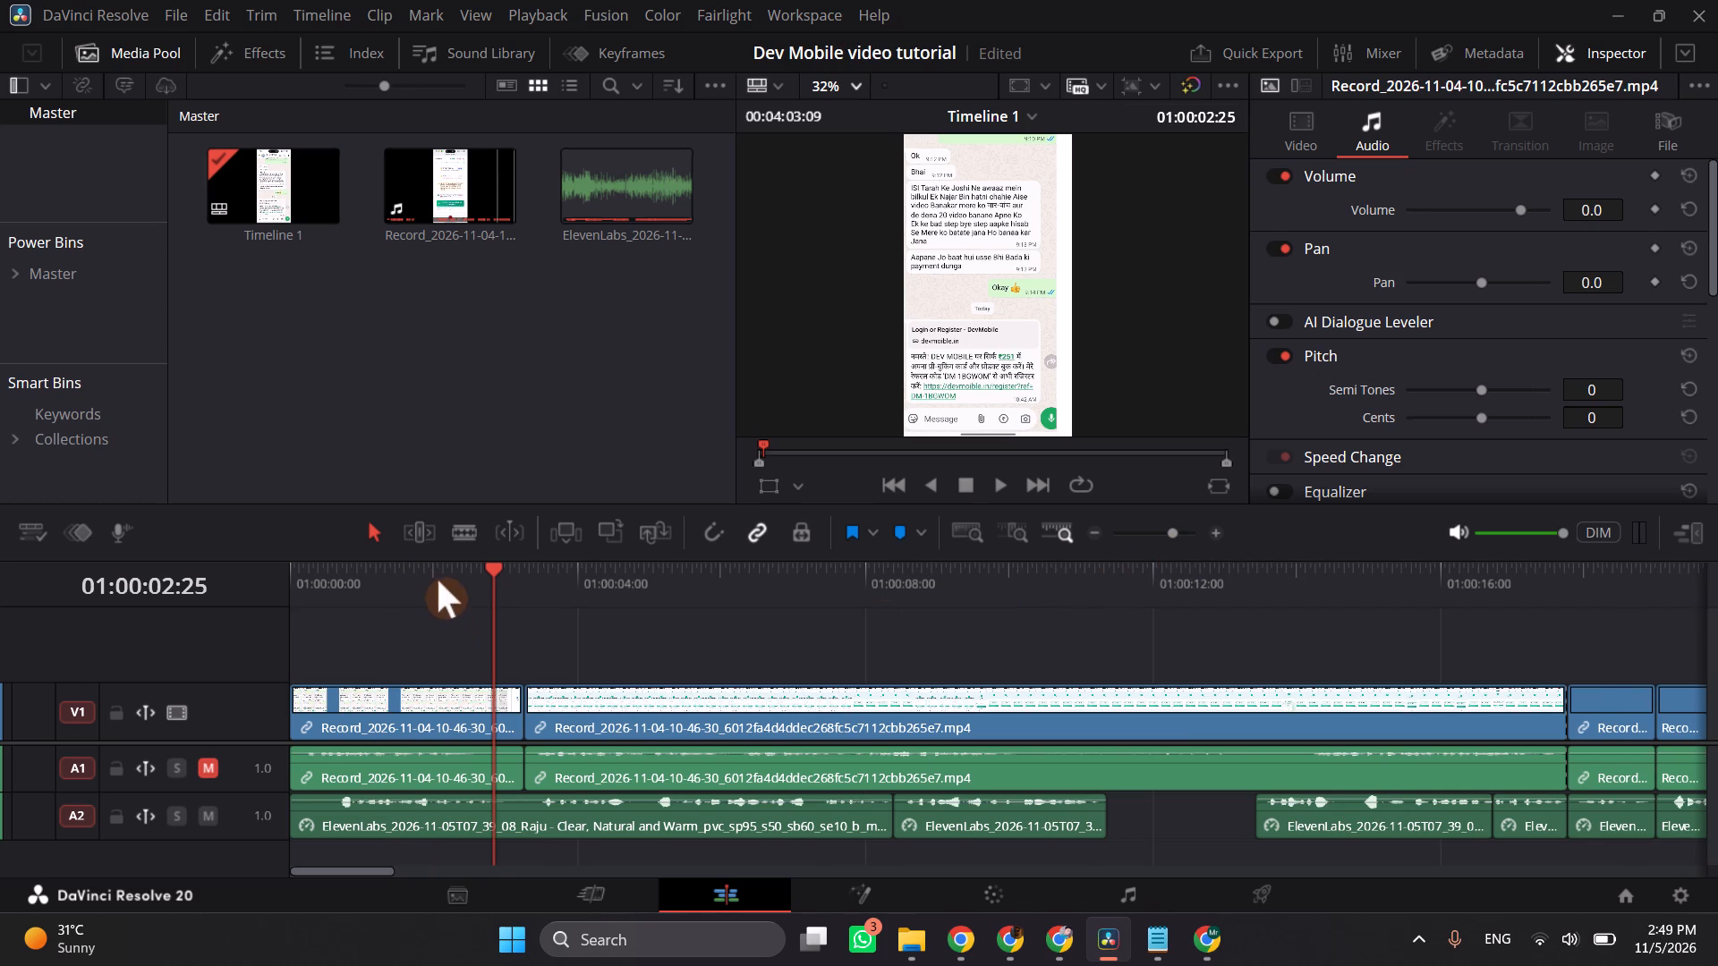
click(422, 575)
click(399, 576)
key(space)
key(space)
click(354, 585)
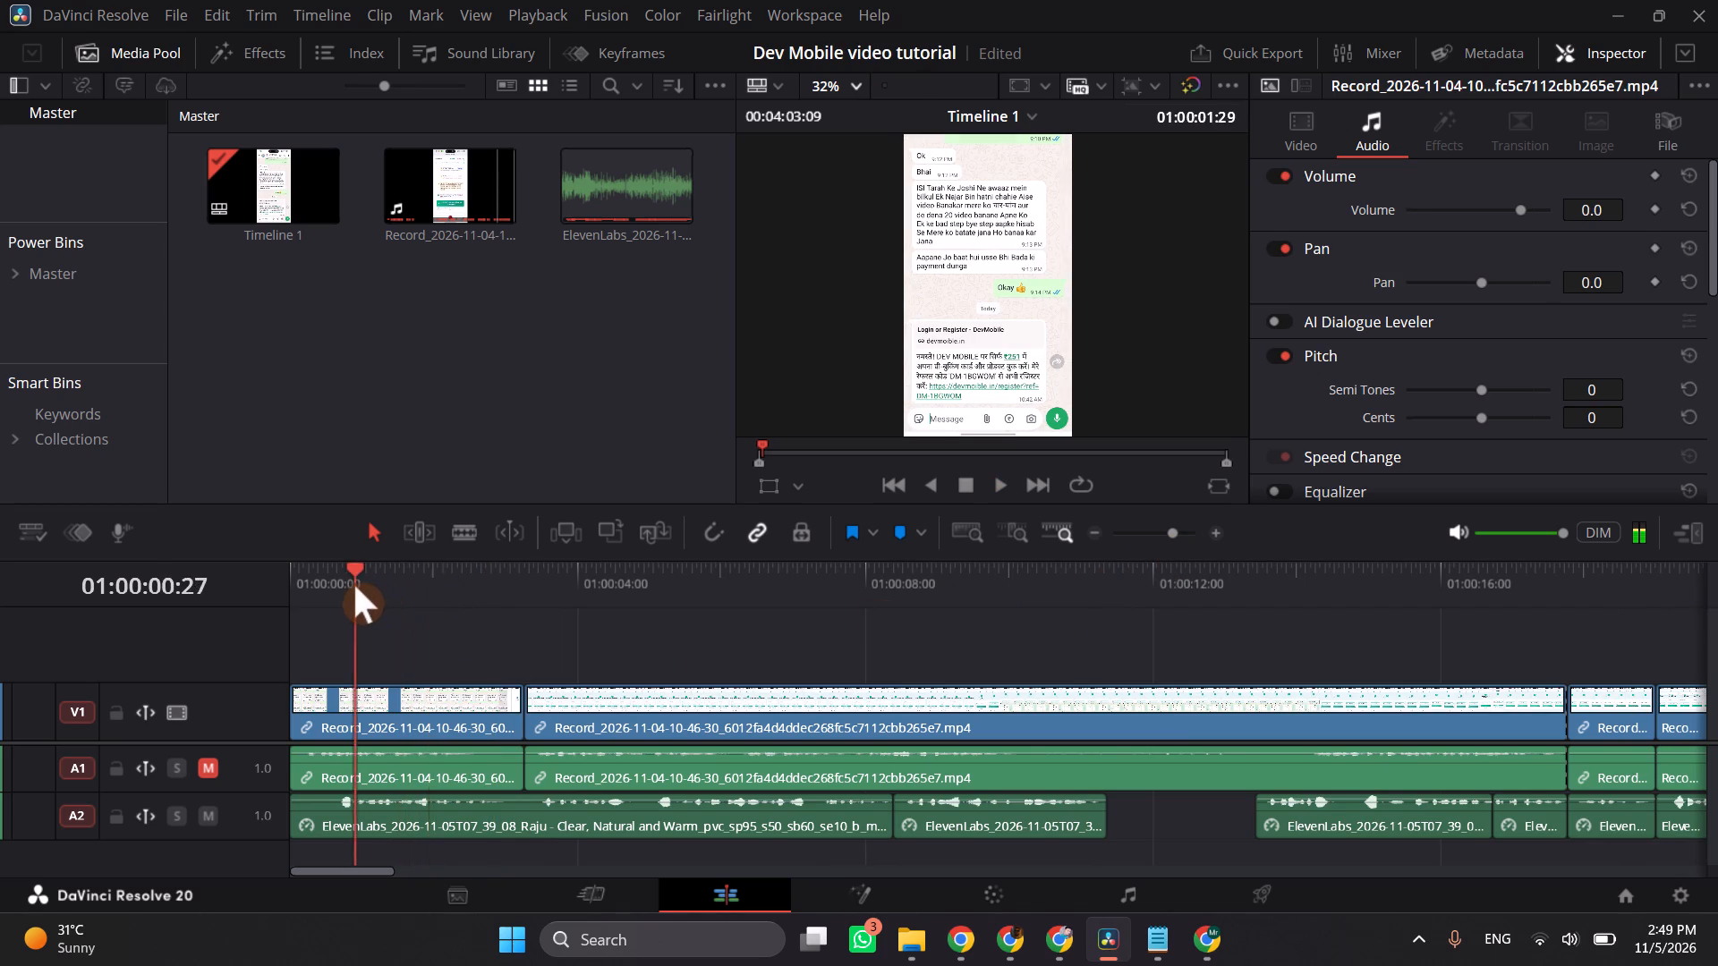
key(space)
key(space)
click(386, 608)
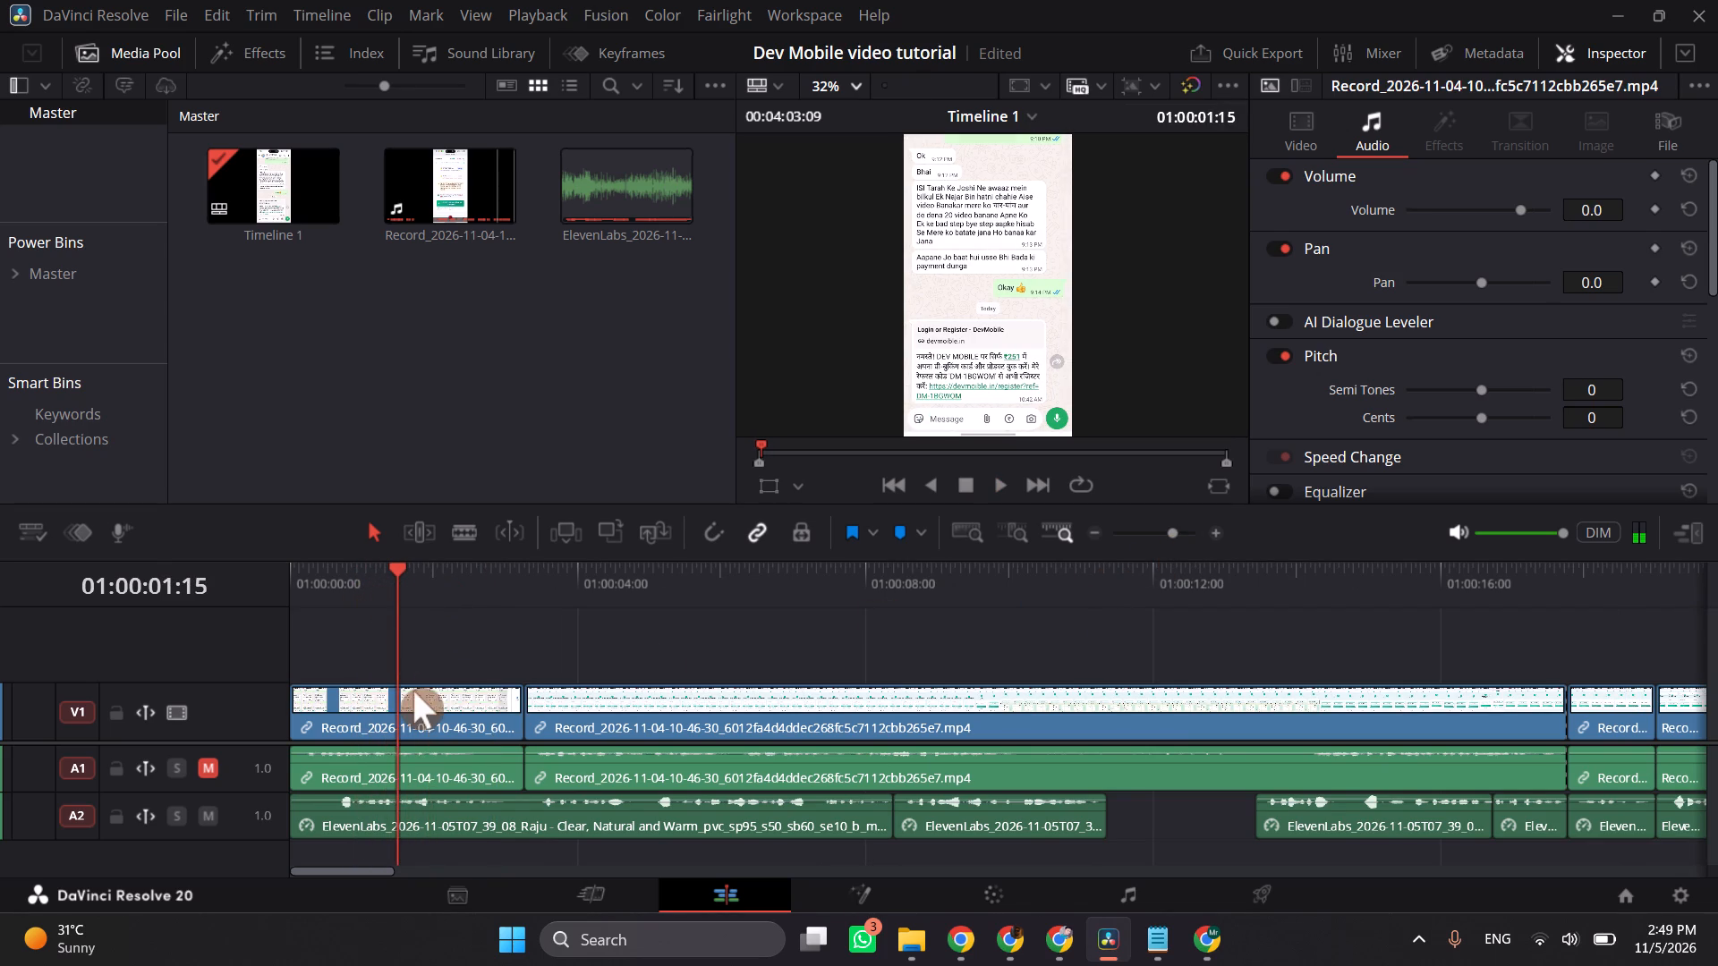
click(415, 693)
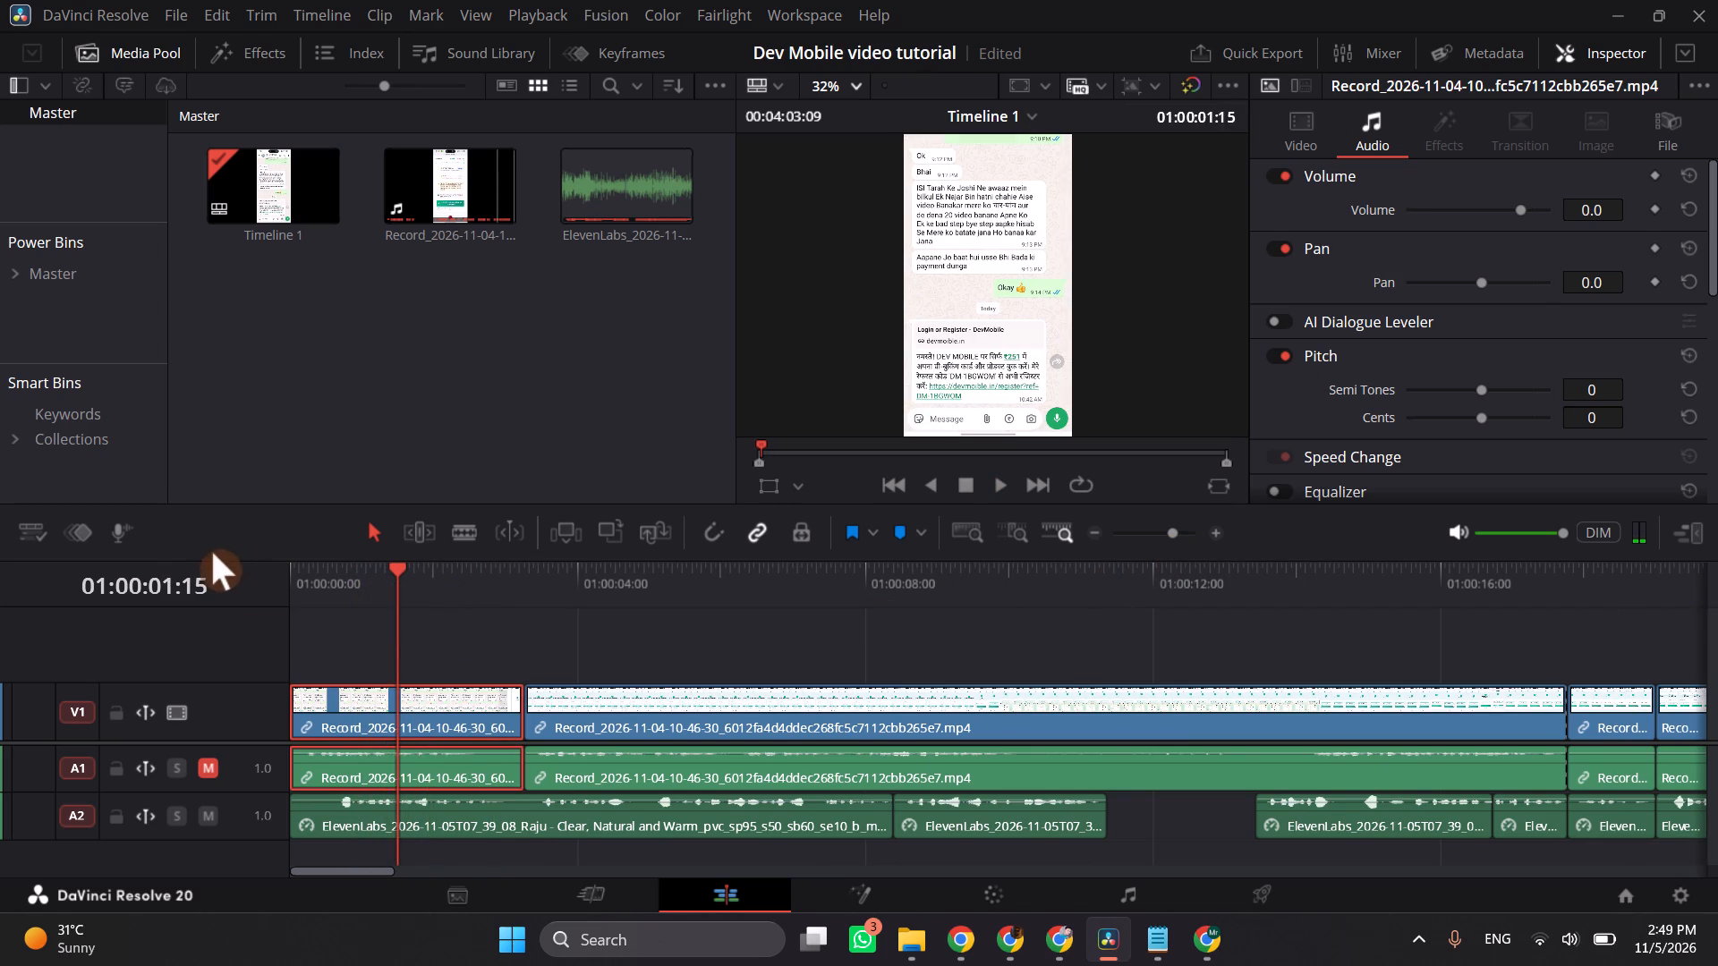
scroll(1594, 238, up, 4)
click(1276, 129)
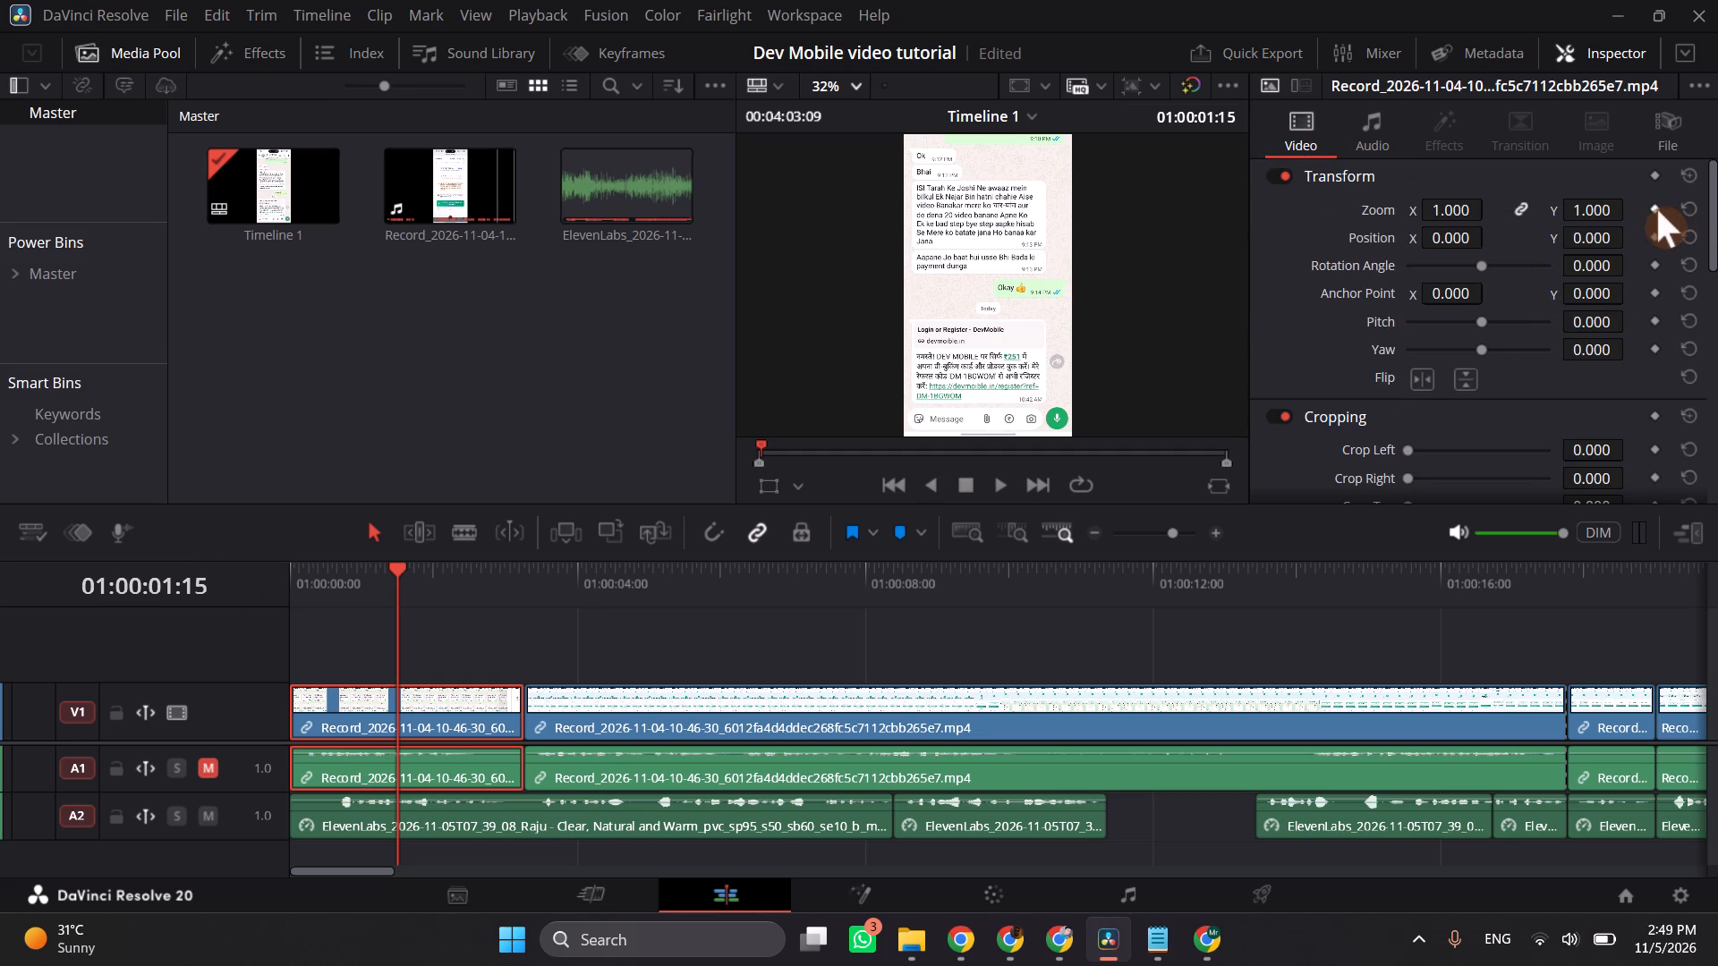
click(1657, 209)
click(1660, 235)
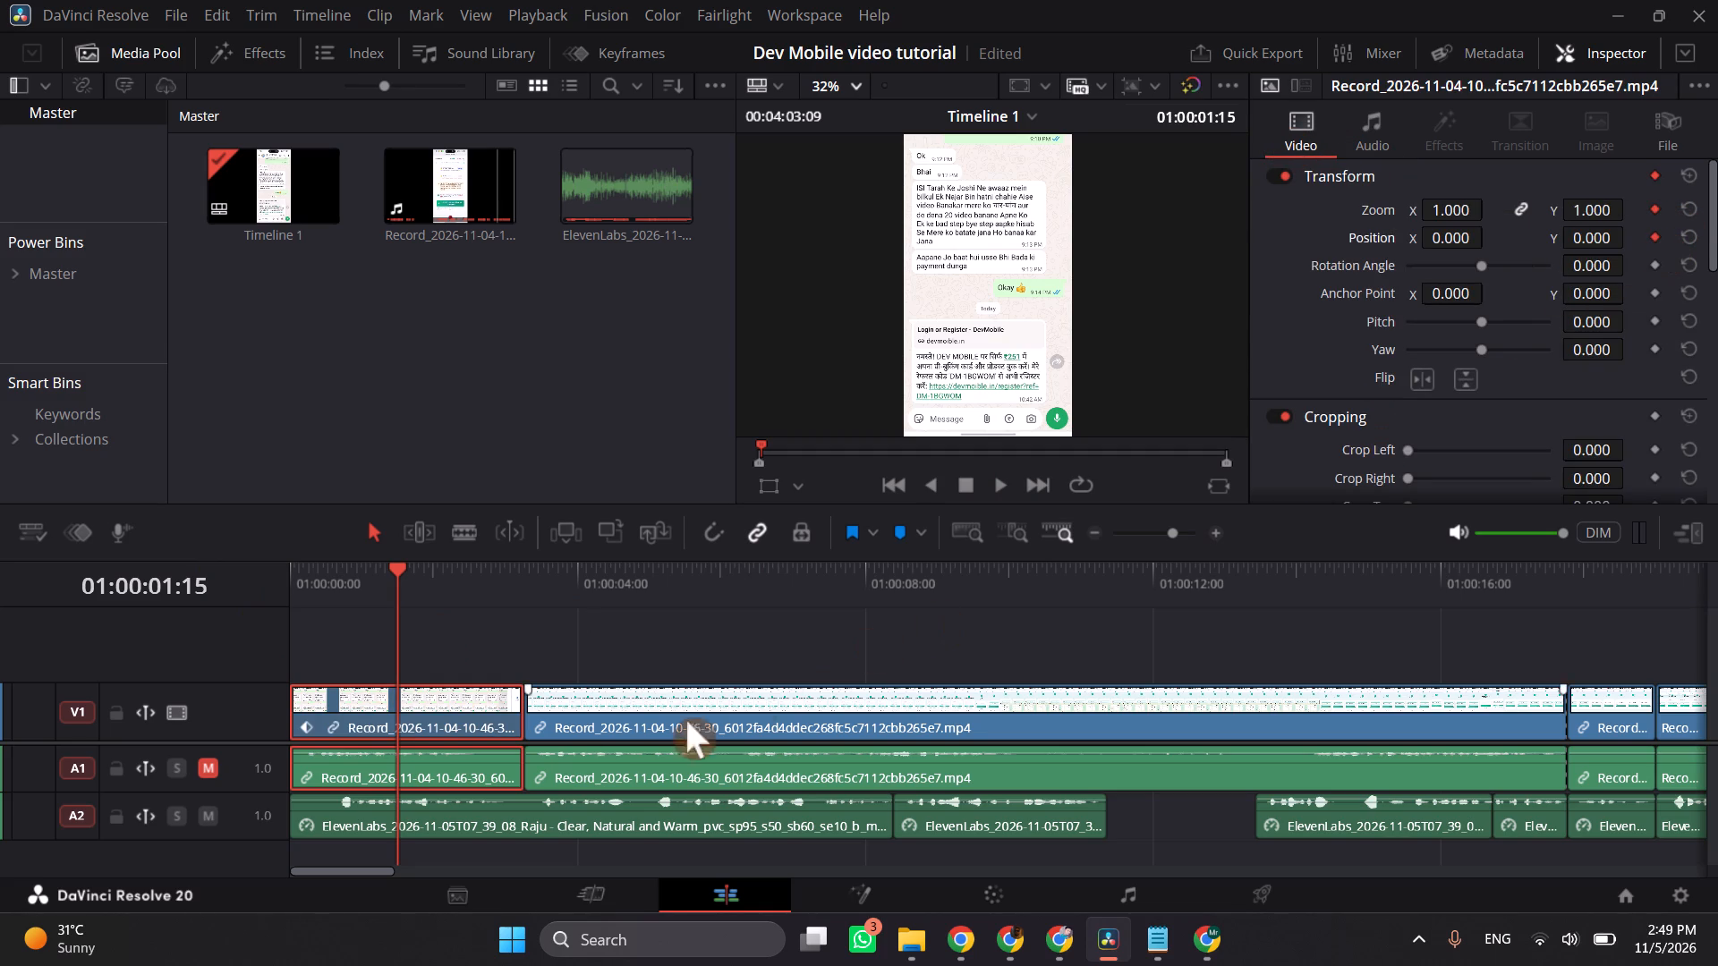
Add a second pair of Zoom and Position keyframes to the first clip at 01:00:02:21, before the browser screen appears.
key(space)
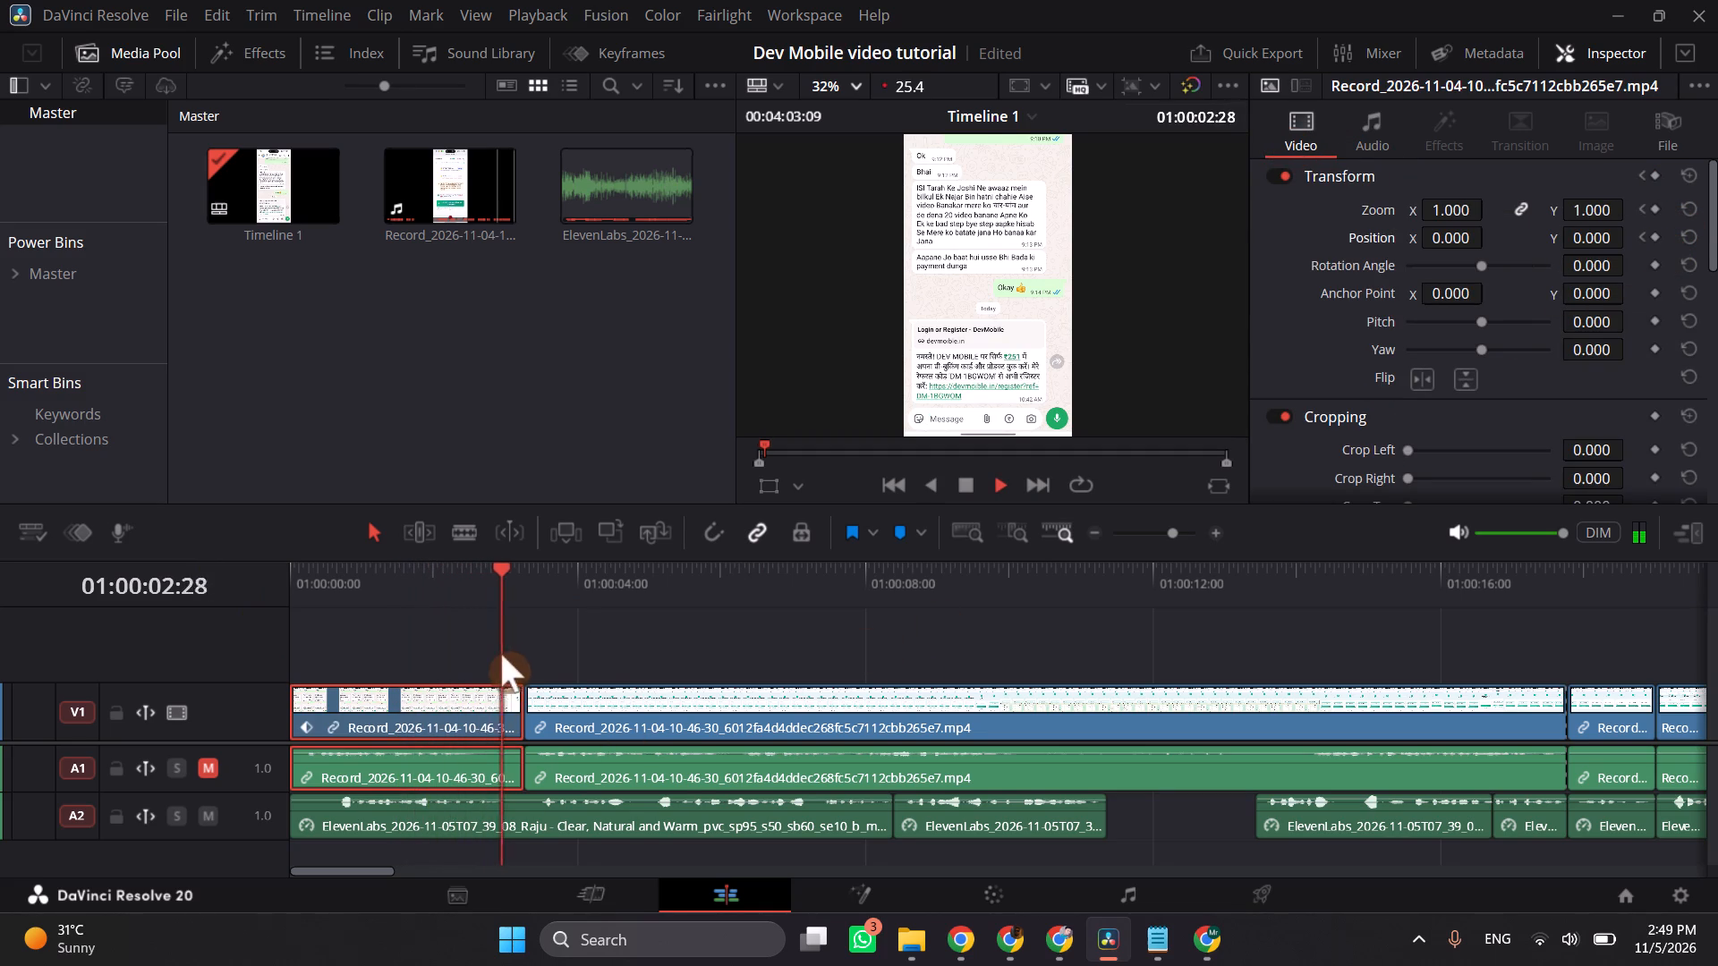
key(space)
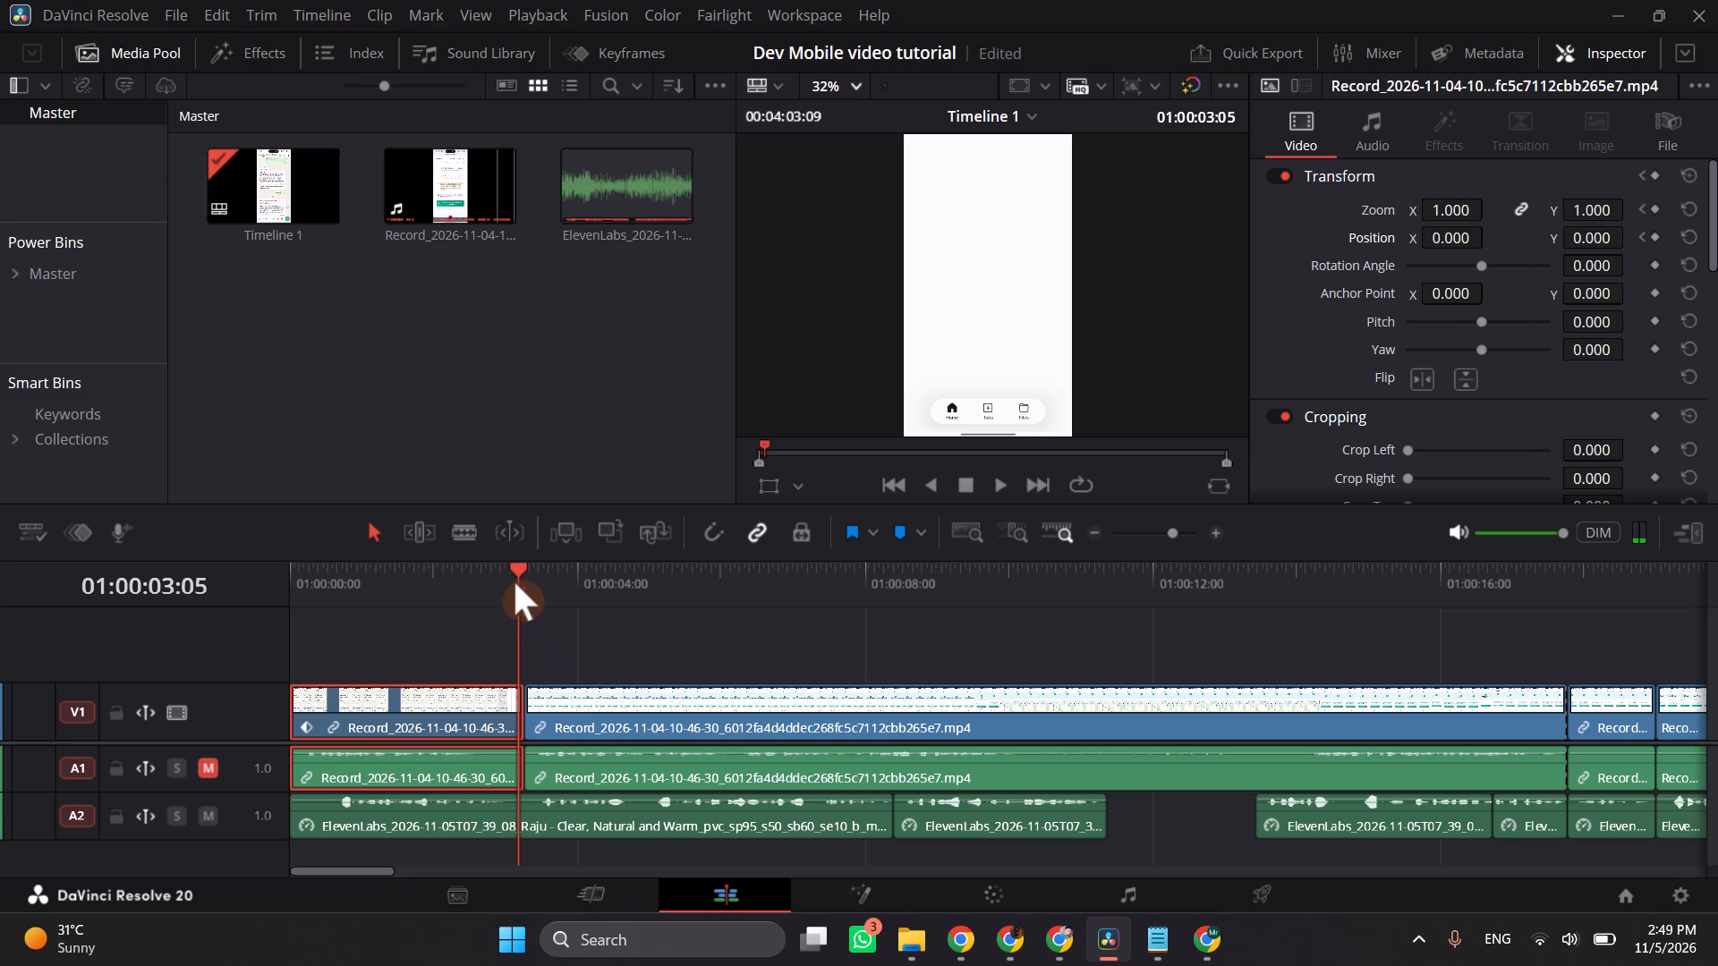
drag(518, 580, 505, 581)
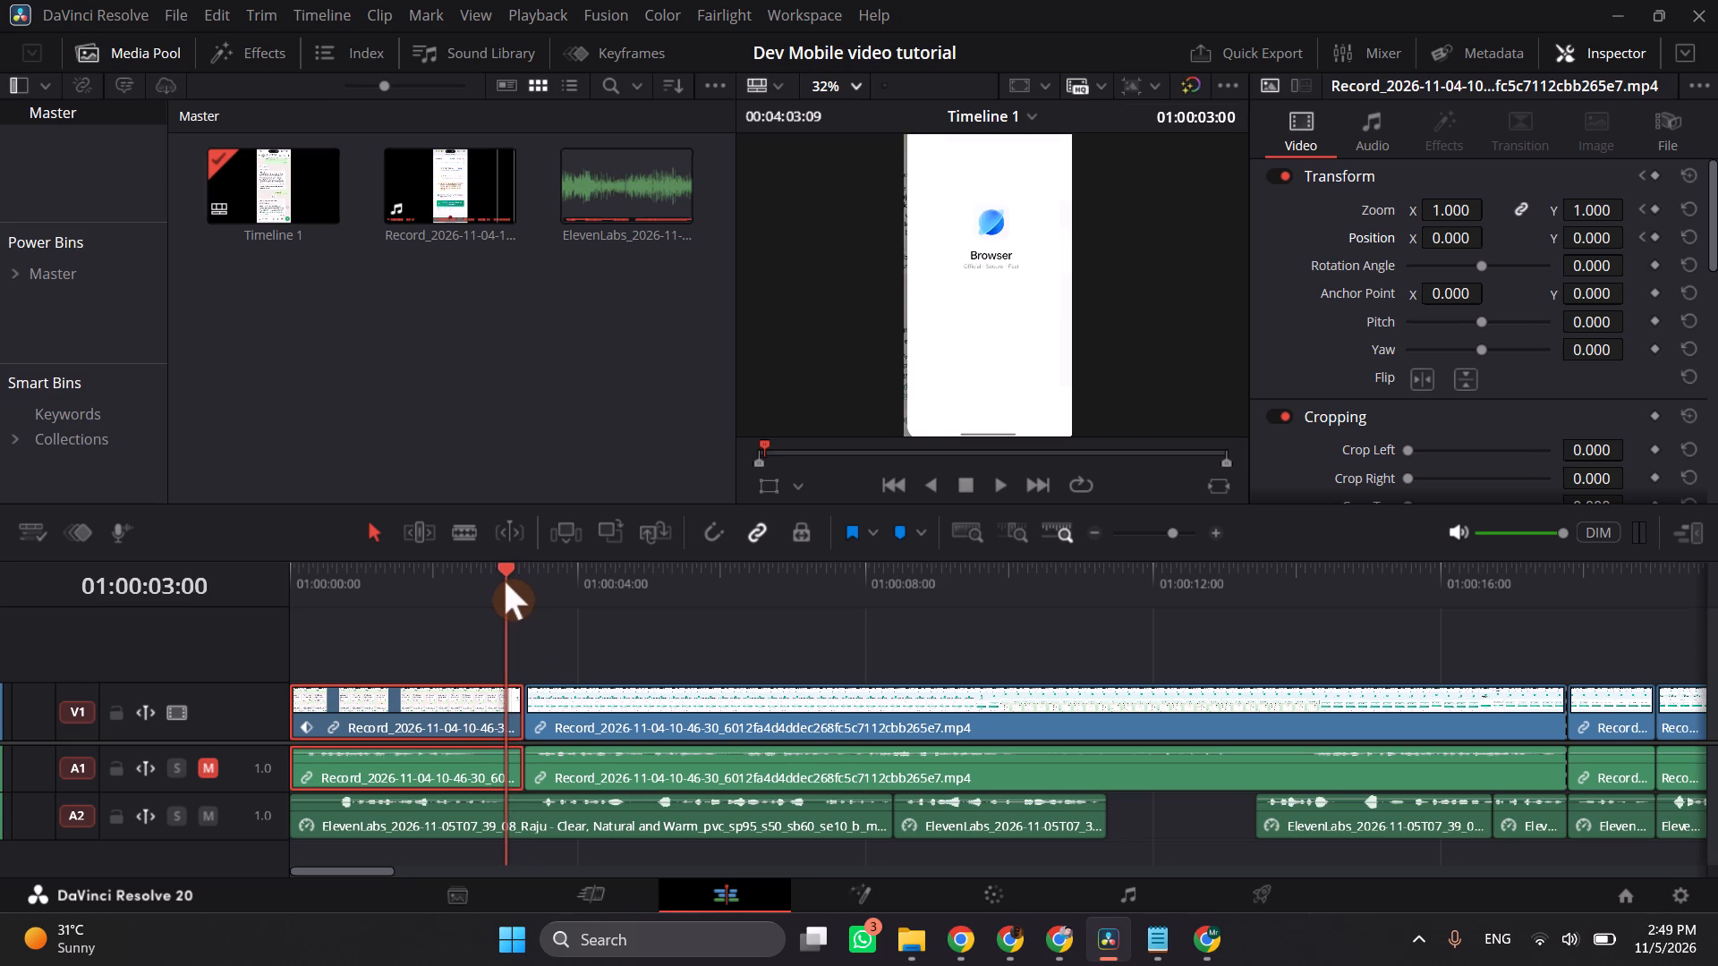
drag(505, 581, 491, 579)
drag(491, 579, 488, 579)
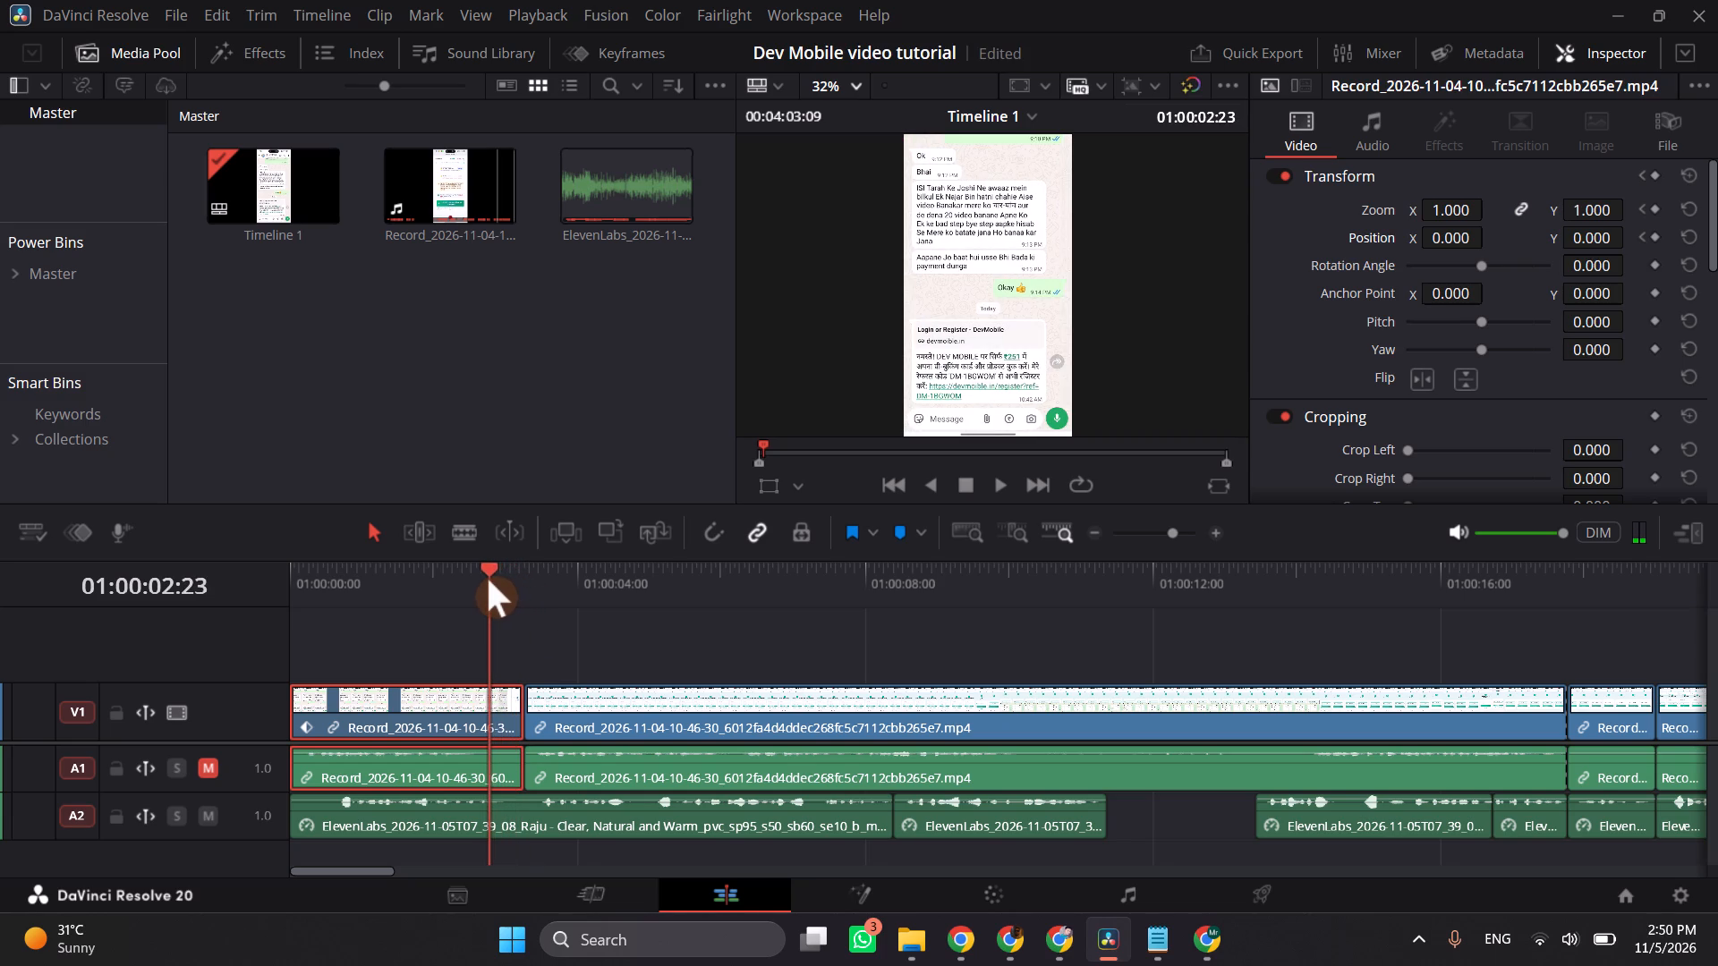
drag(488, 579, 483, 581)
click(1654, 209)
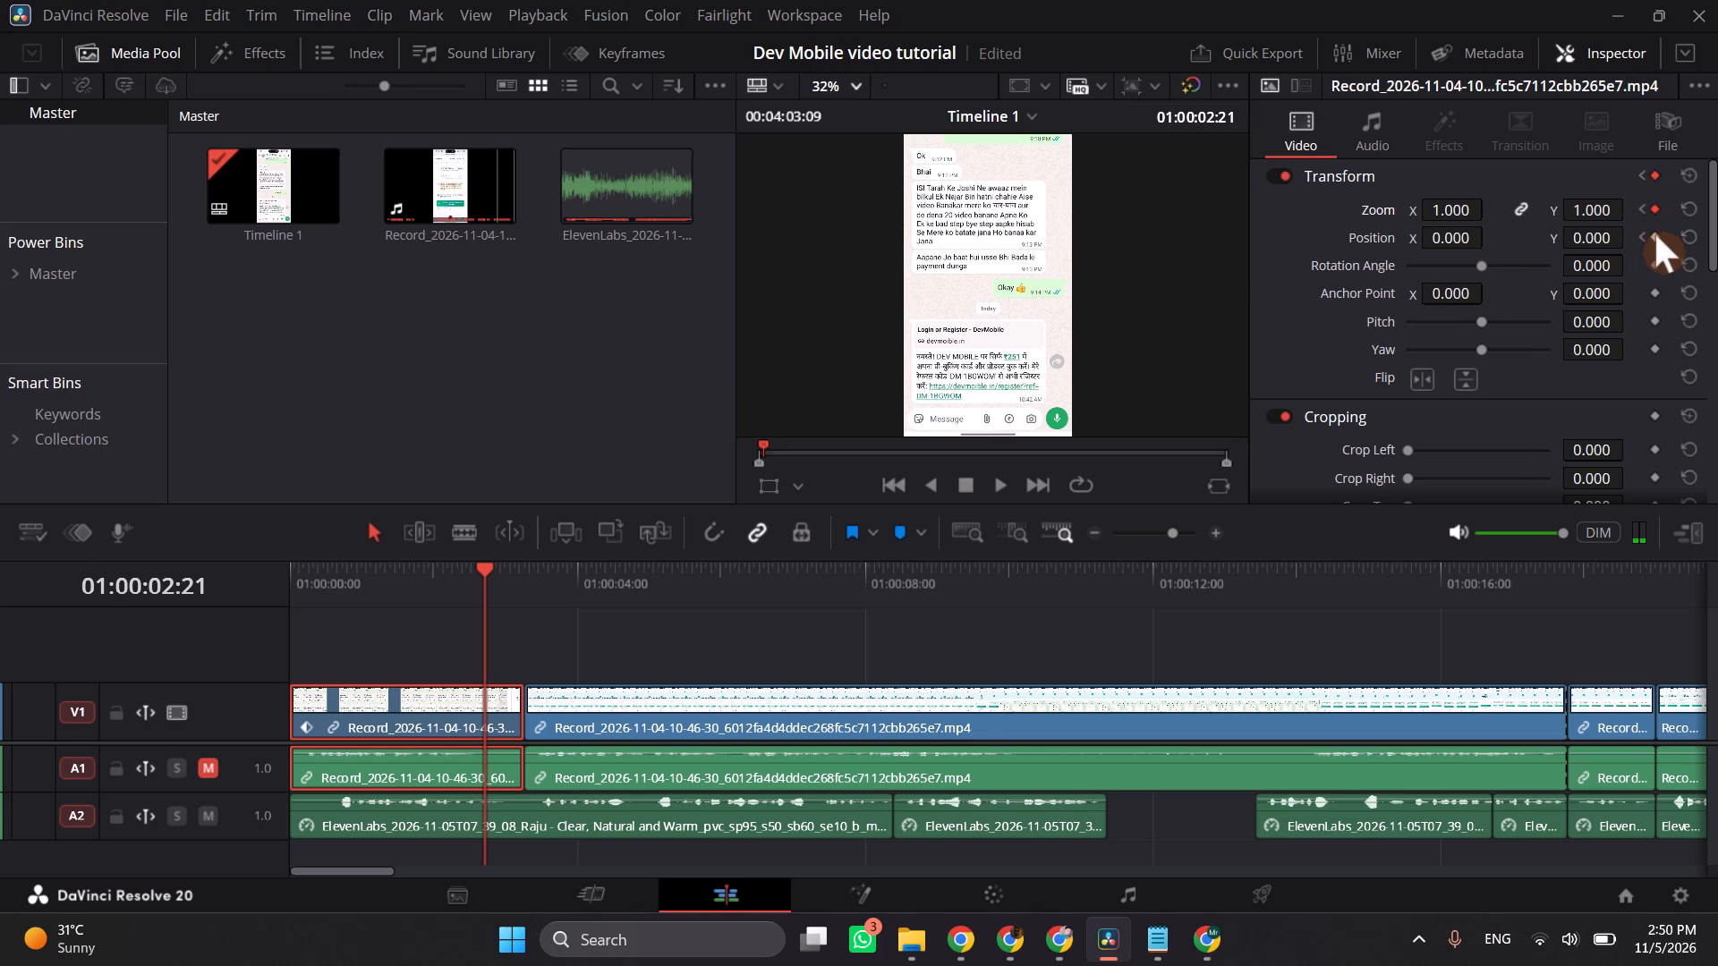
click(1655, 234)
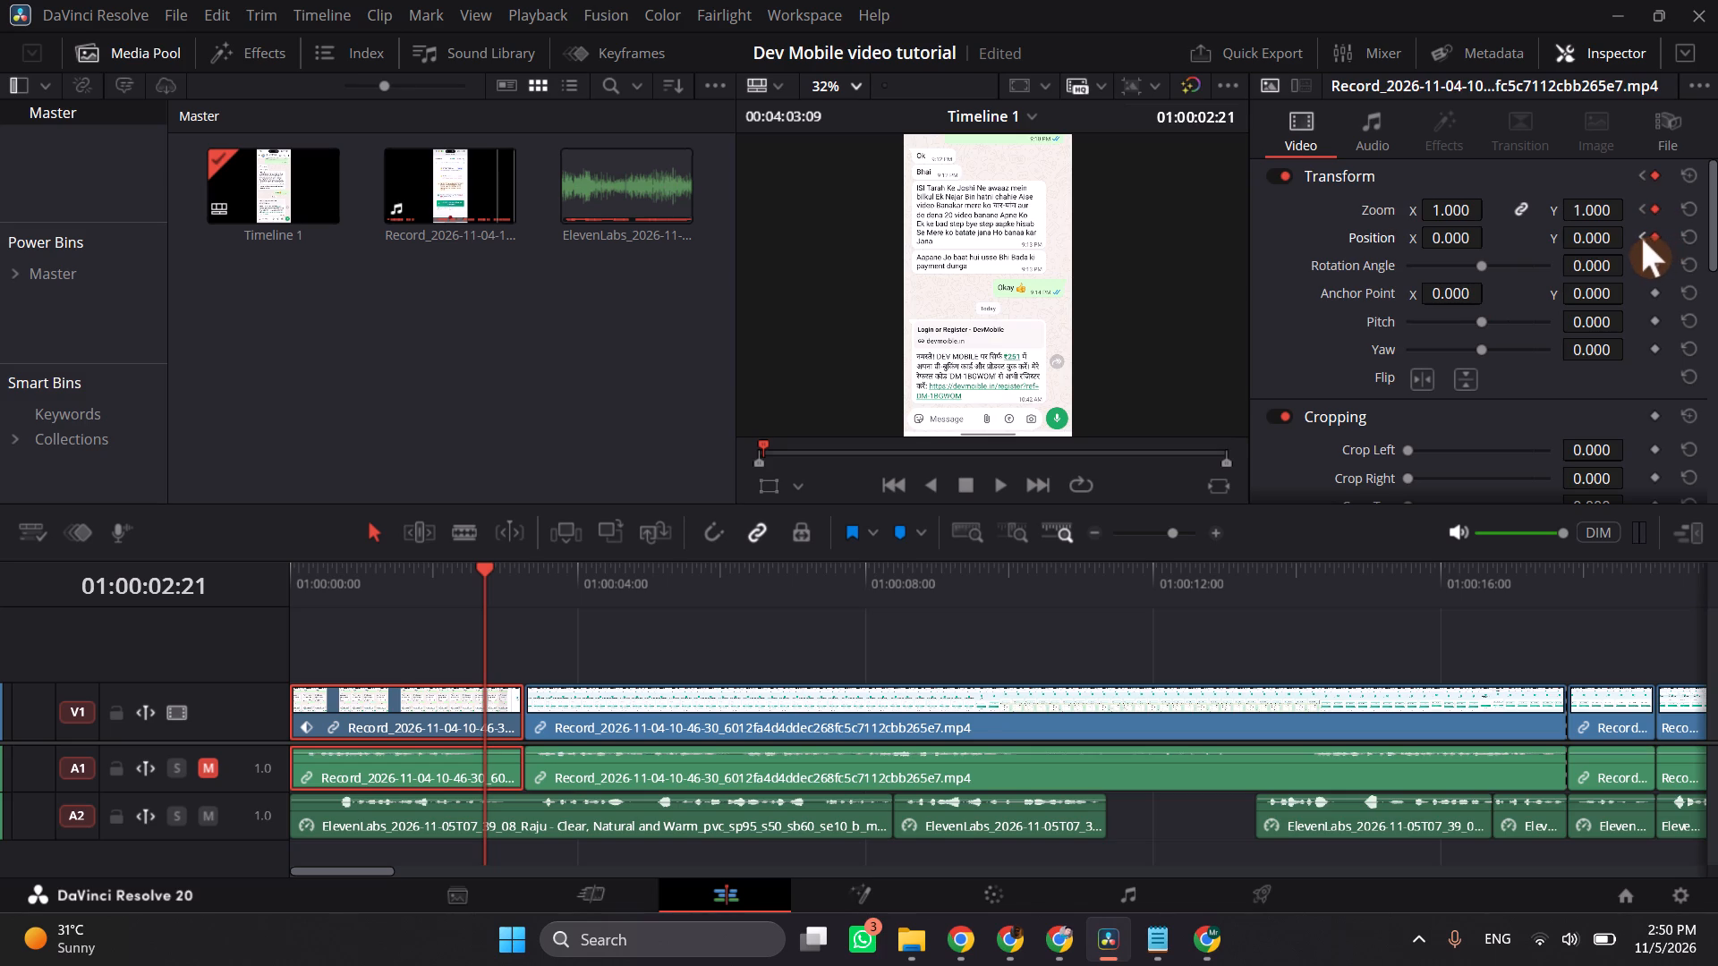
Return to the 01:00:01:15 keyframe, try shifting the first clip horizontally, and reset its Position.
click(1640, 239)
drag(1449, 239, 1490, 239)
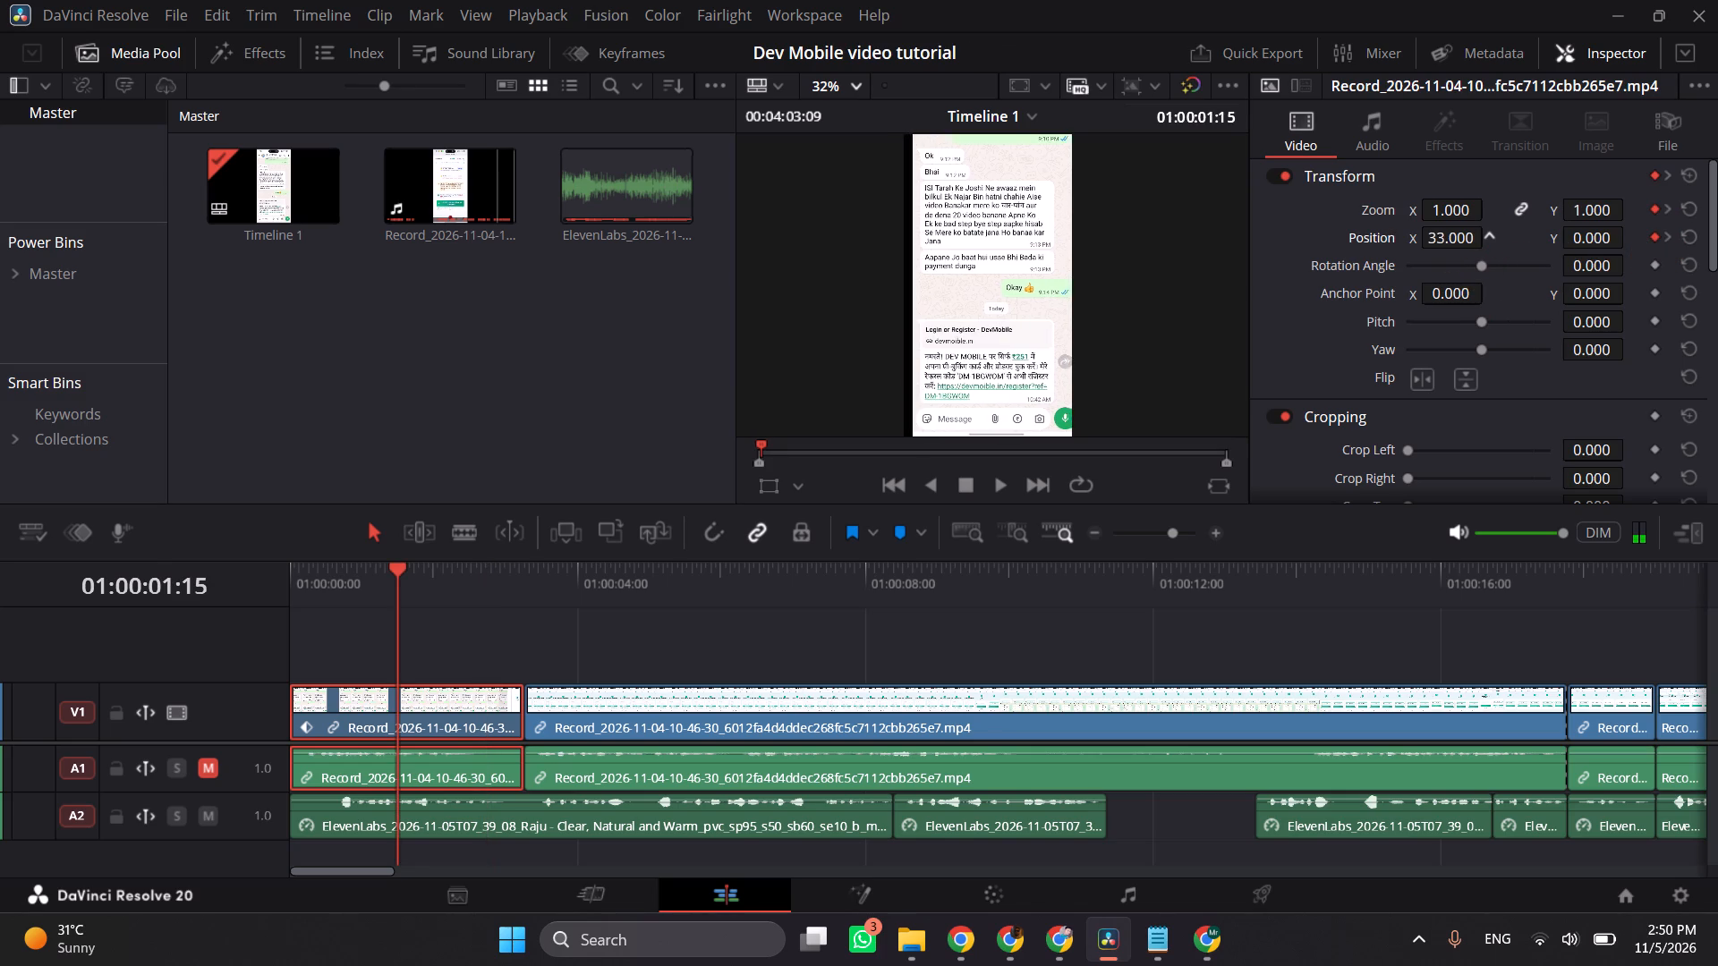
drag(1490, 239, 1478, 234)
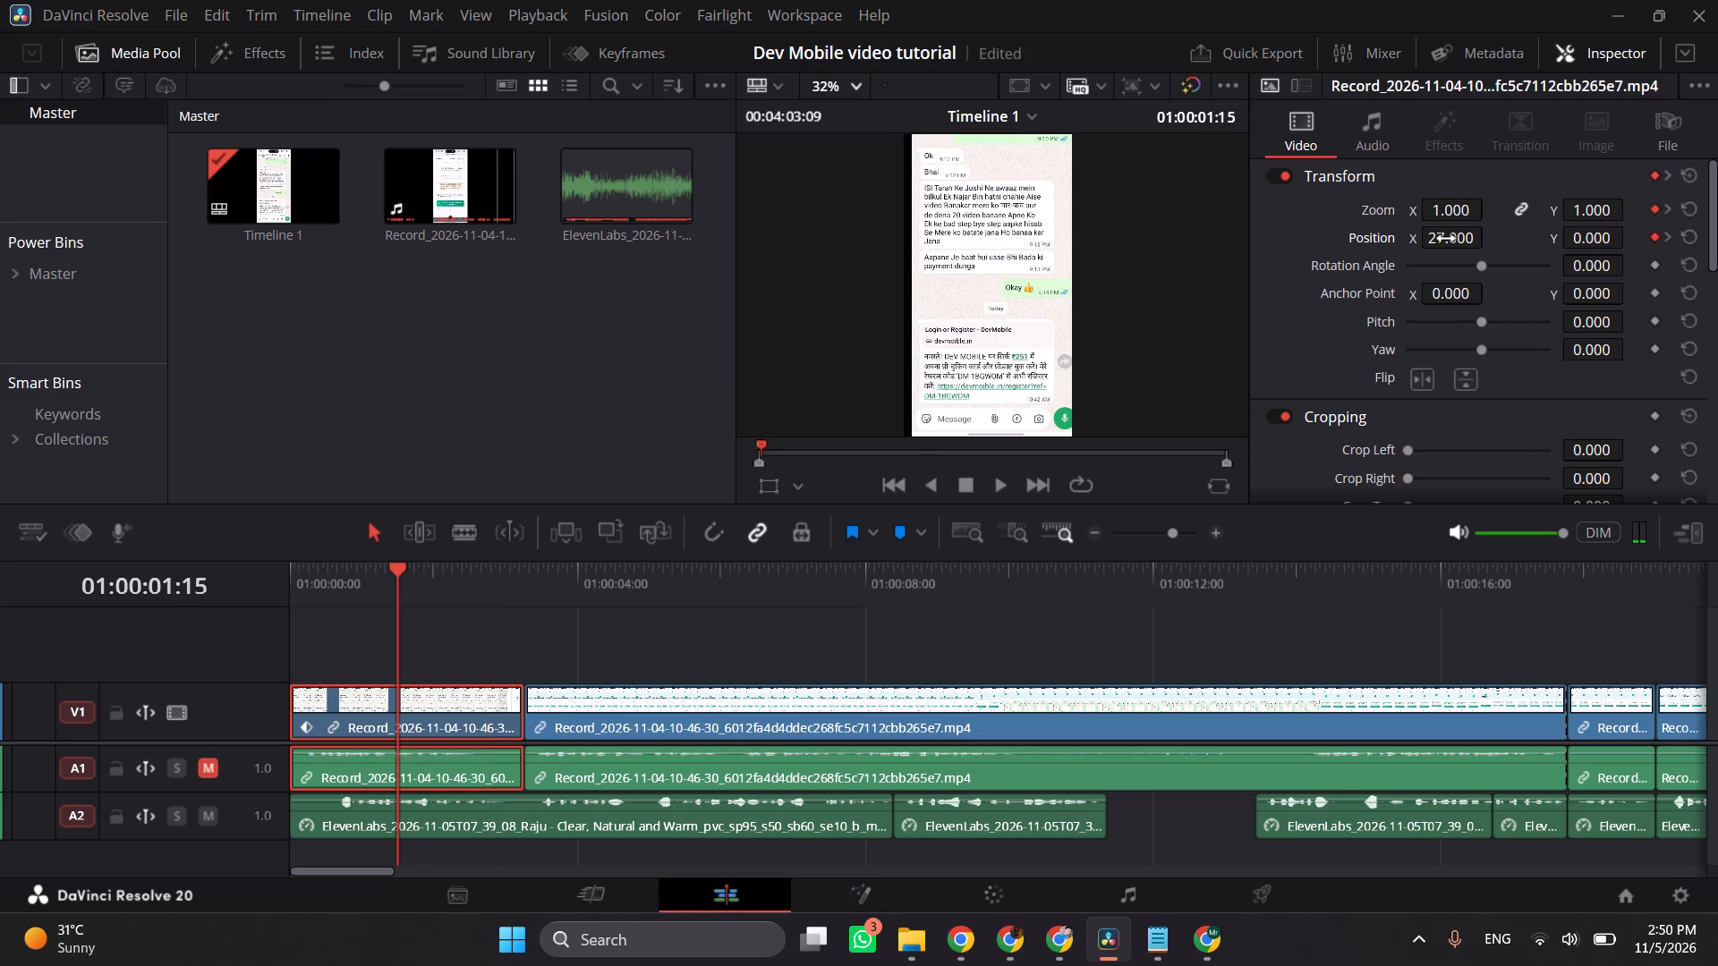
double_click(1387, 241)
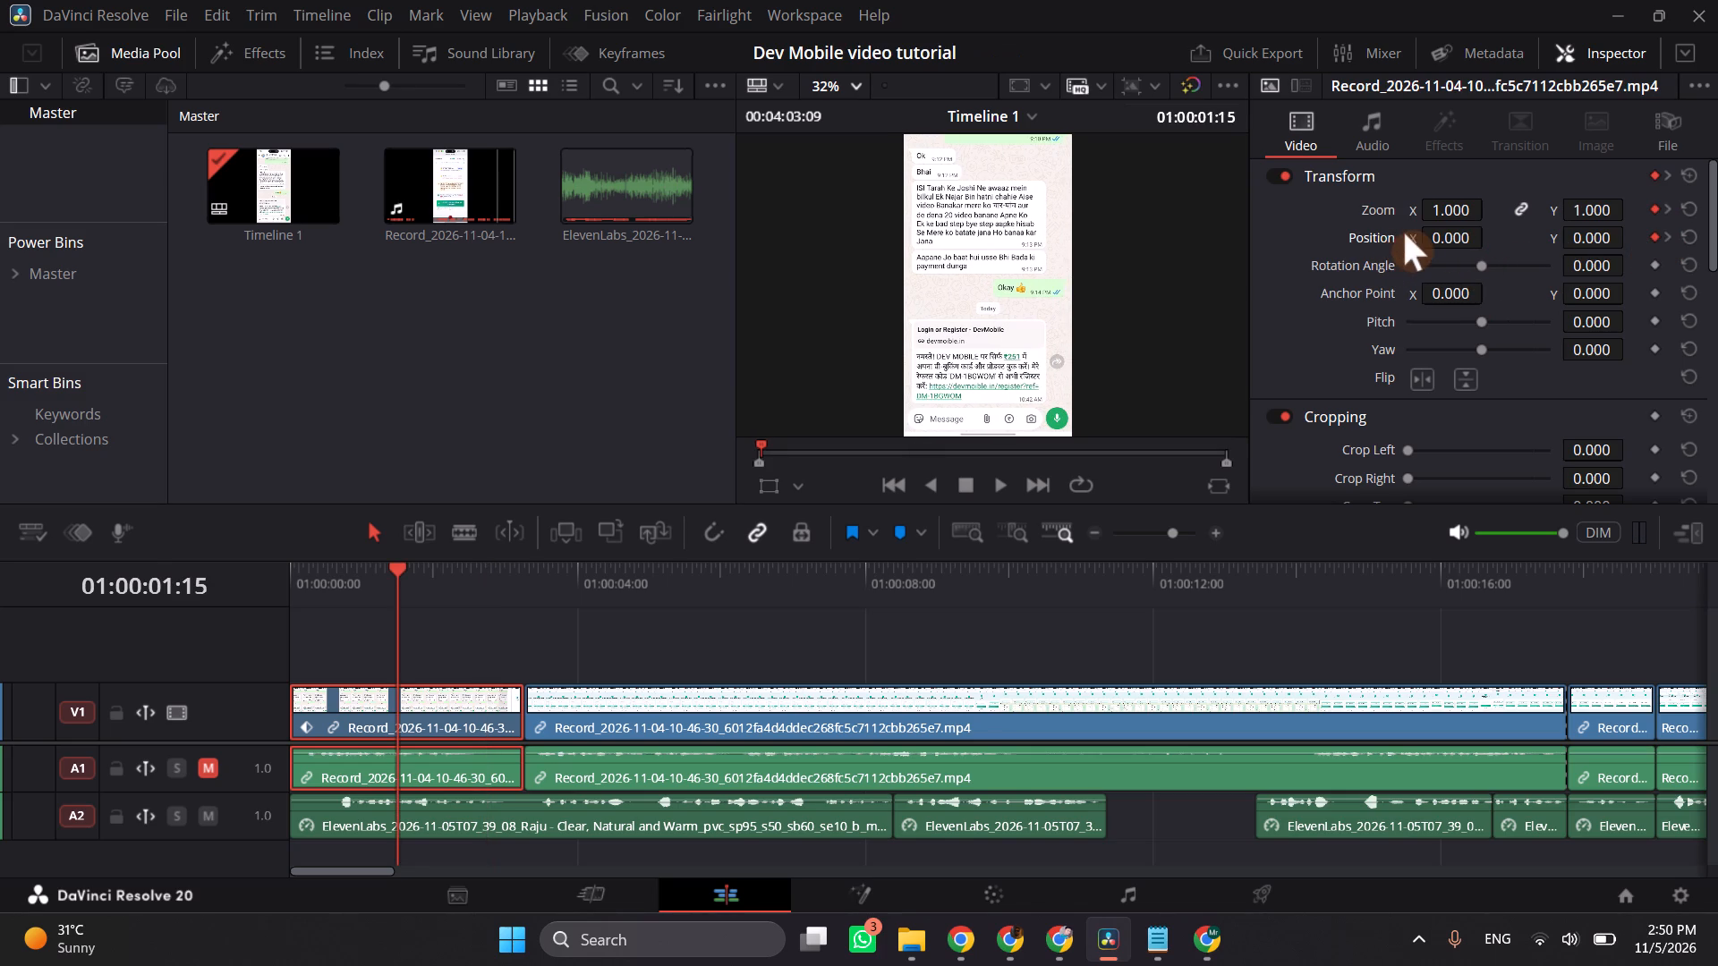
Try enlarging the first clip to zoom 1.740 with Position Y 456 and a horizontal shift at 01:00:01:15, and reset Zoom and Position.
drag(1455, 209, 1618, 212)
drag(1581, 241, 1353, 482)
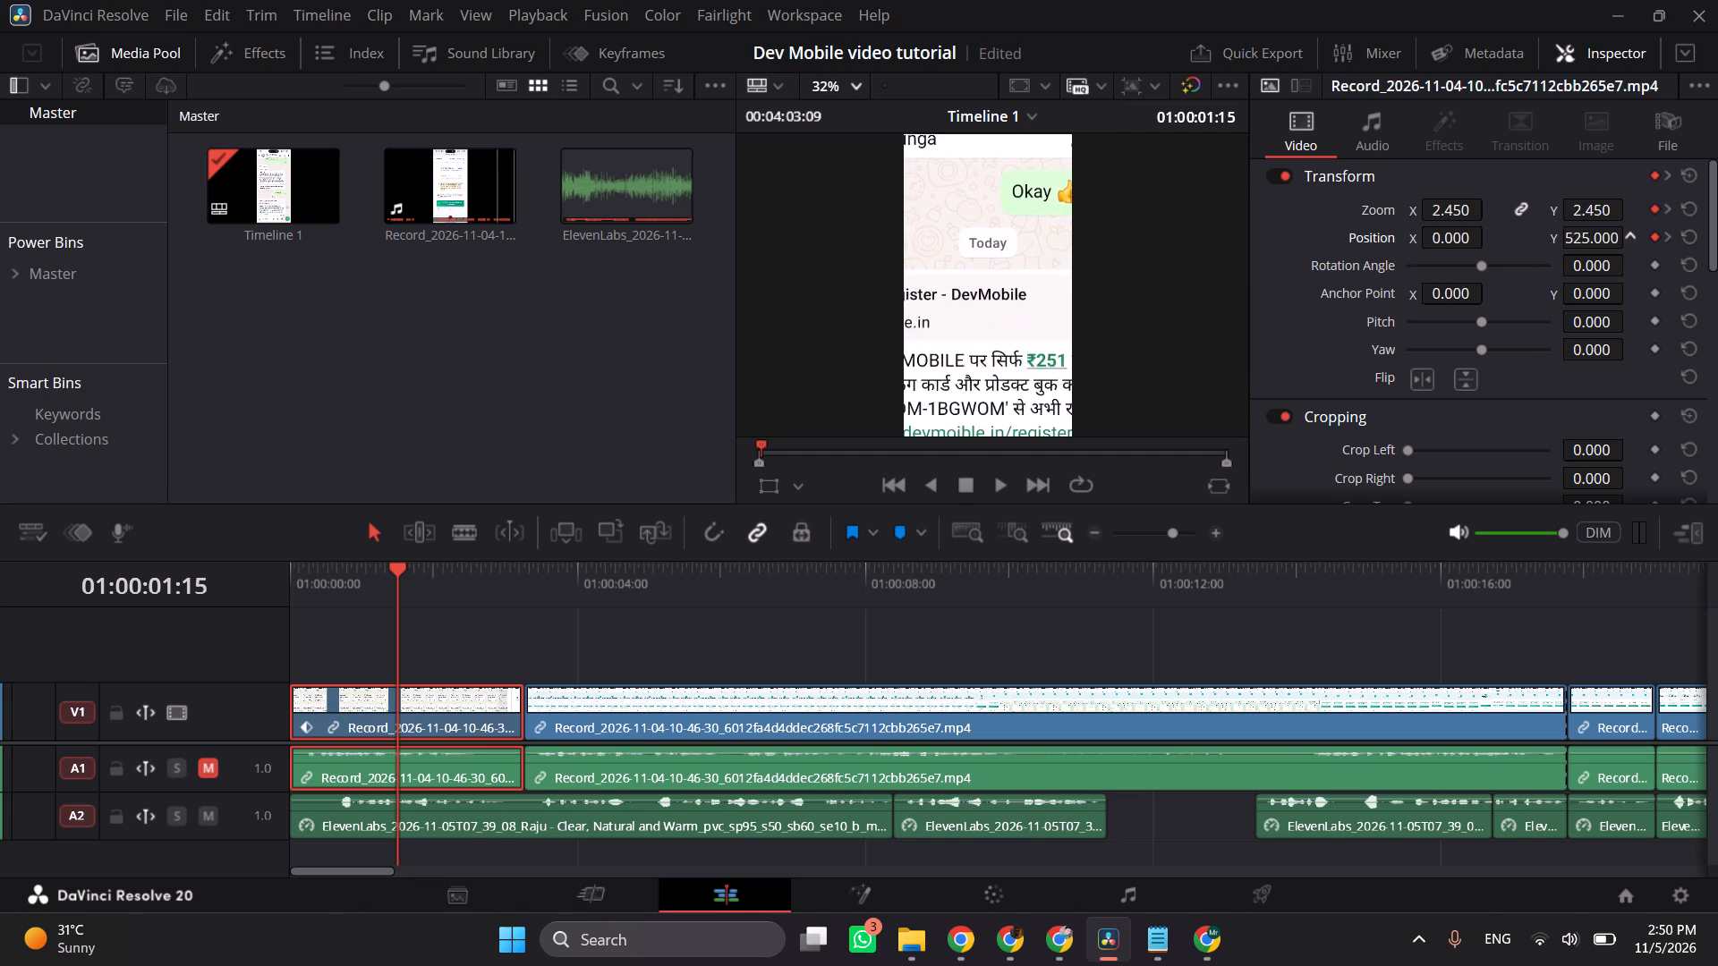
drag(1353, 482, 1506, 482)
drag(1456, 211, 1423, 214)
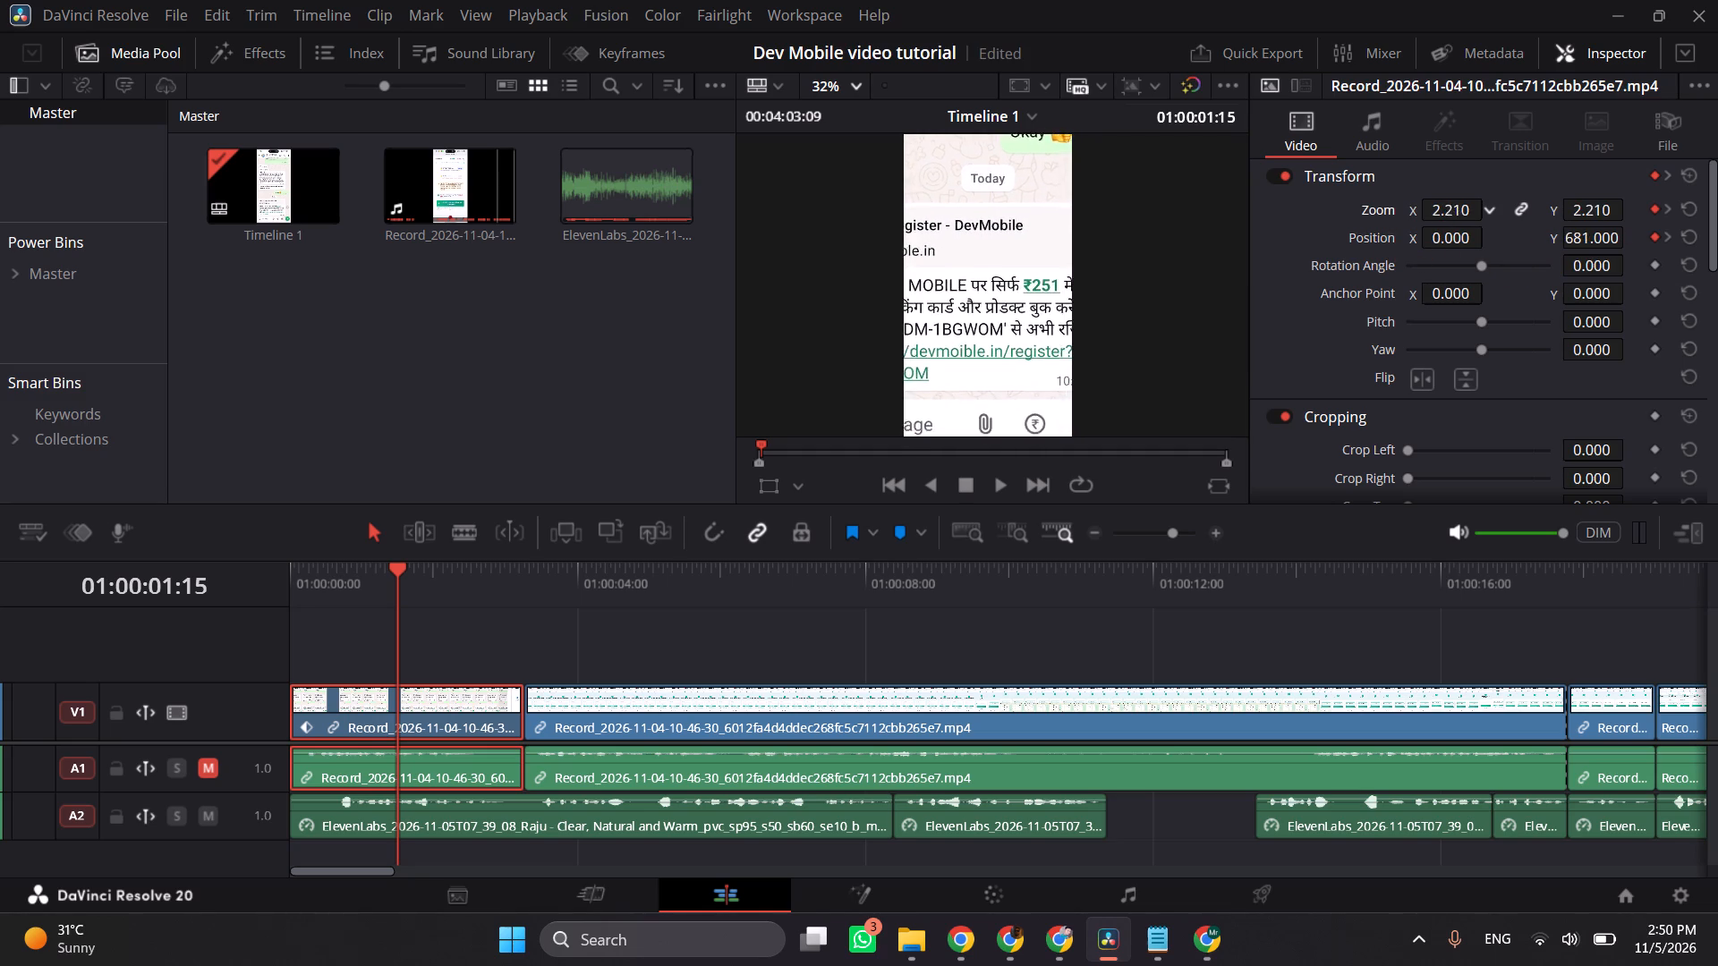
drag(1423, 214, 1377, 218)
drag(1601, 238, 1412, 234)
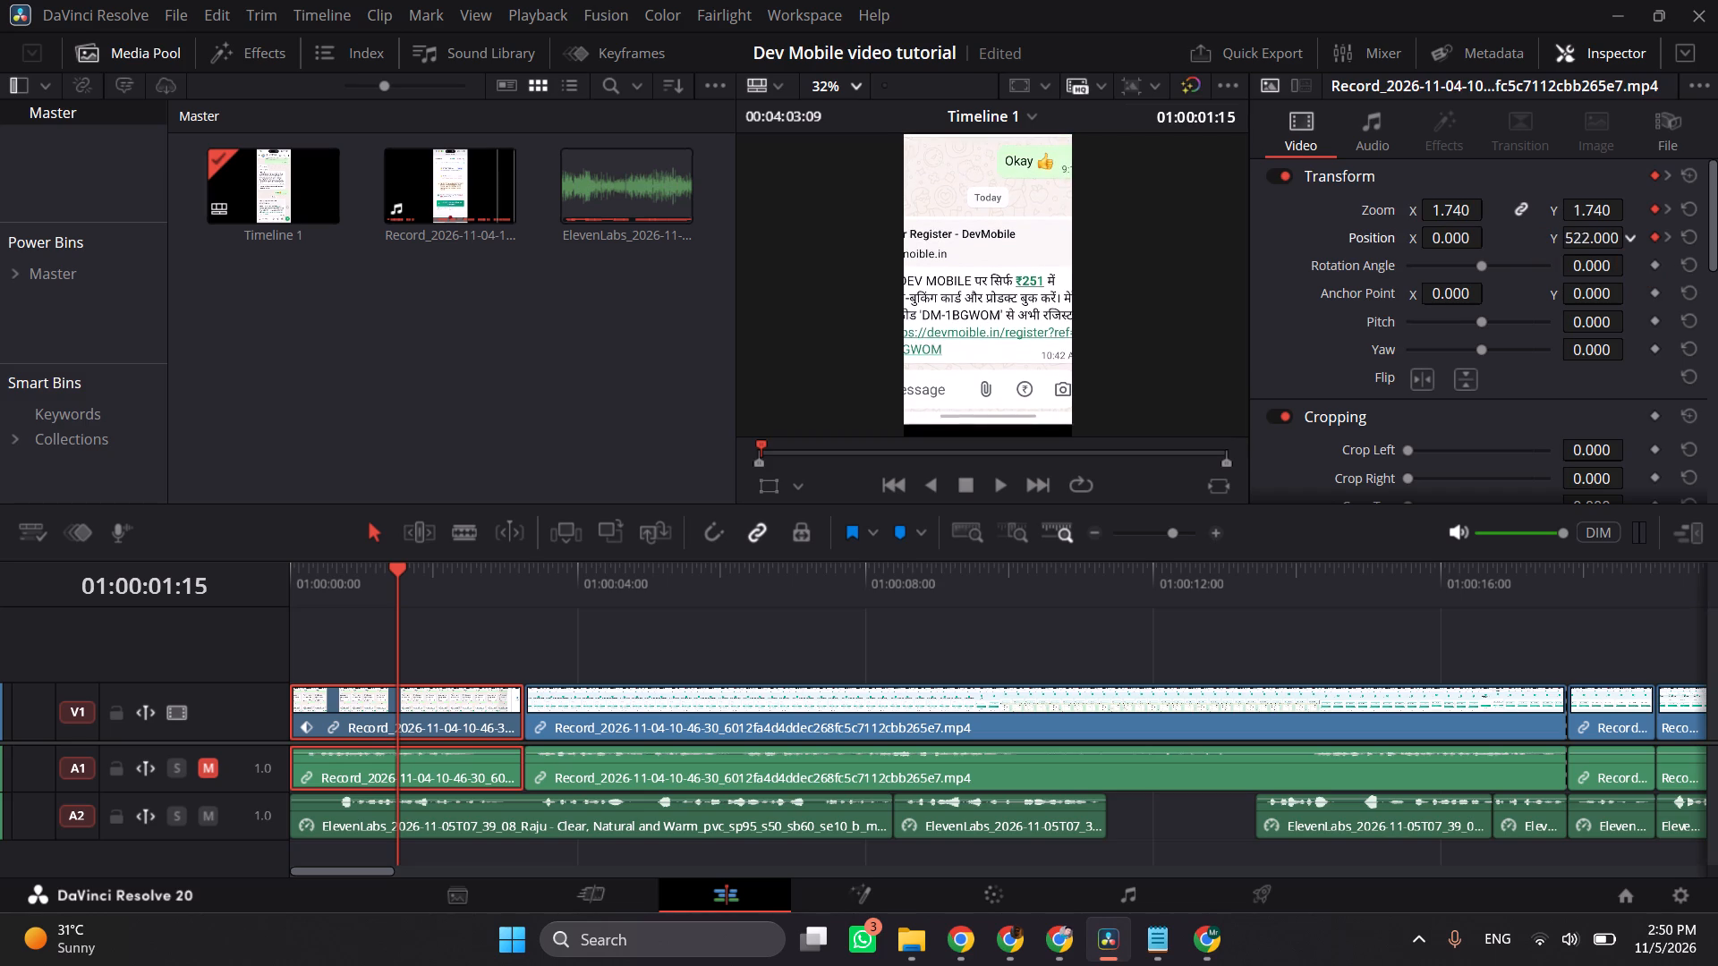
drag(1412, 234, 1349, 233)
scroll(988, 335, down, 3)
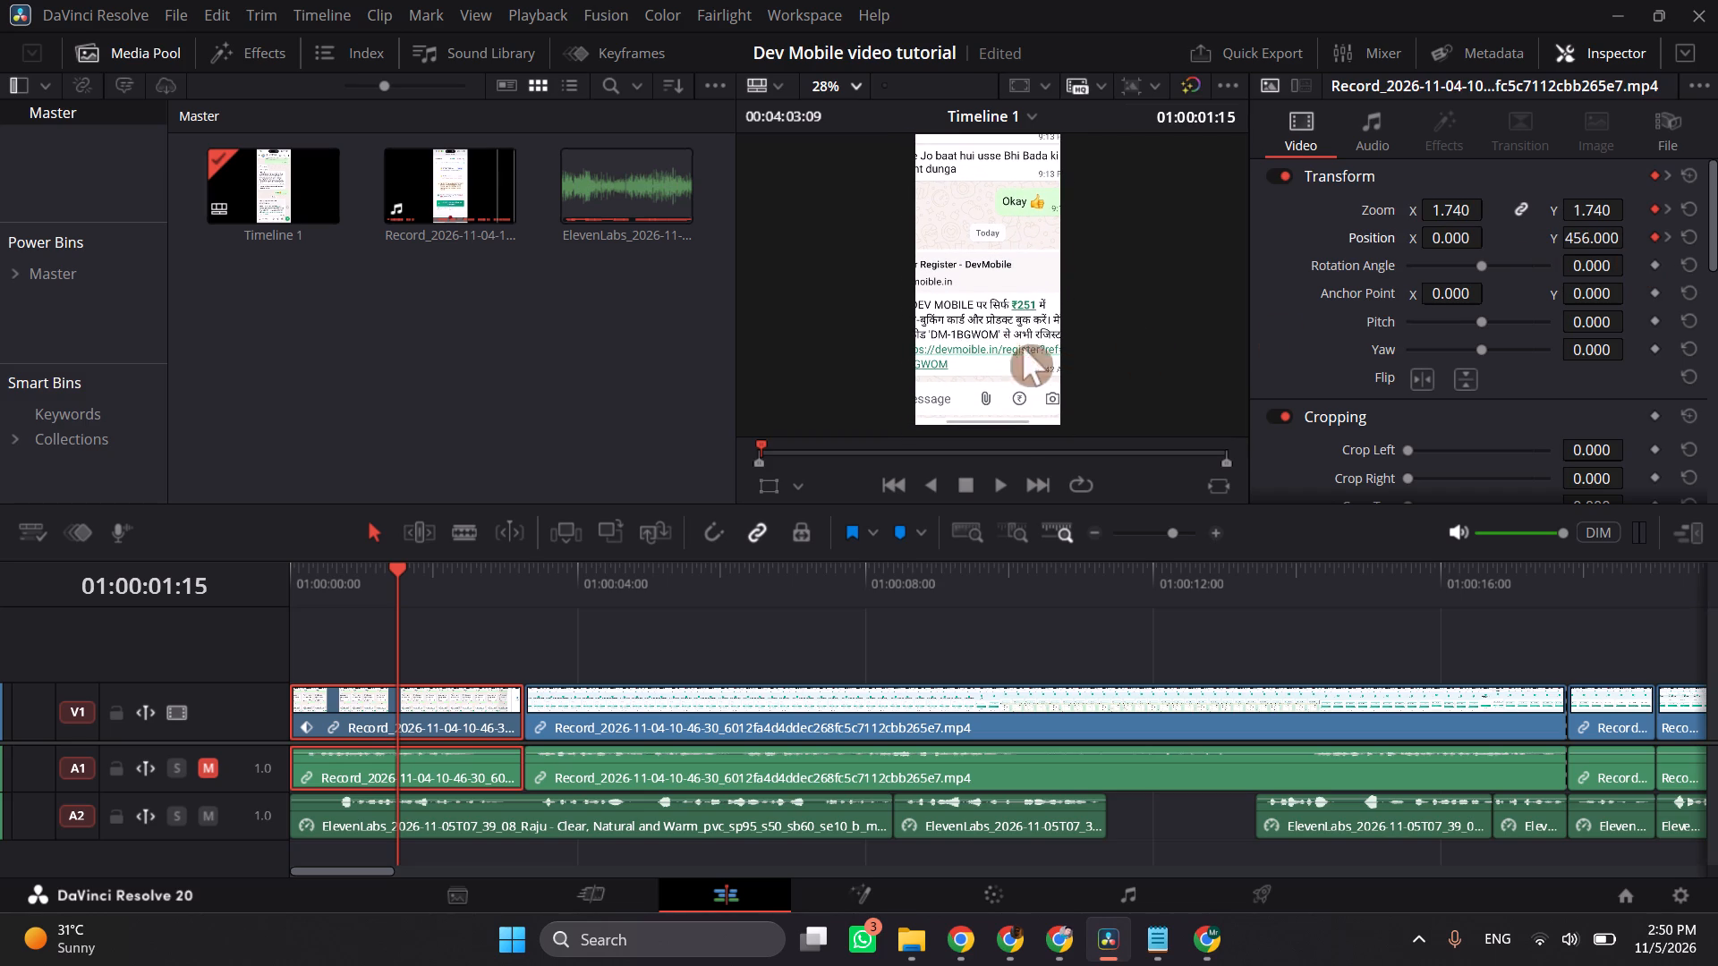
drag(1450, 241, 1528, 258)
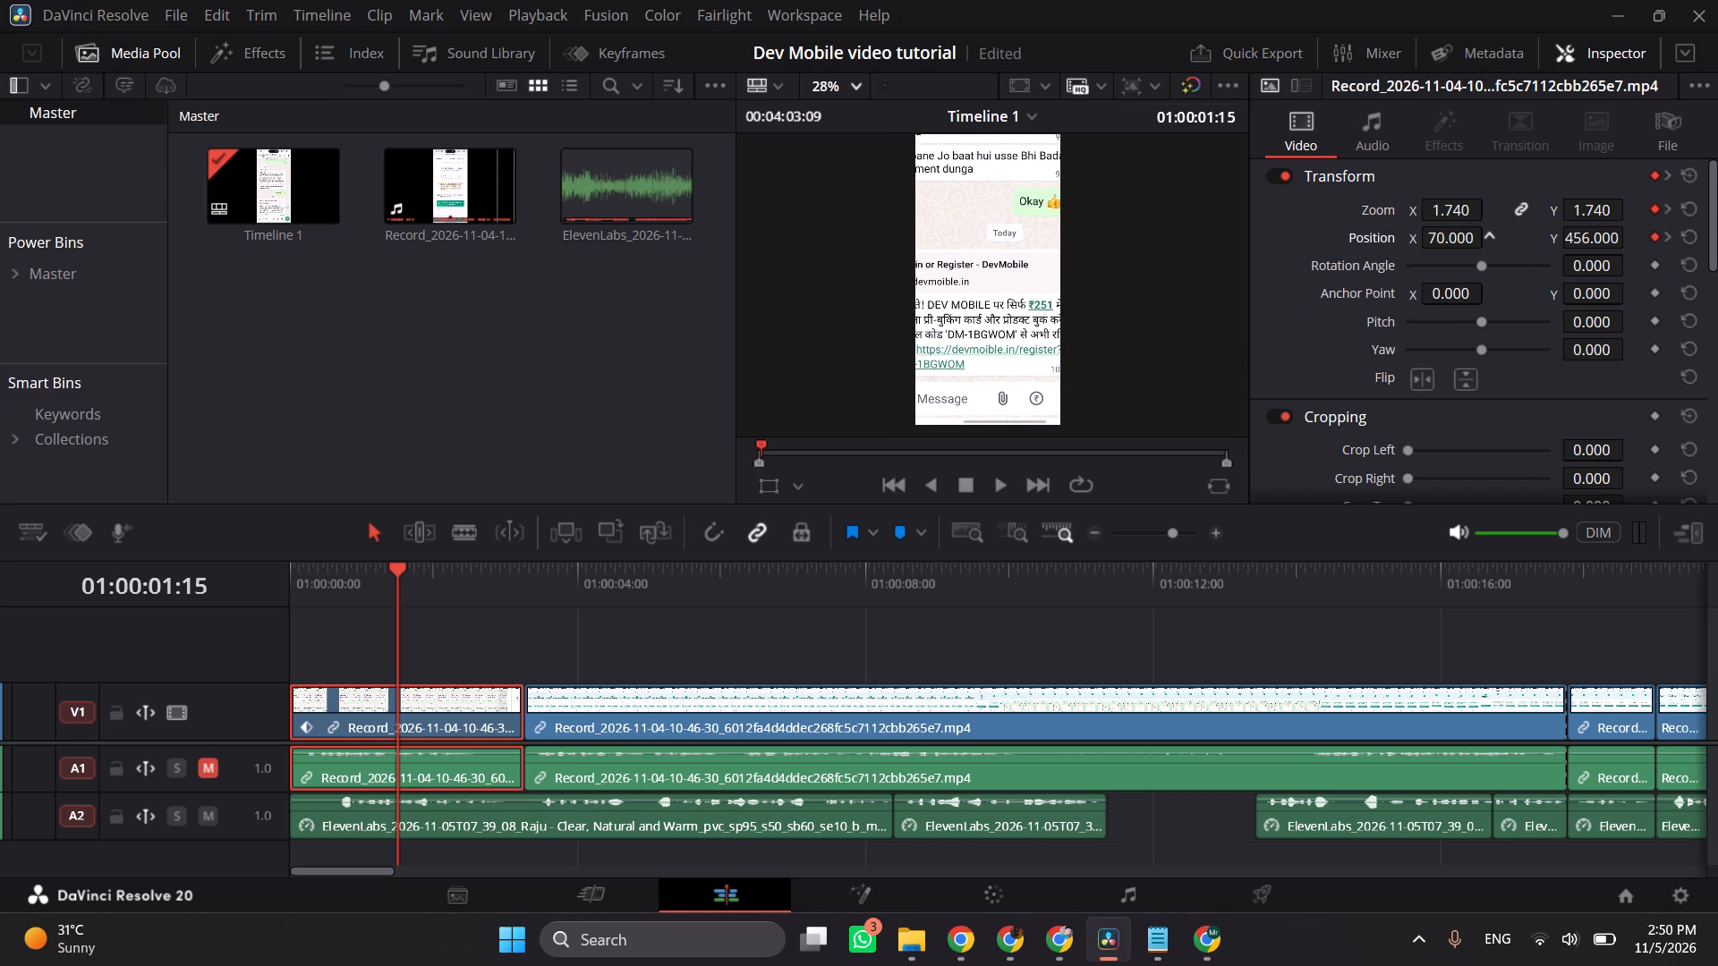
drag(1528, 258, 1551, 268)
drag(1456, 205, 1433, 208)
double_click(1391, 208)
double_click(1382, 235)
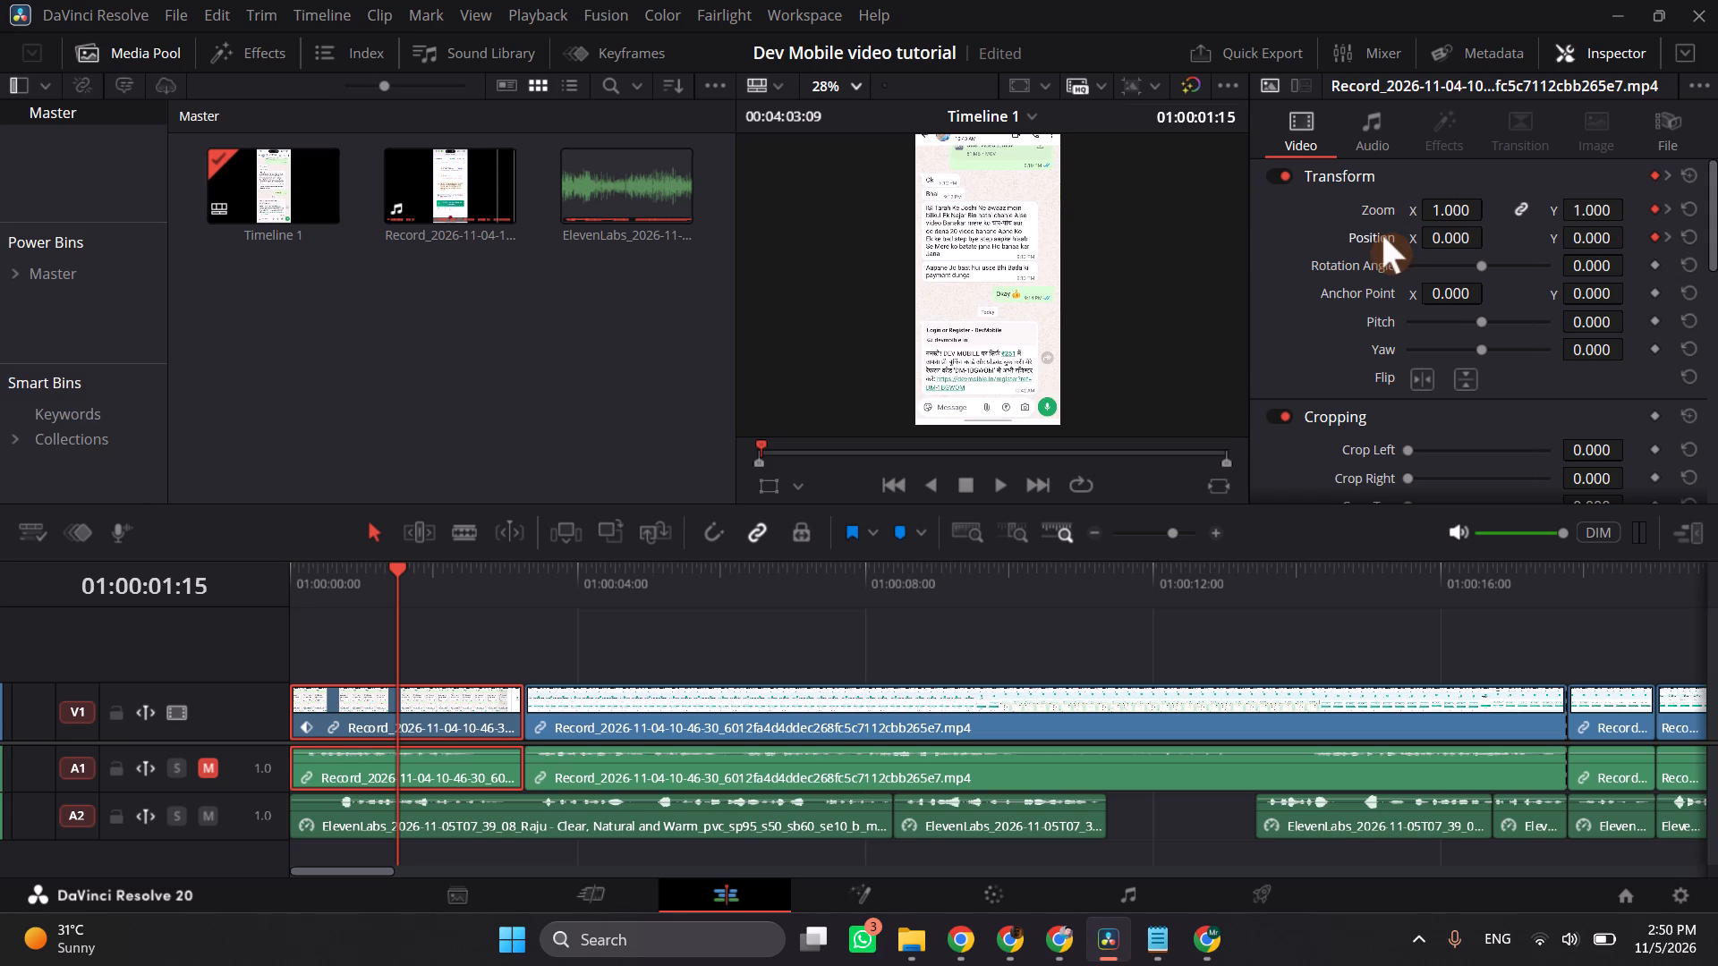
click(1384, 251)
Set the first clip's zoom to 1.140 and its position to X 34, Y 18 at 01:00:01:15.
drag(1452, 211, 1462, 213)
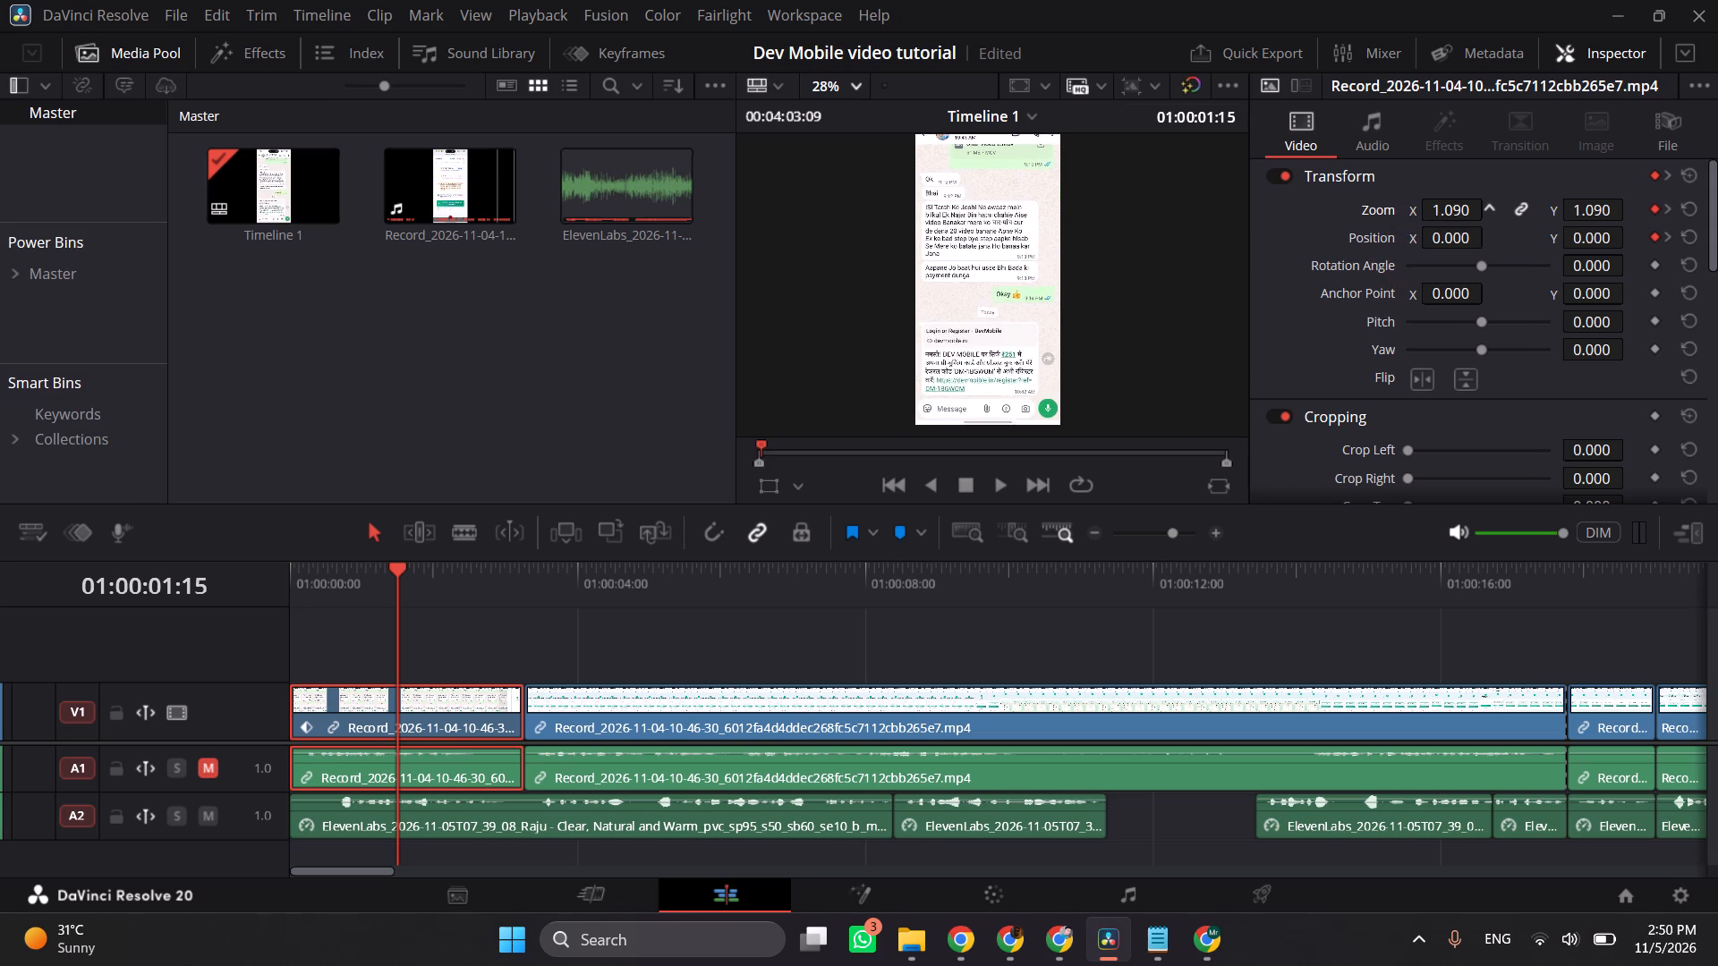
drag(1462, 213, 1467, 215)
drag(1437, 241, 1458, 243)
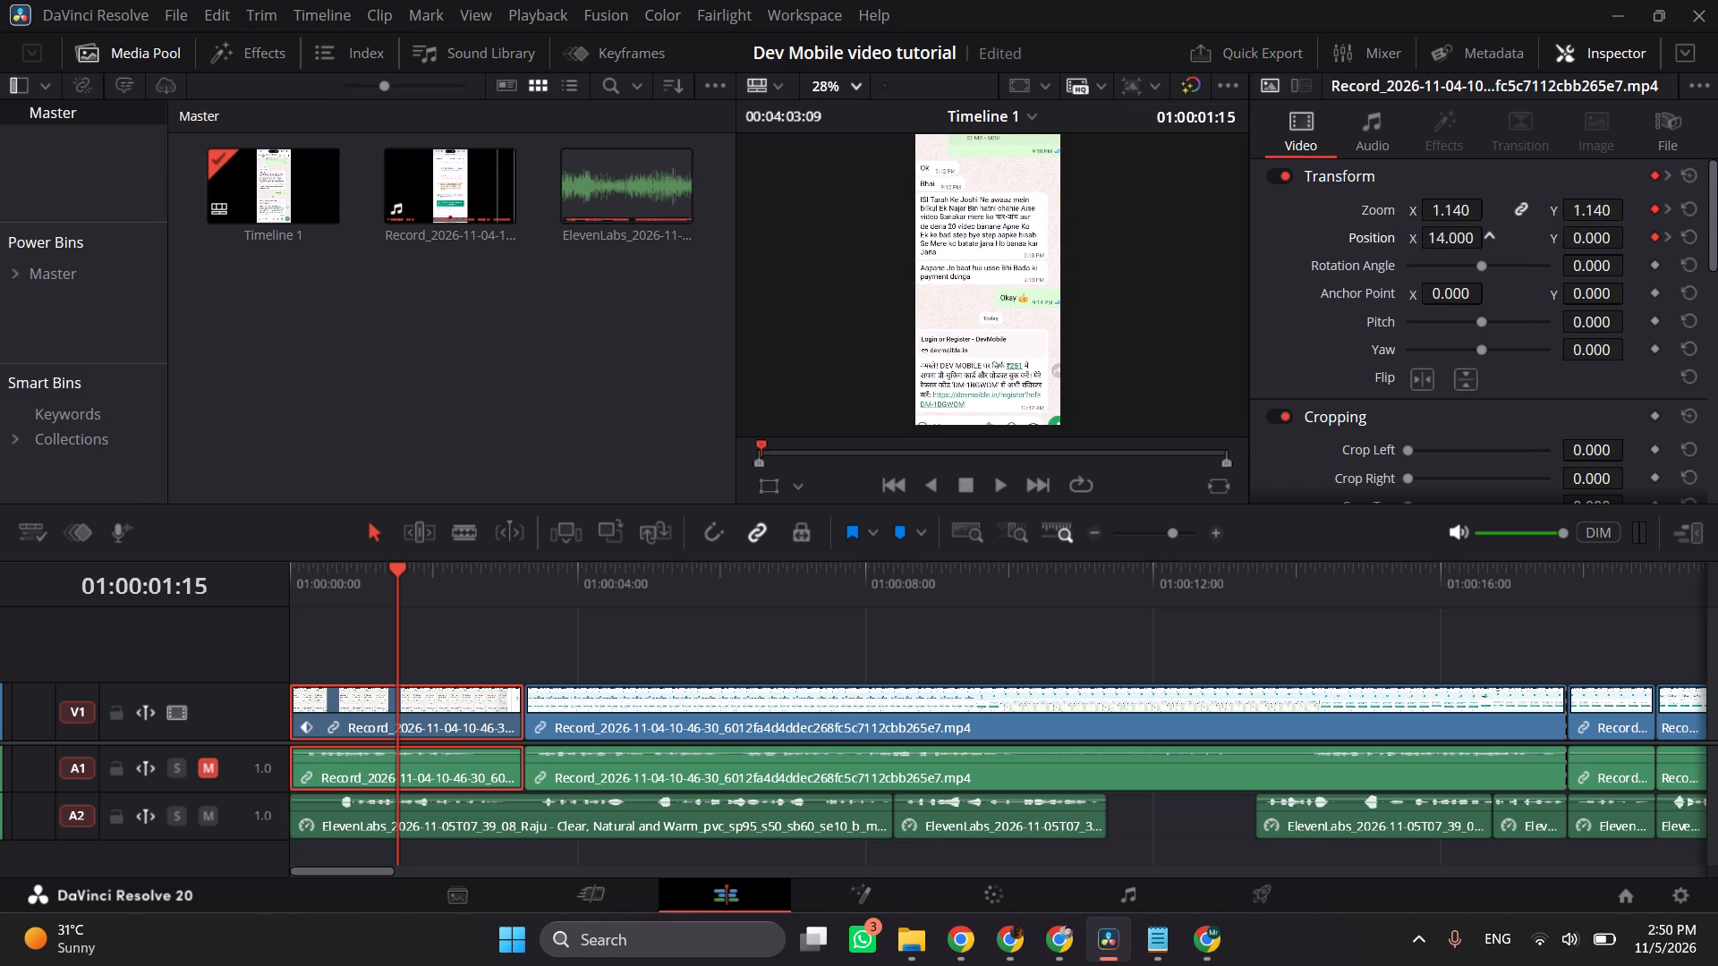
drag(1458, 243, 1493, 241)
drag(1435, 241, 1418, 242)
drag(1578, 233, 1598, 236)
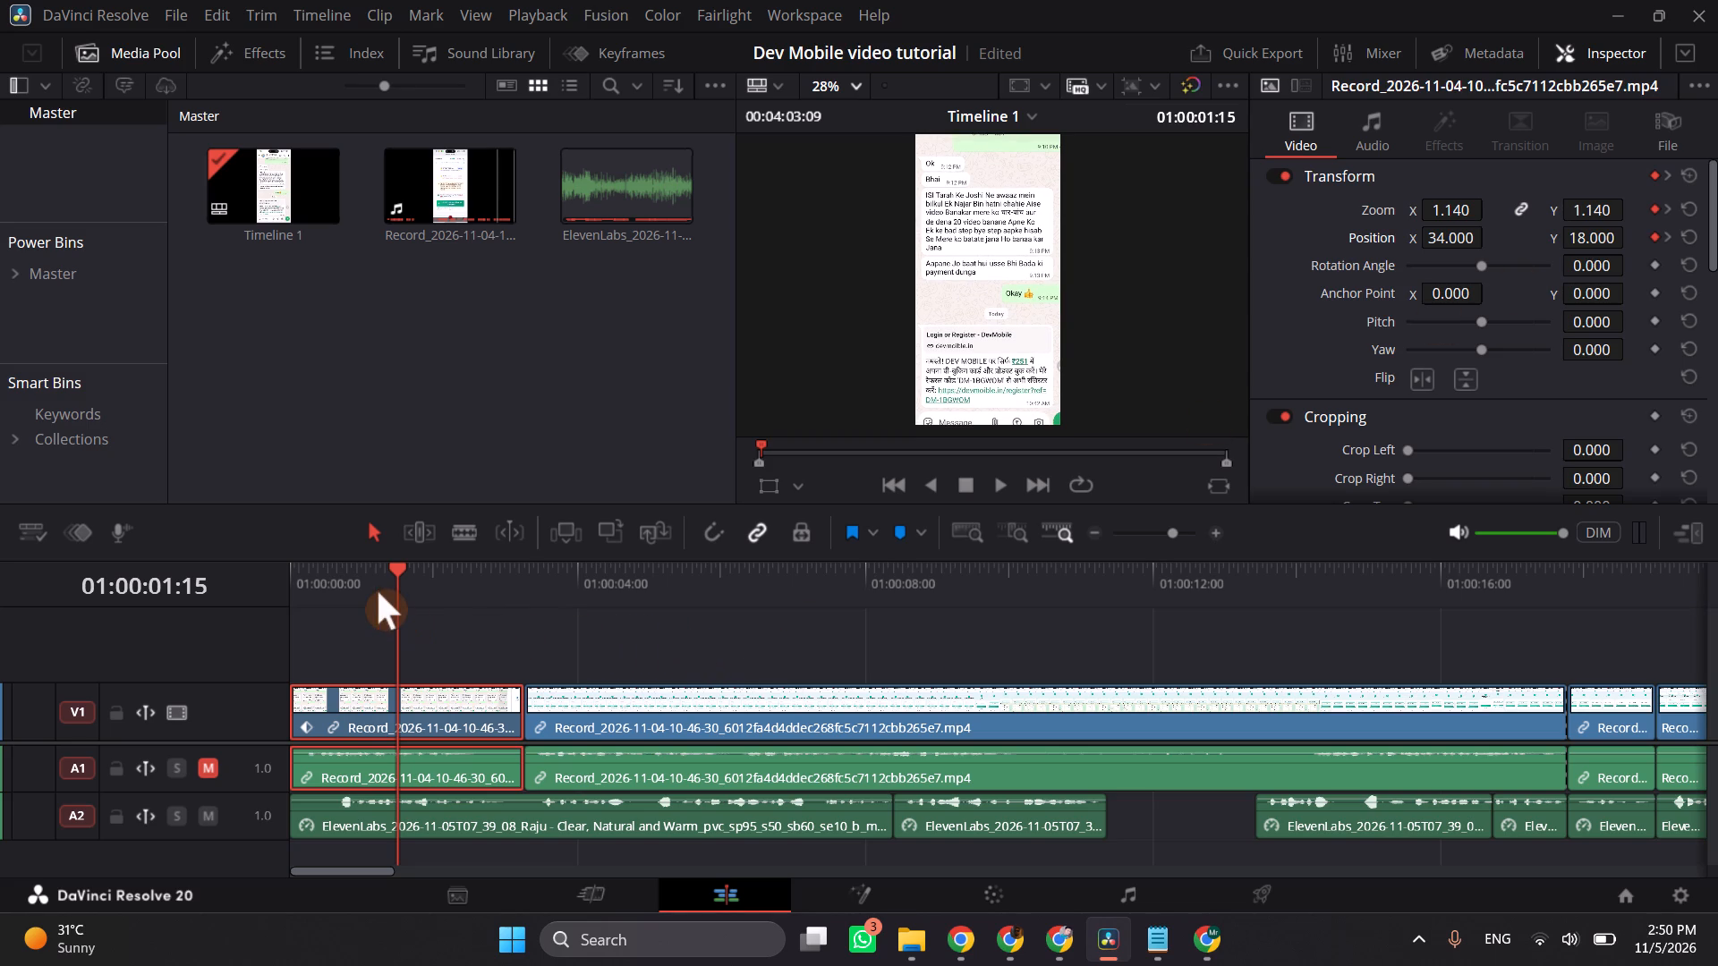
Play the opening from 01:00:01:15 to check the zoom animation and the cut to the DevMobile login page.
key(space)
key(space)
key(space)
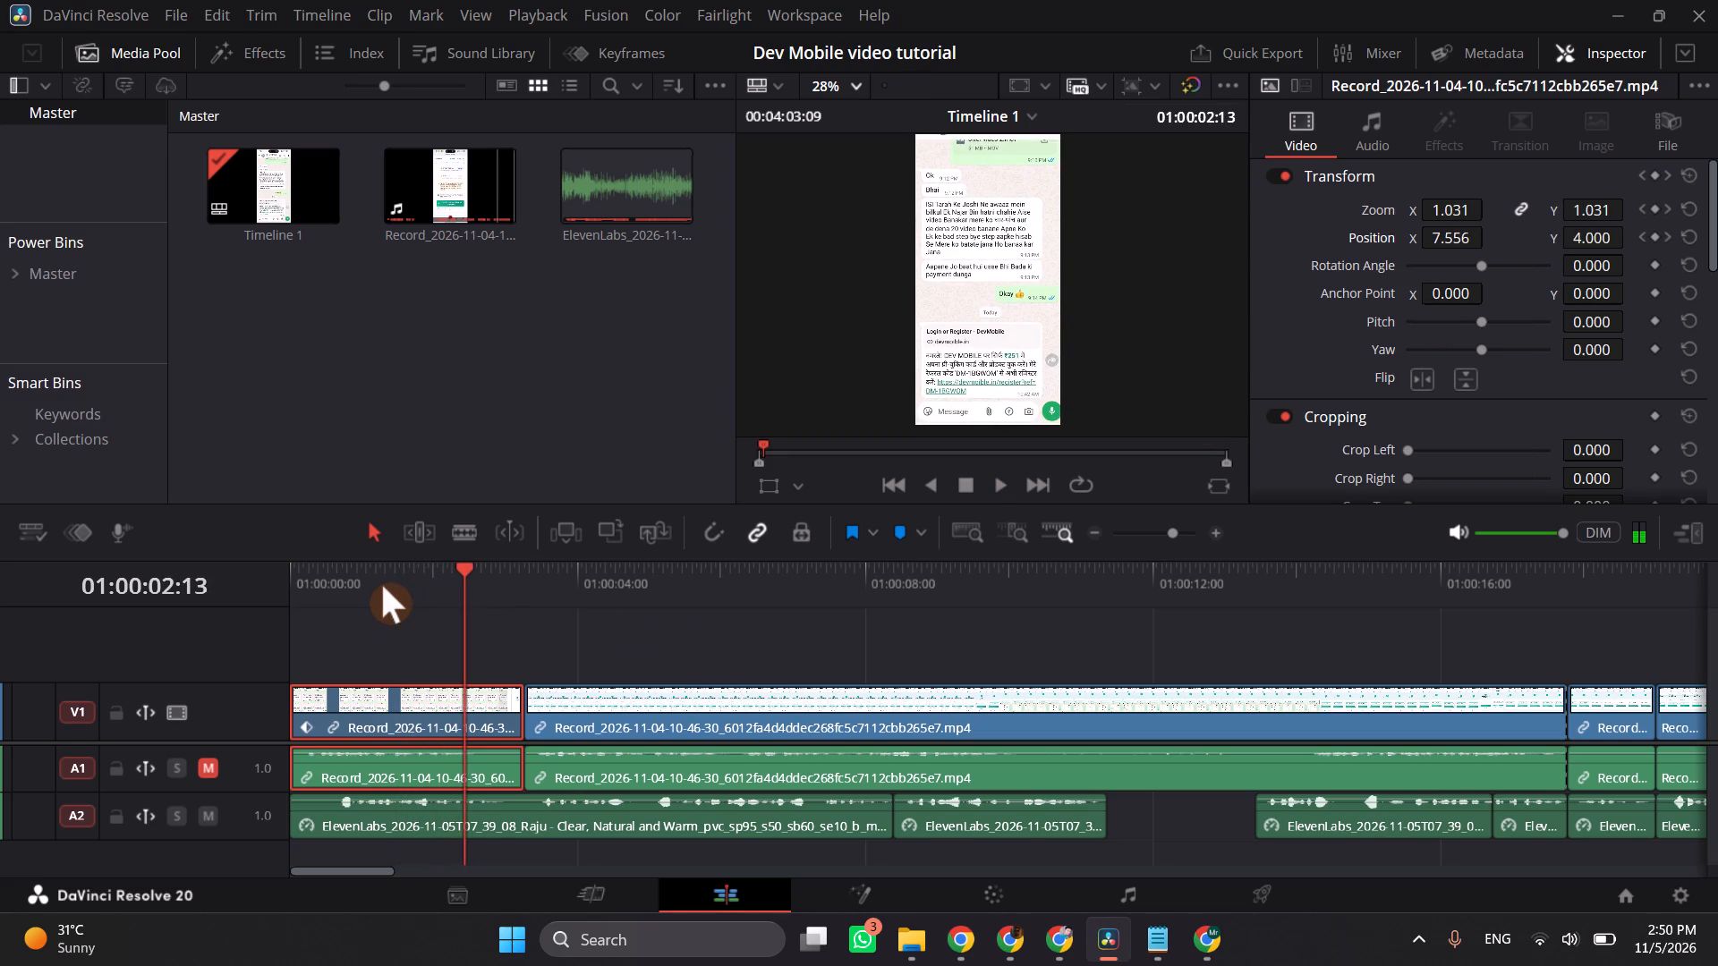
key(space)
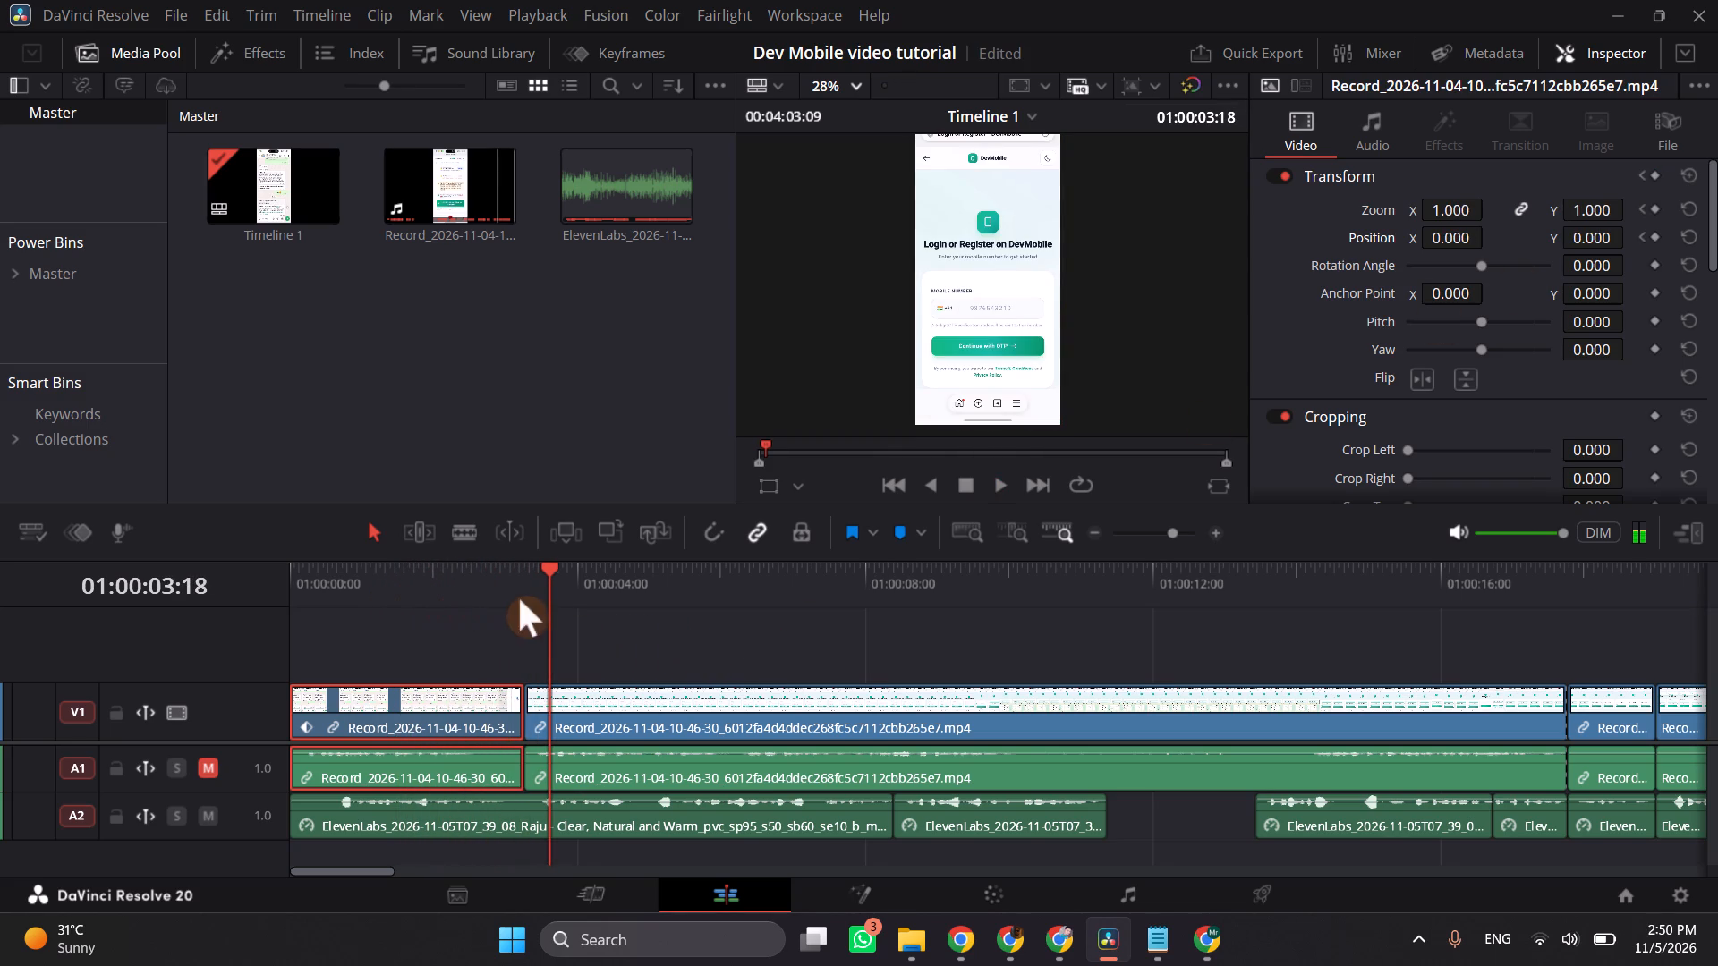
key(space)
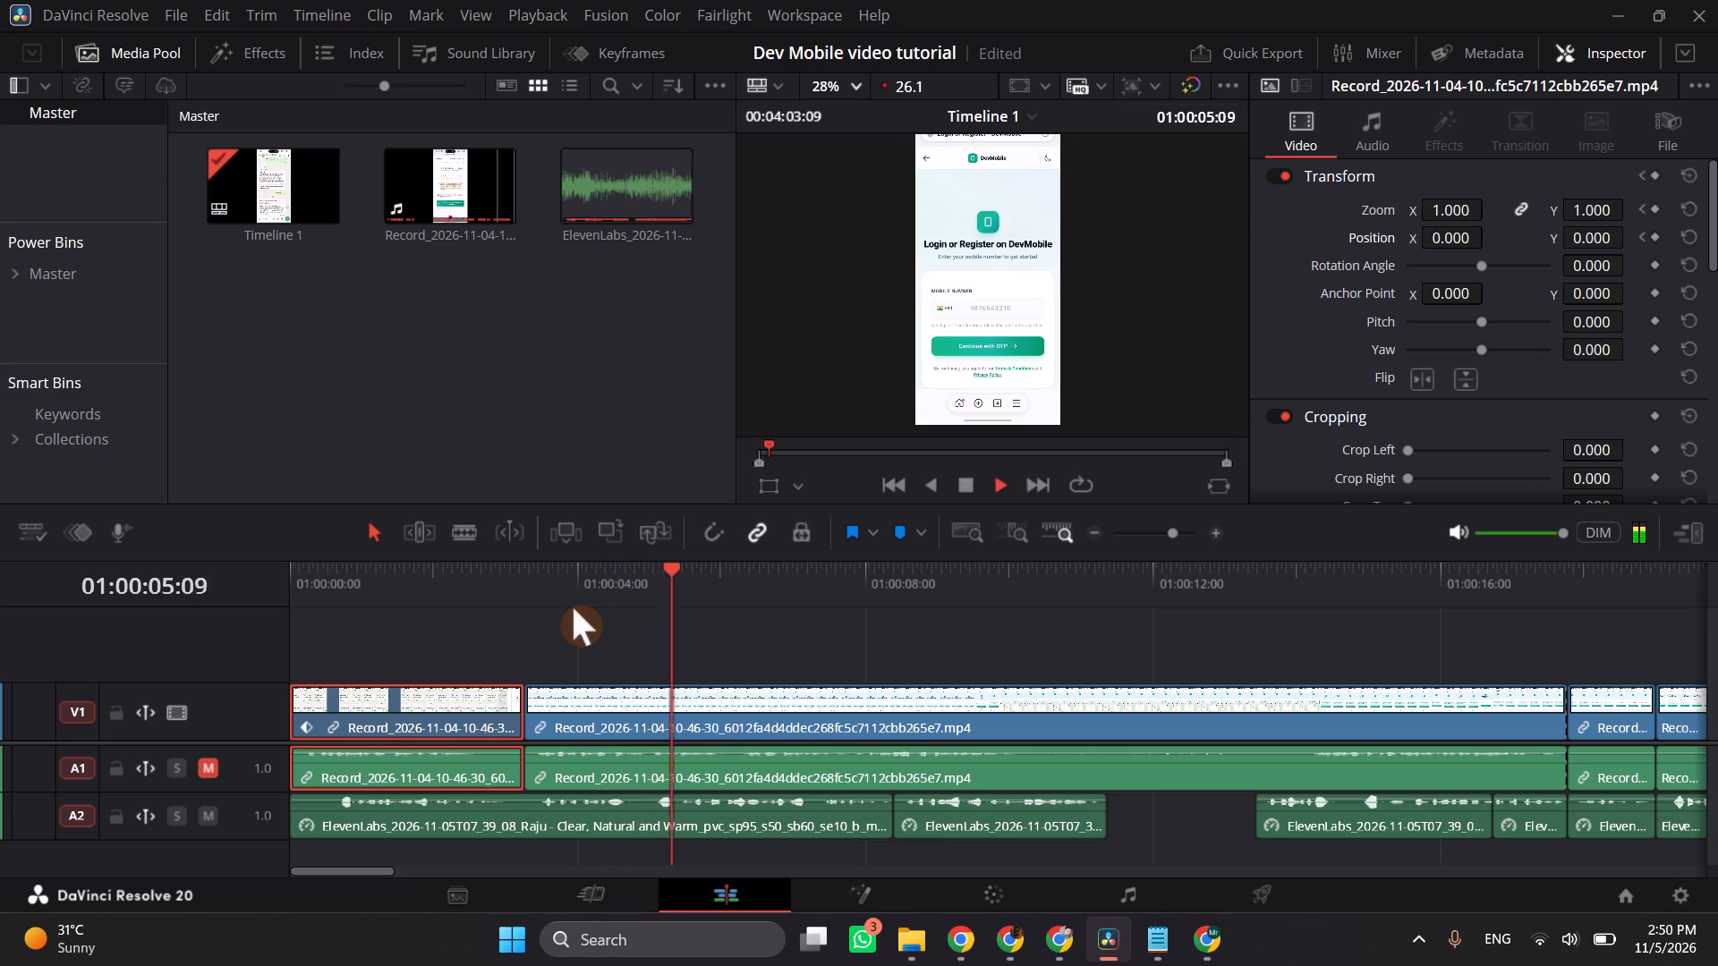
key(space)
key(space)
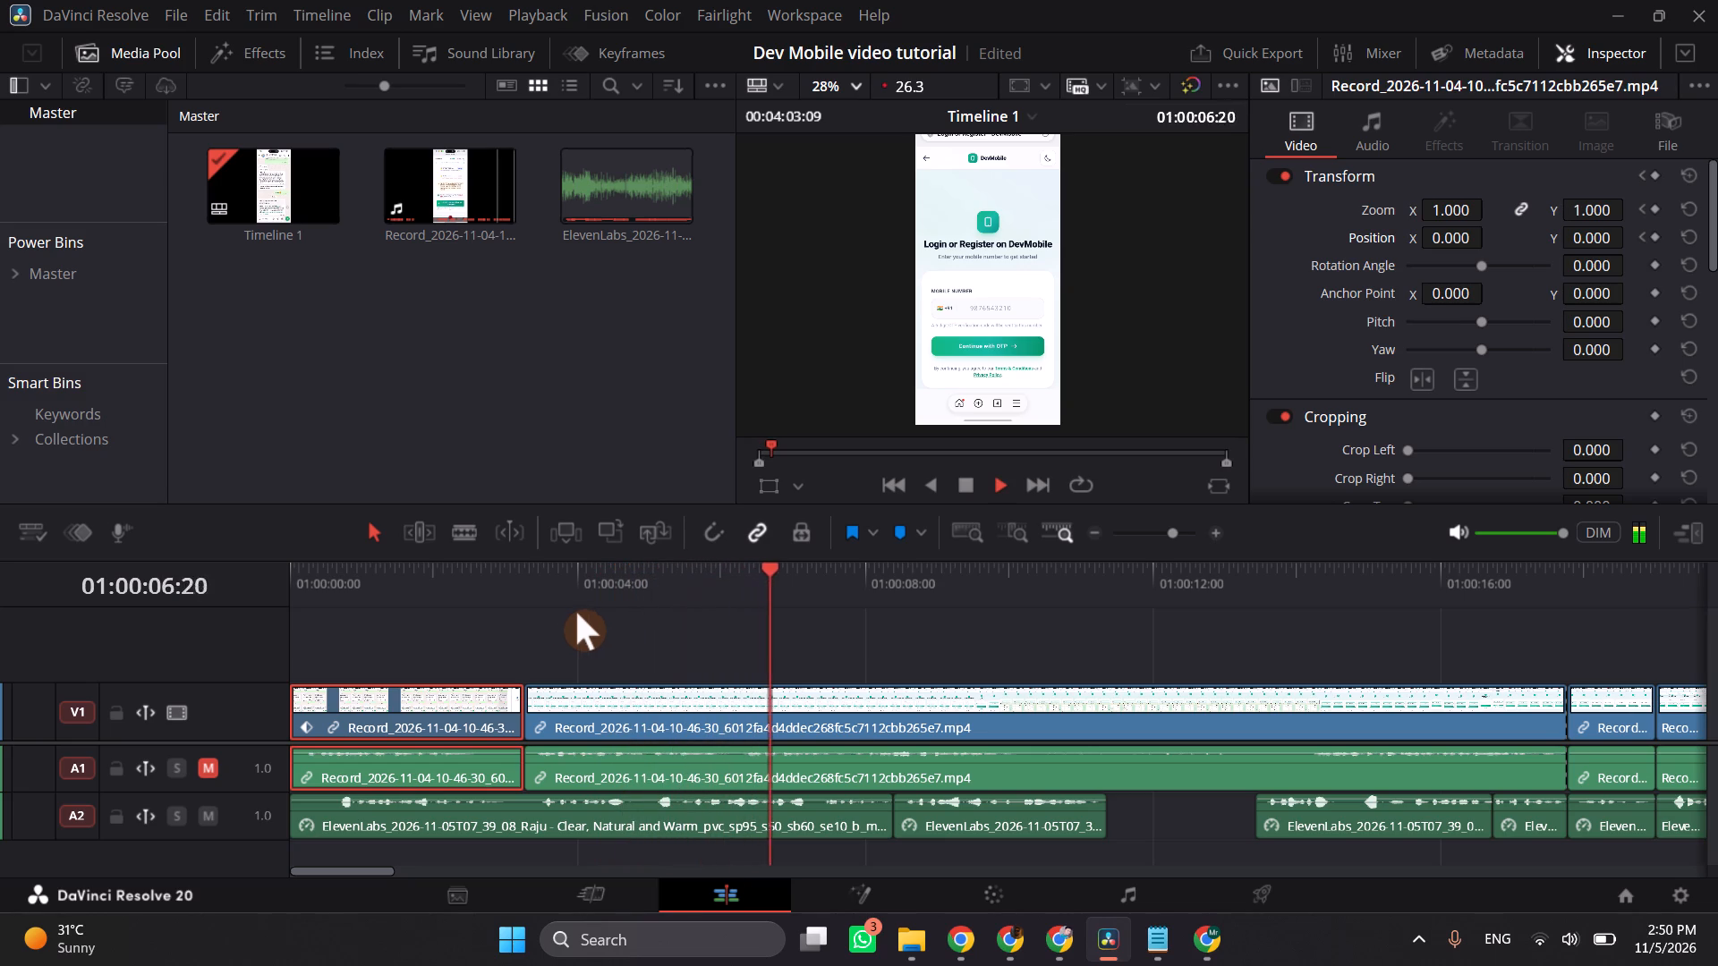
scroll(969, 318, up, 8)
key(space)
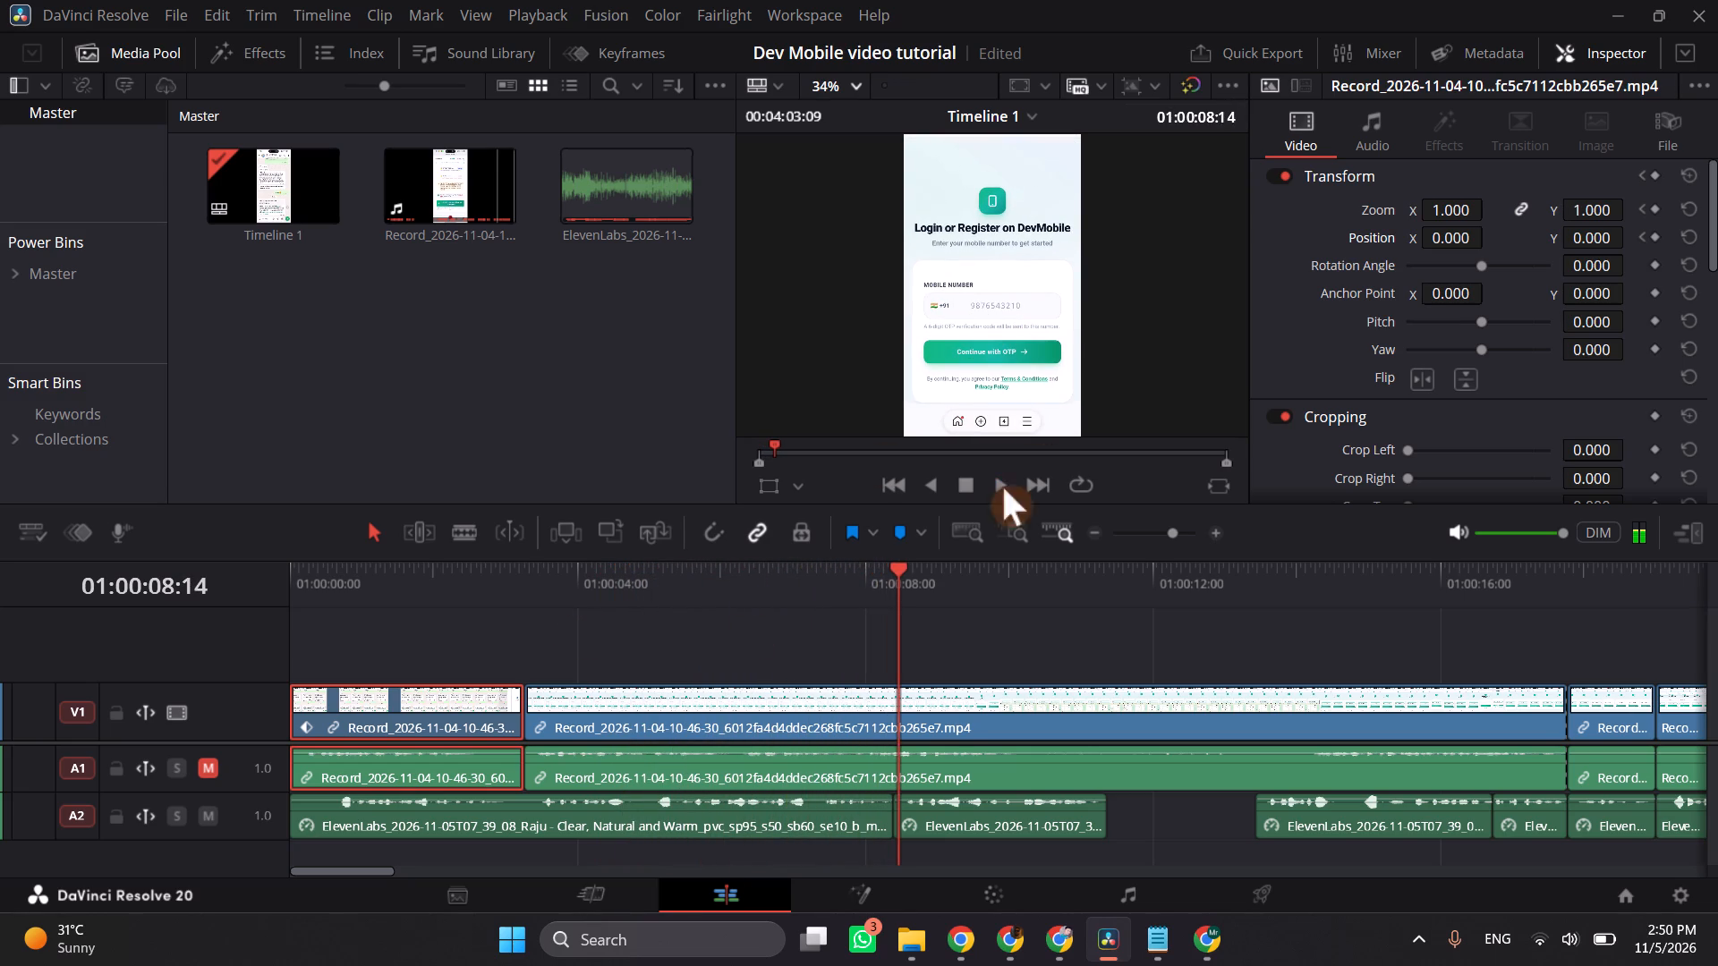
Add zoom and position keyframes at 01:00:09:20 to the second screen-recording clip, where the mobile number entry begins.
scroll(1001, 541, left, 1)
scroll(952, 668, left, 1)
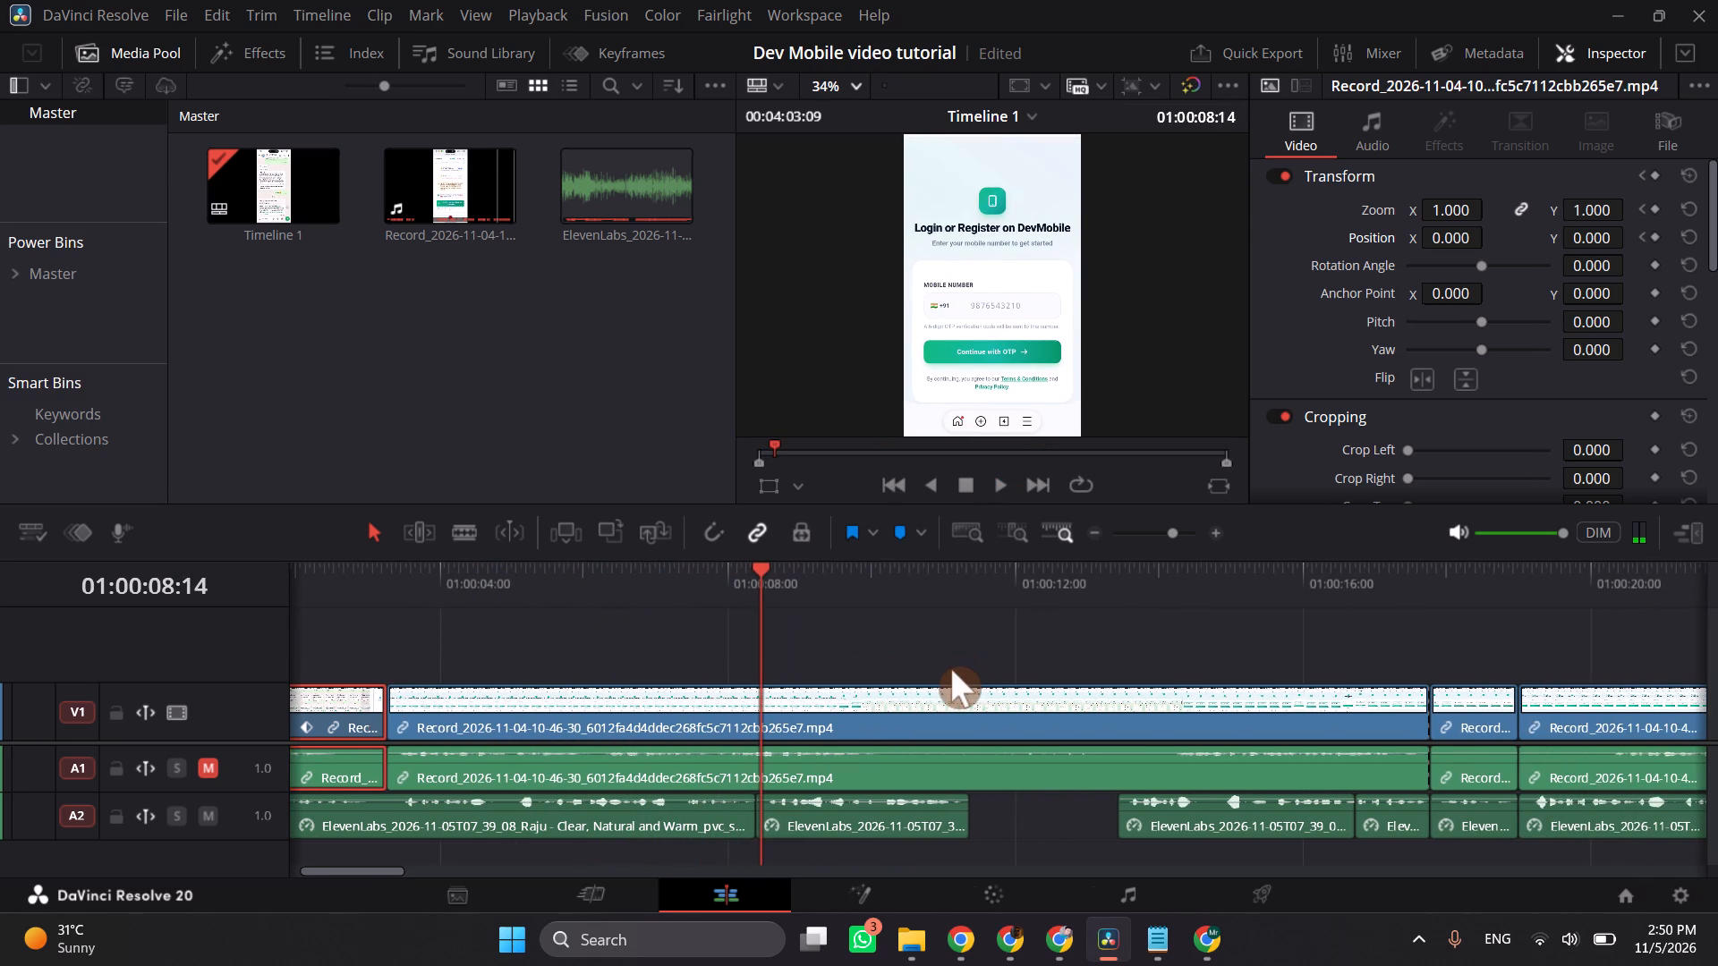
key(space)
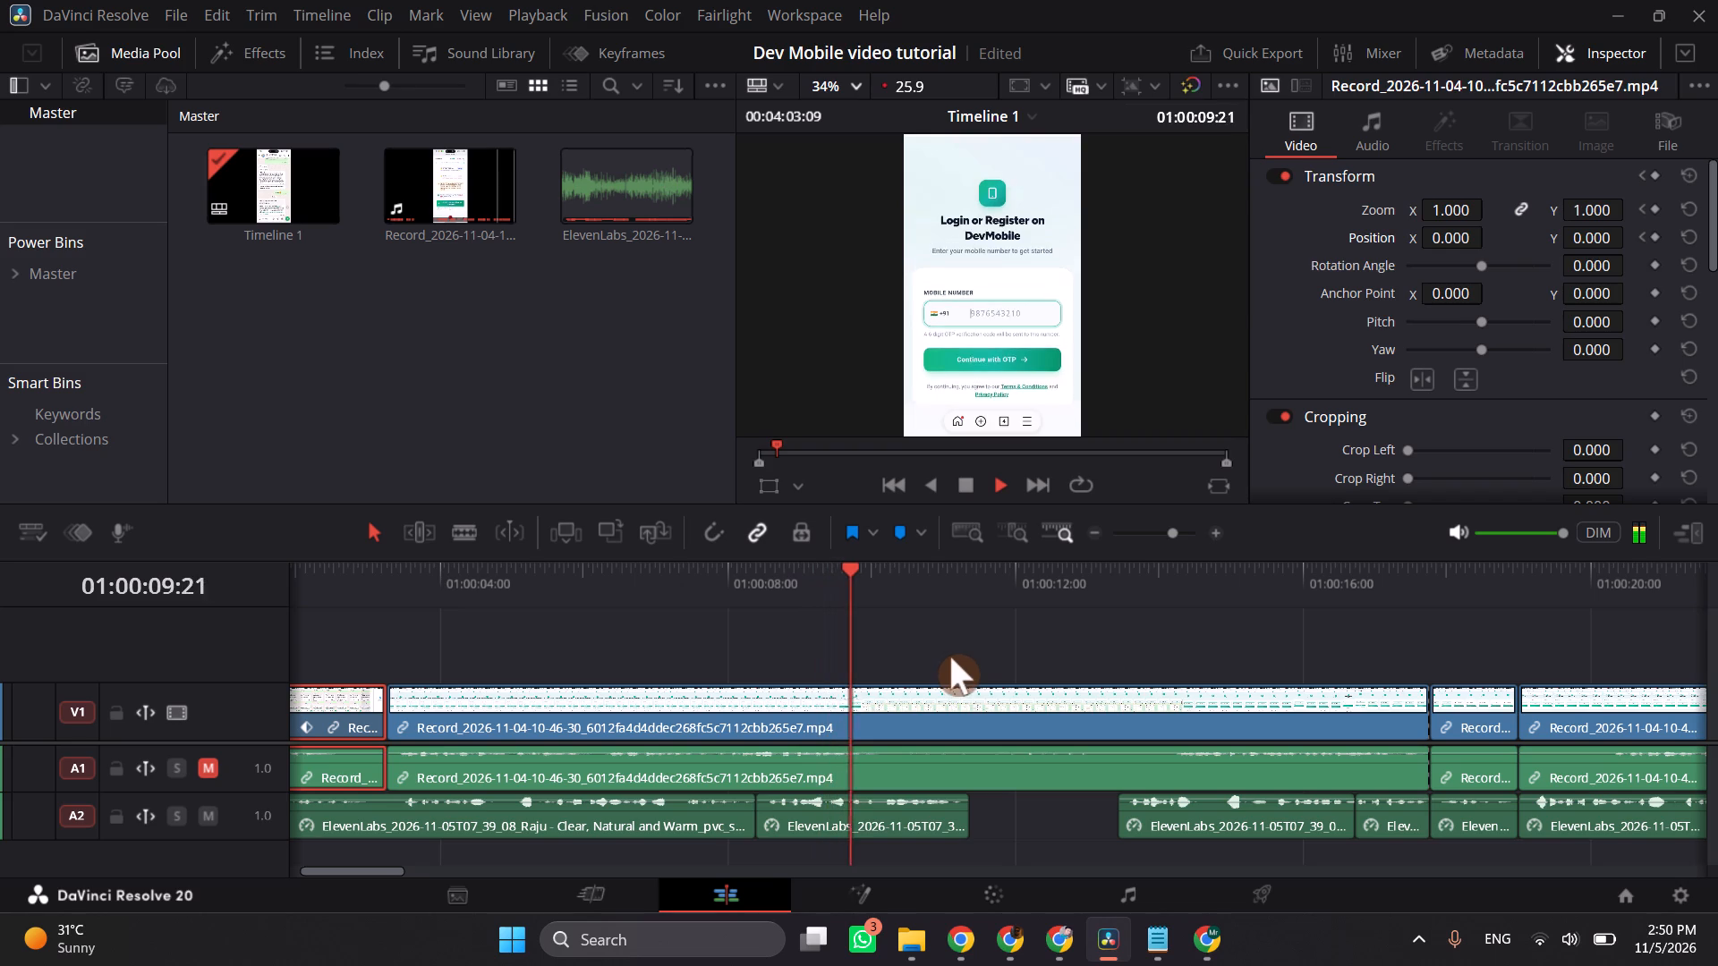
key(space)
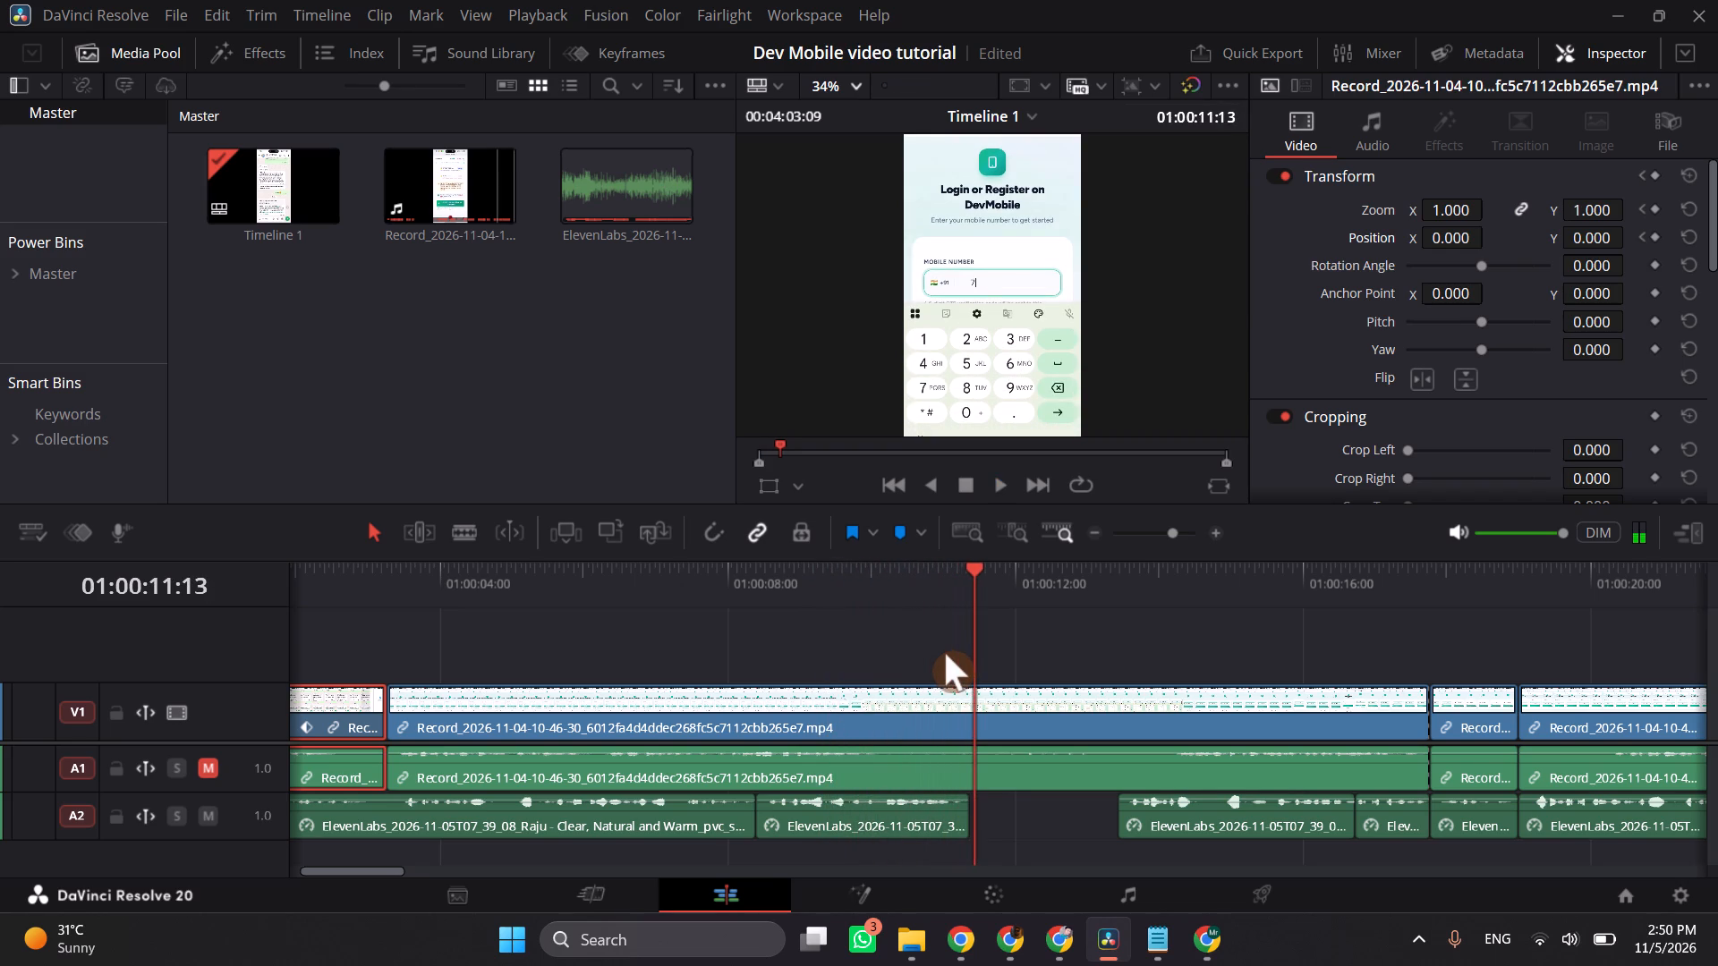
click(829, 579)
key(space)
key(space)
click(778, 563)
key(space)
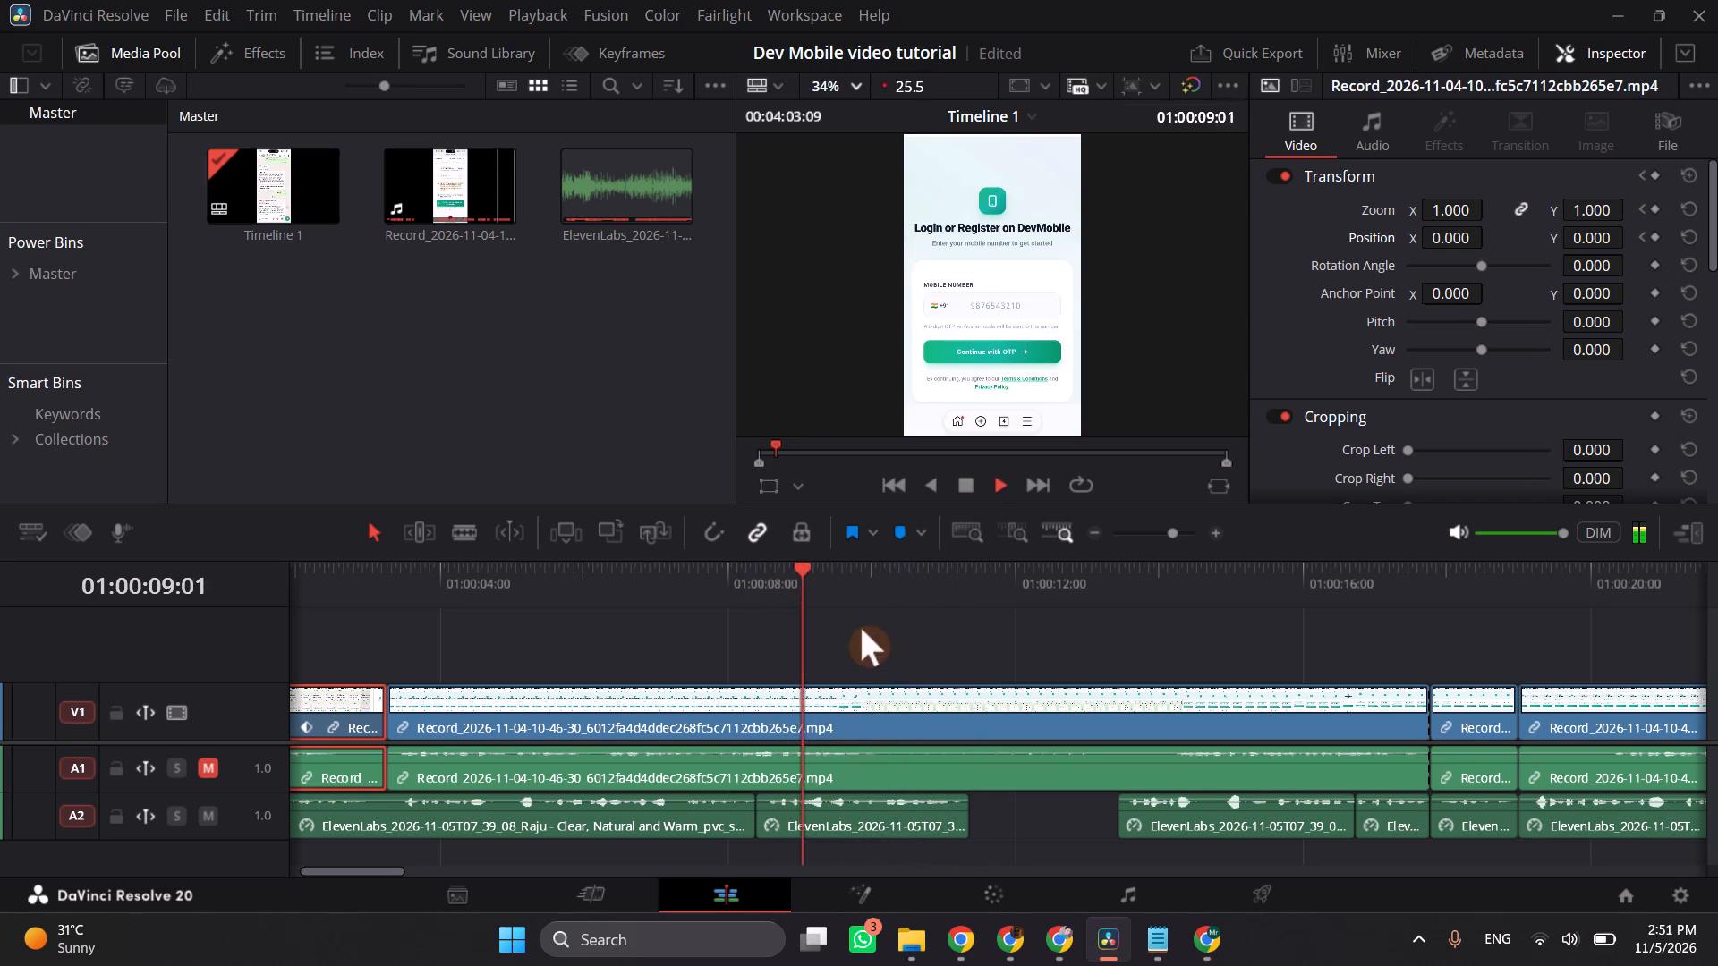
key(space)
click(931, 724)
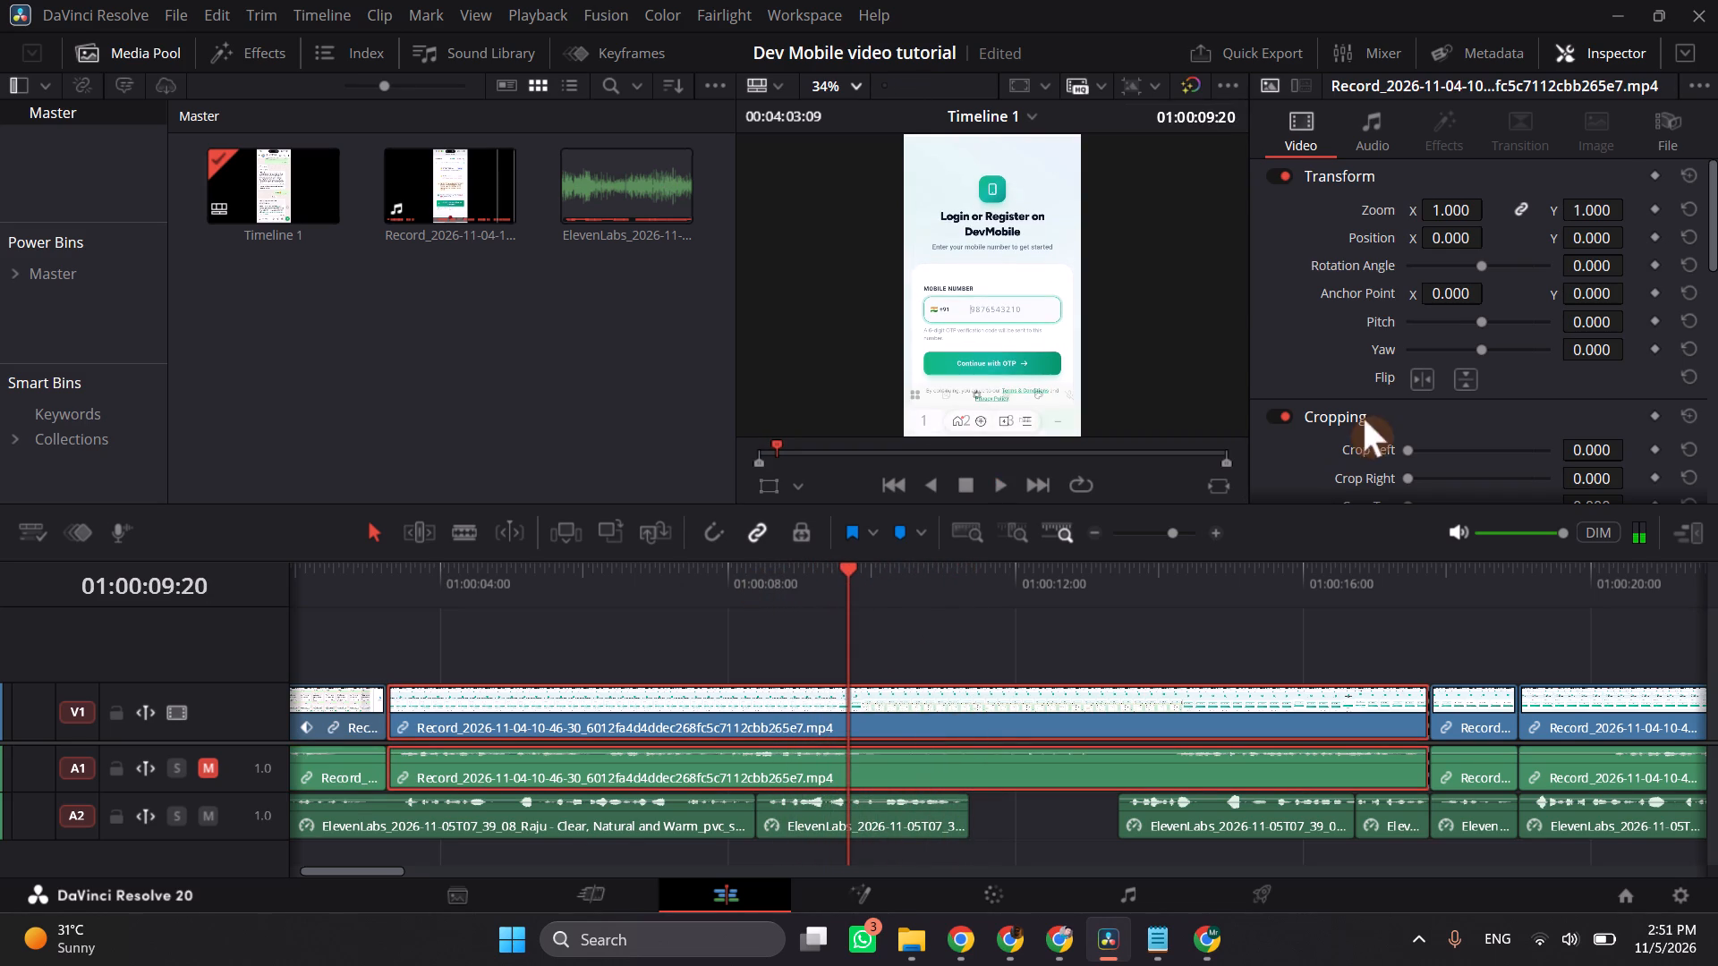
click(1652, 211)
click(1655, 237)
Keyframe zoom and position on the login clip at 01:00:11:15, with the zoom set to 1.230.
key(space)
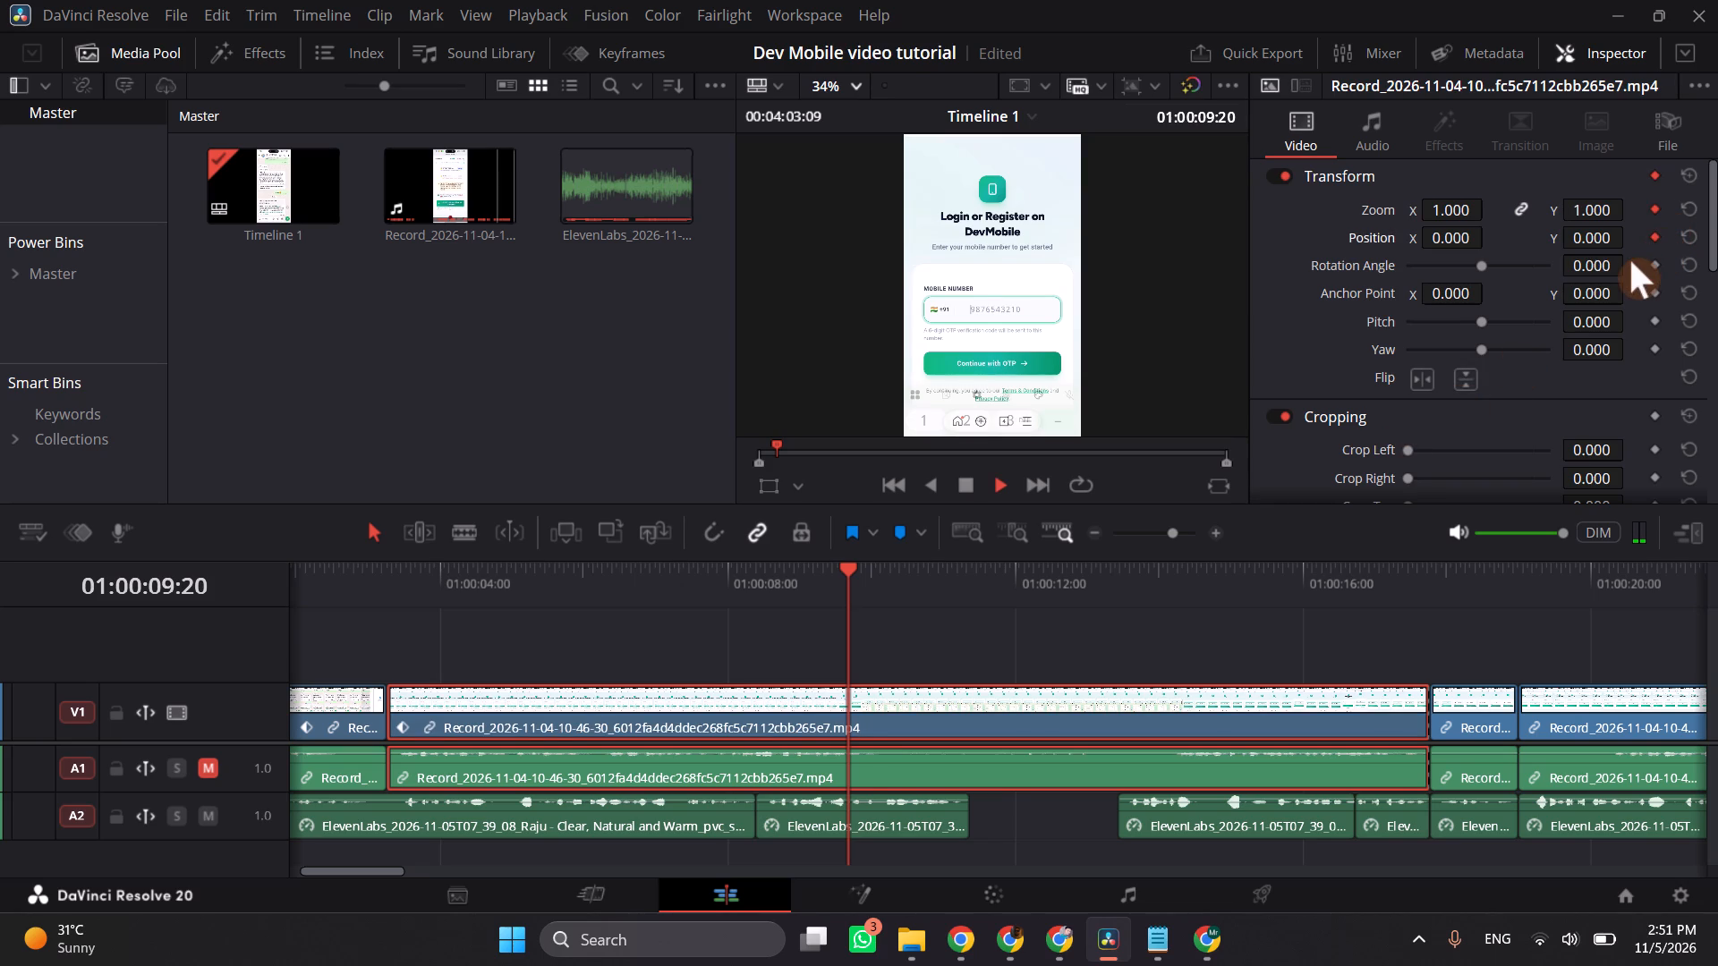
key(space)
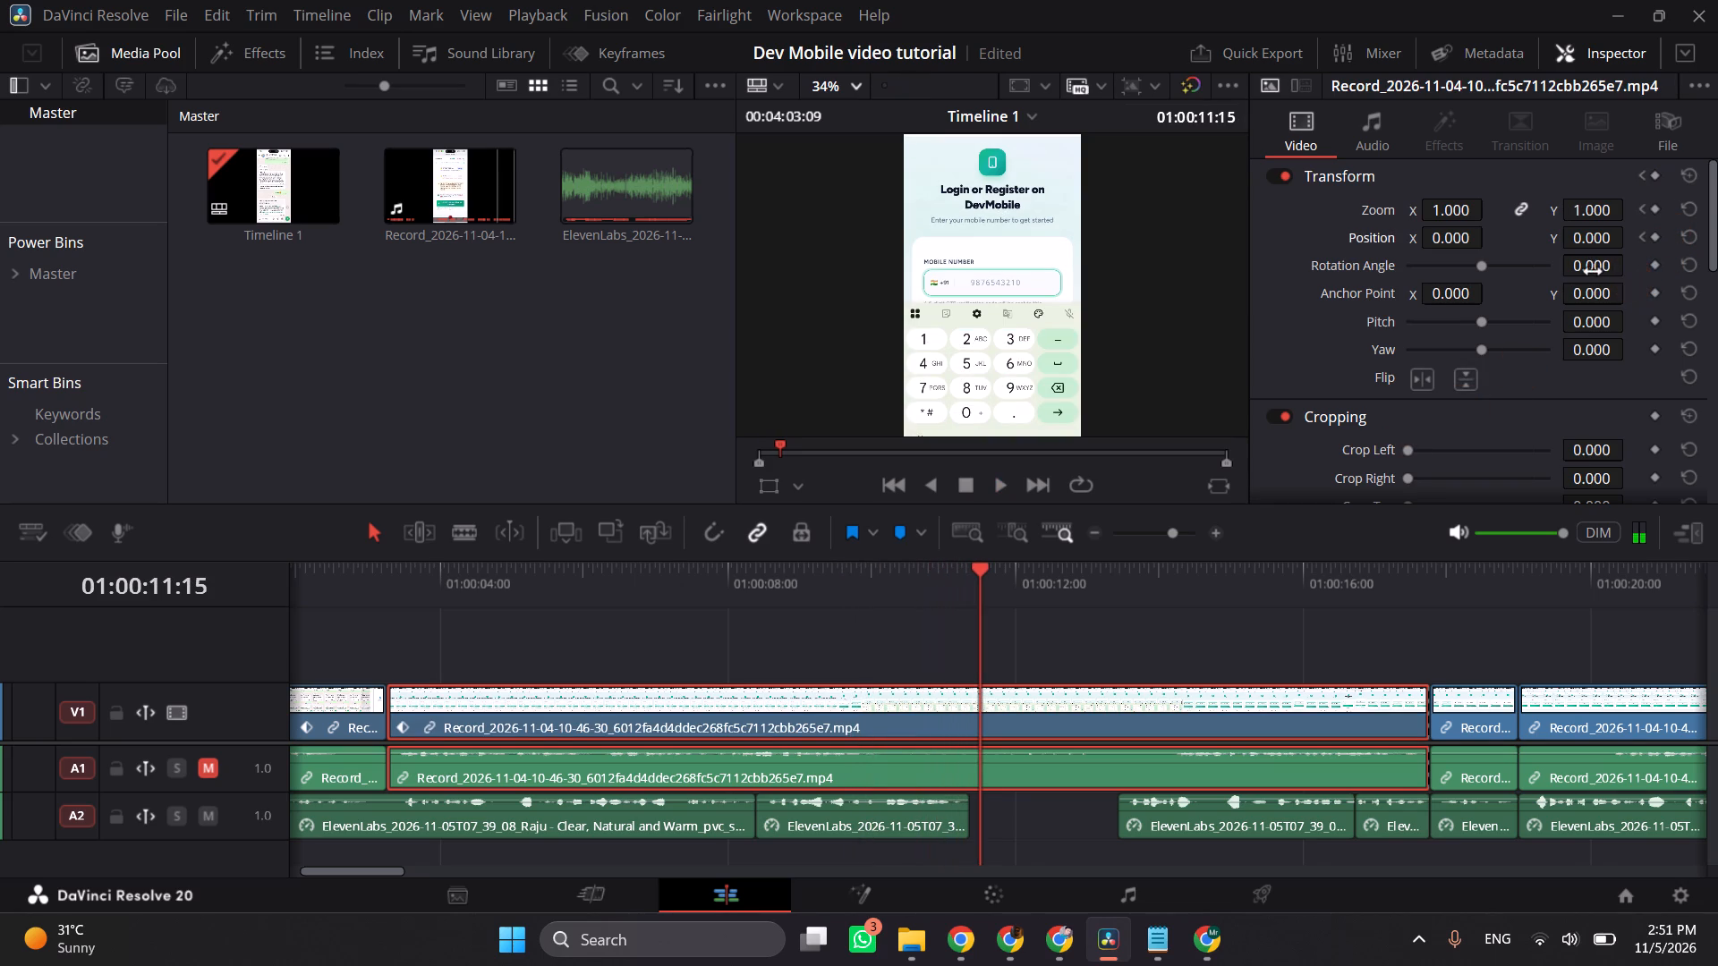
click(1655, 207)
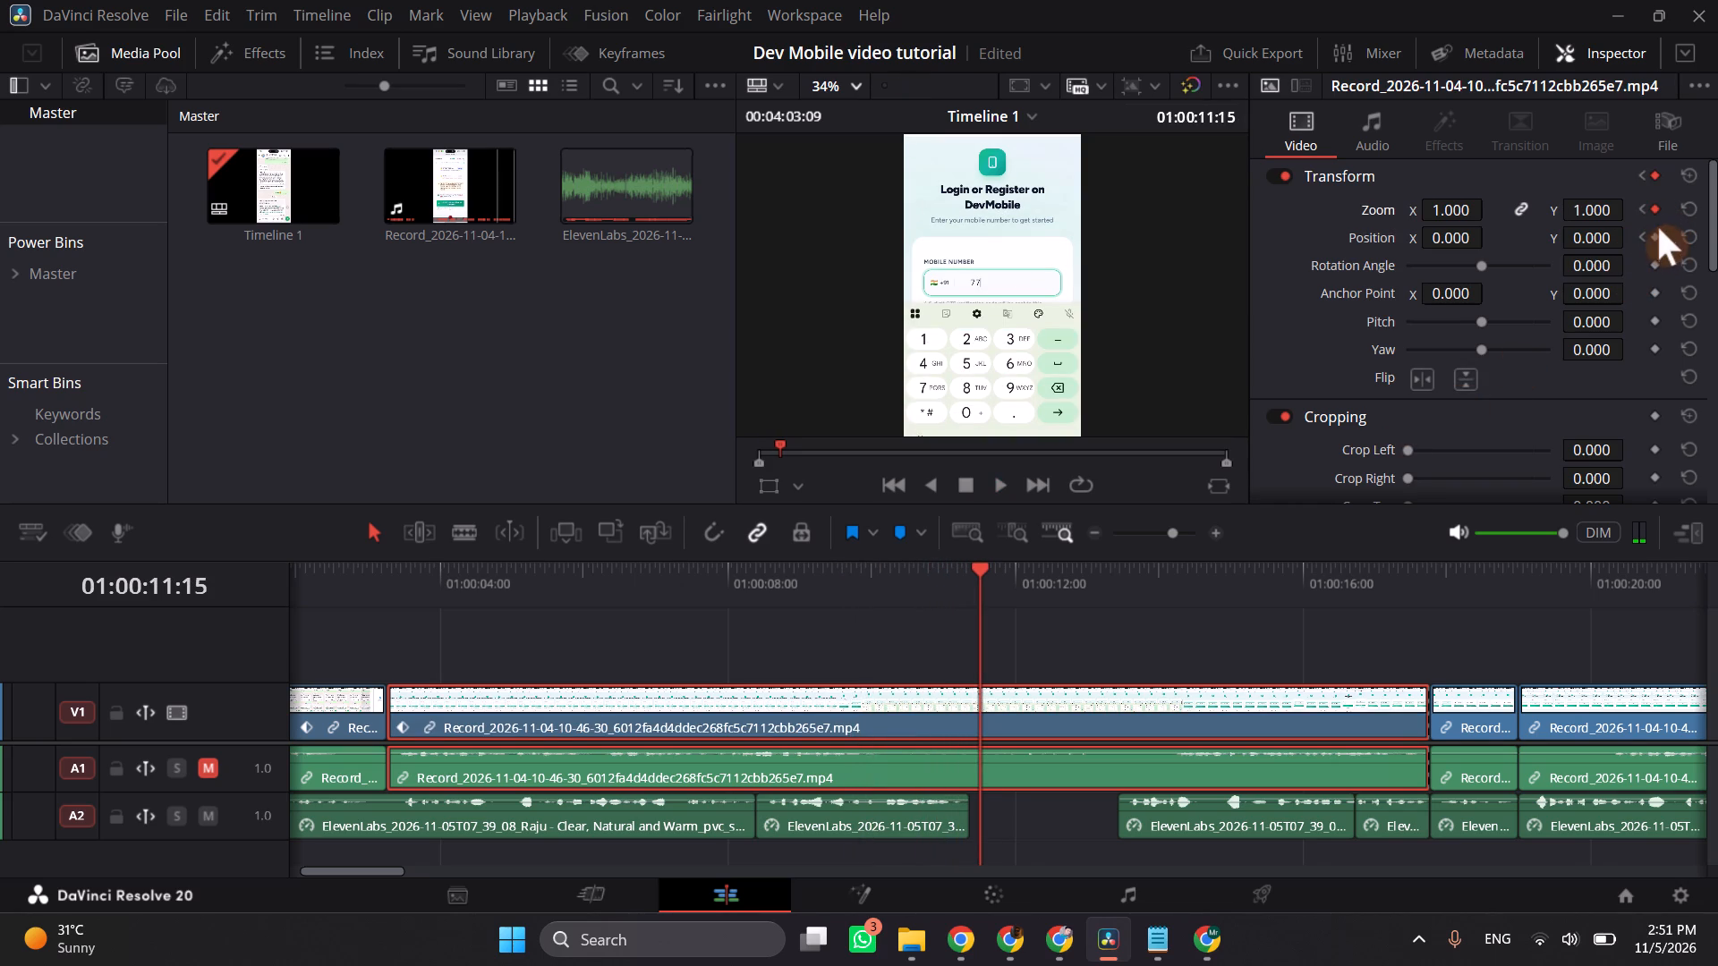
click(1658, 232)
drag(1453, 211, 1517, 216)
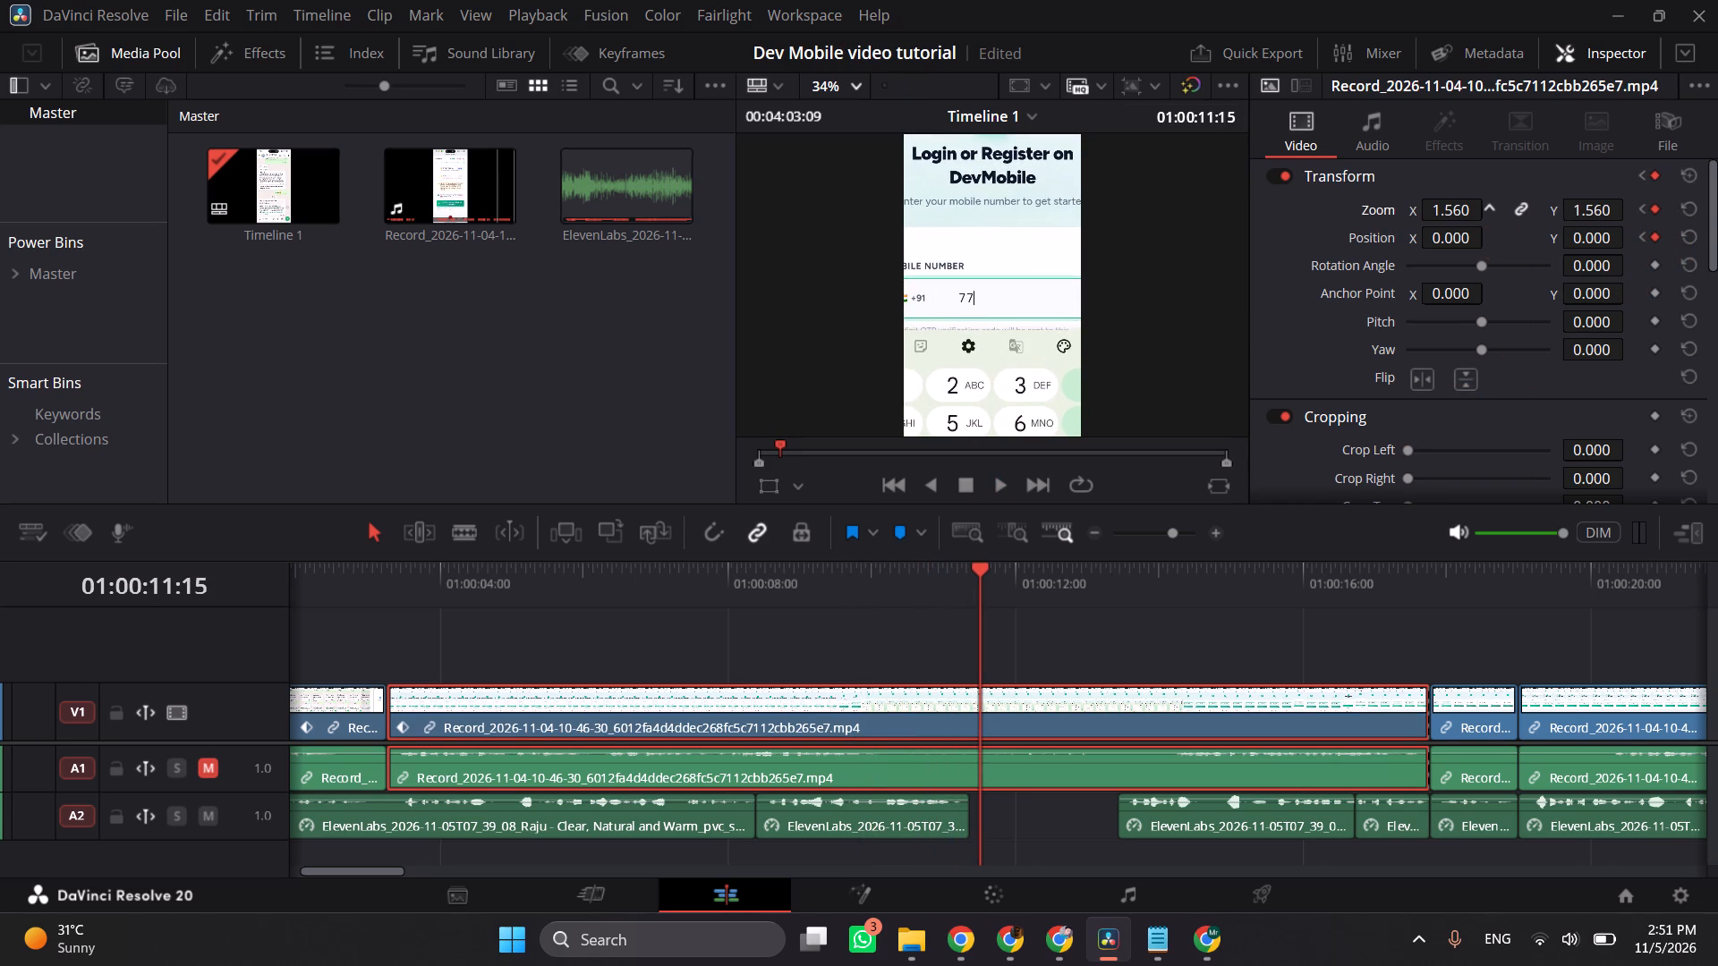
drag(1517, 216, 1475, 222)
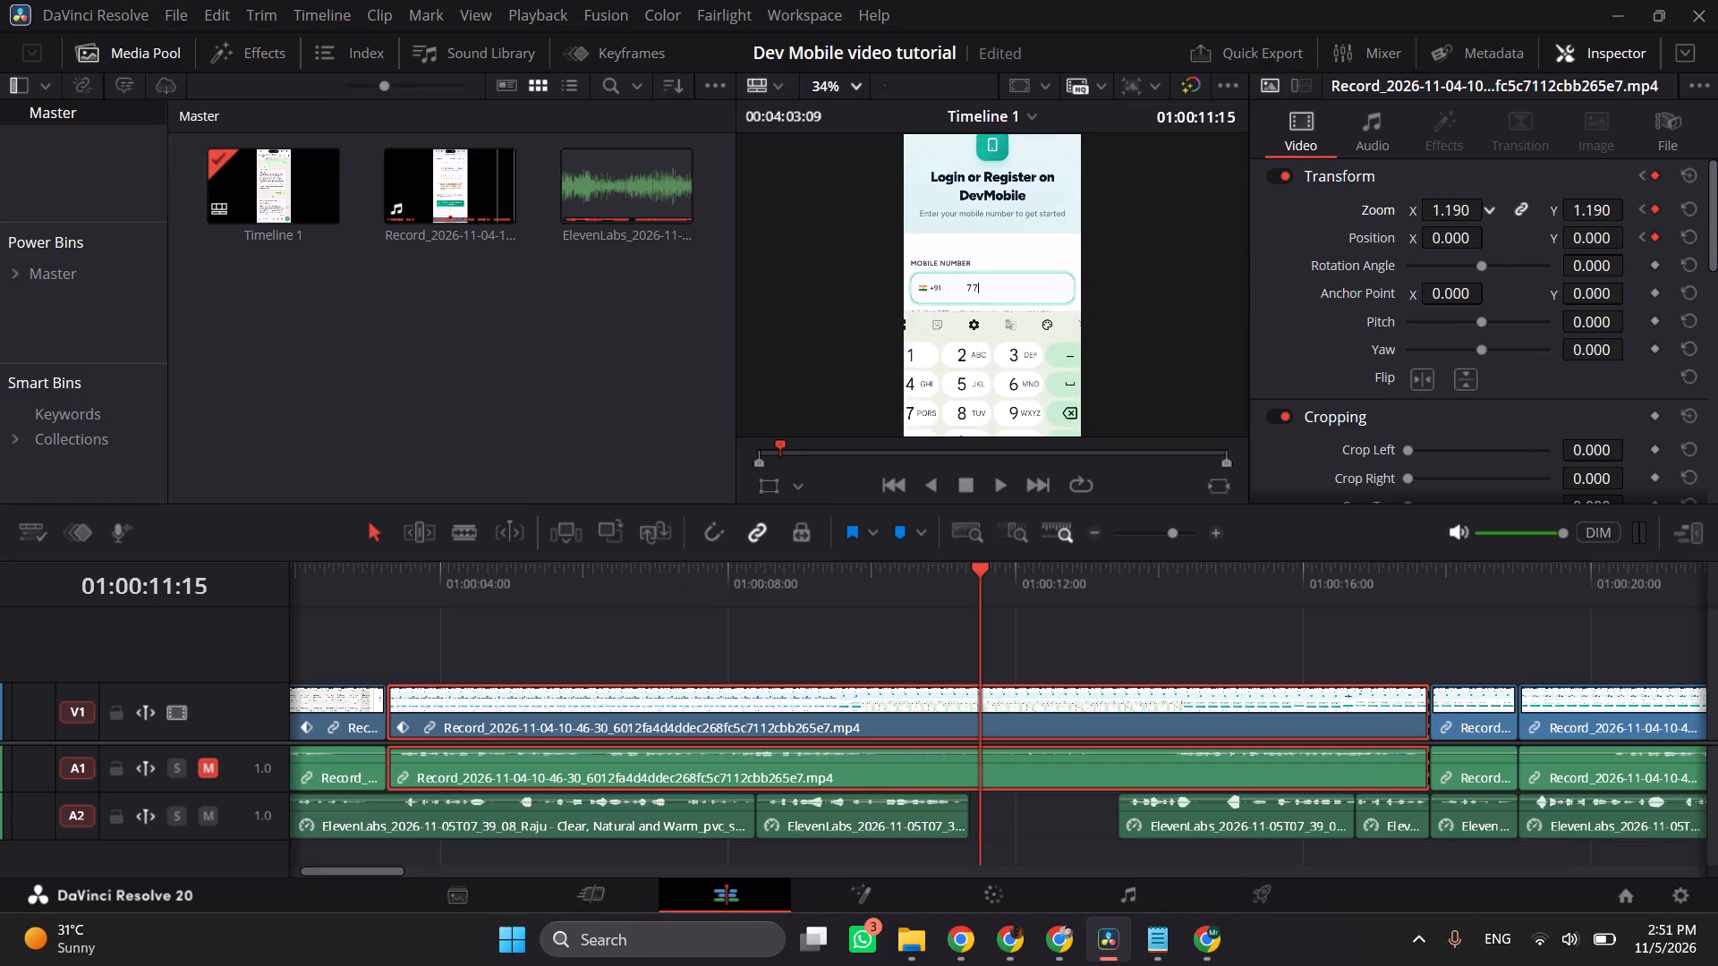
drag(1475, 222, 1478, 224)
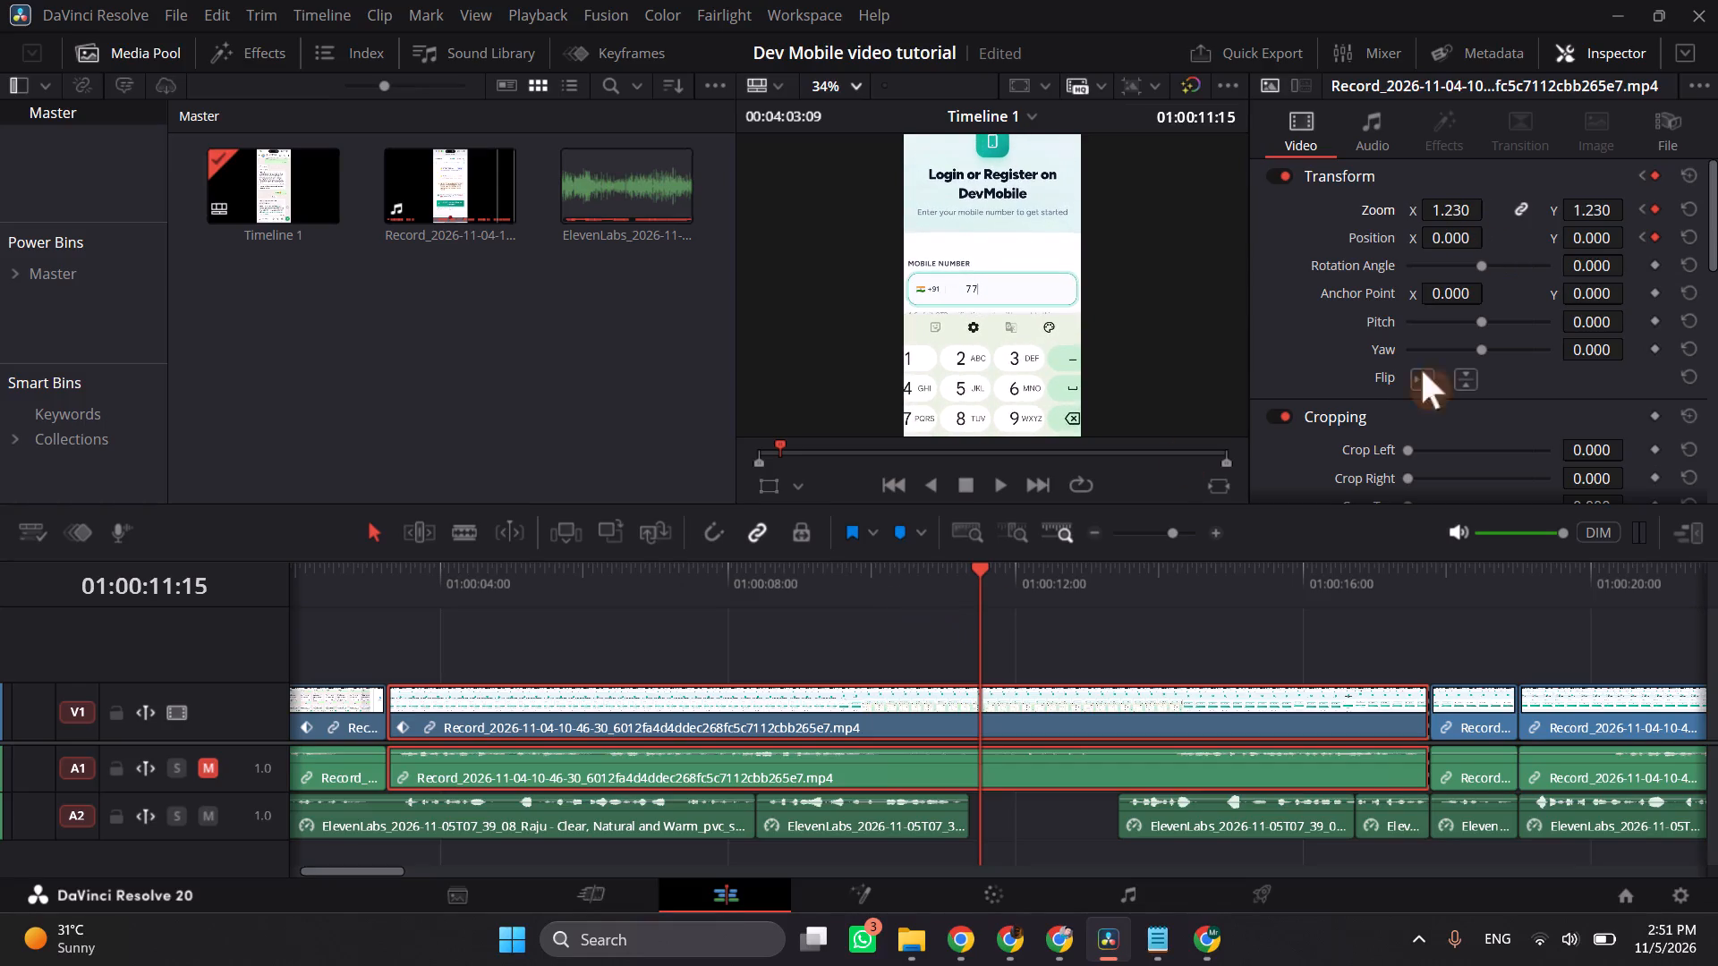
Play the login clip to check the zoom on the mobile number field and the cut to the following clip near 01:00:17:23.
click(1644, 239)
key(space)
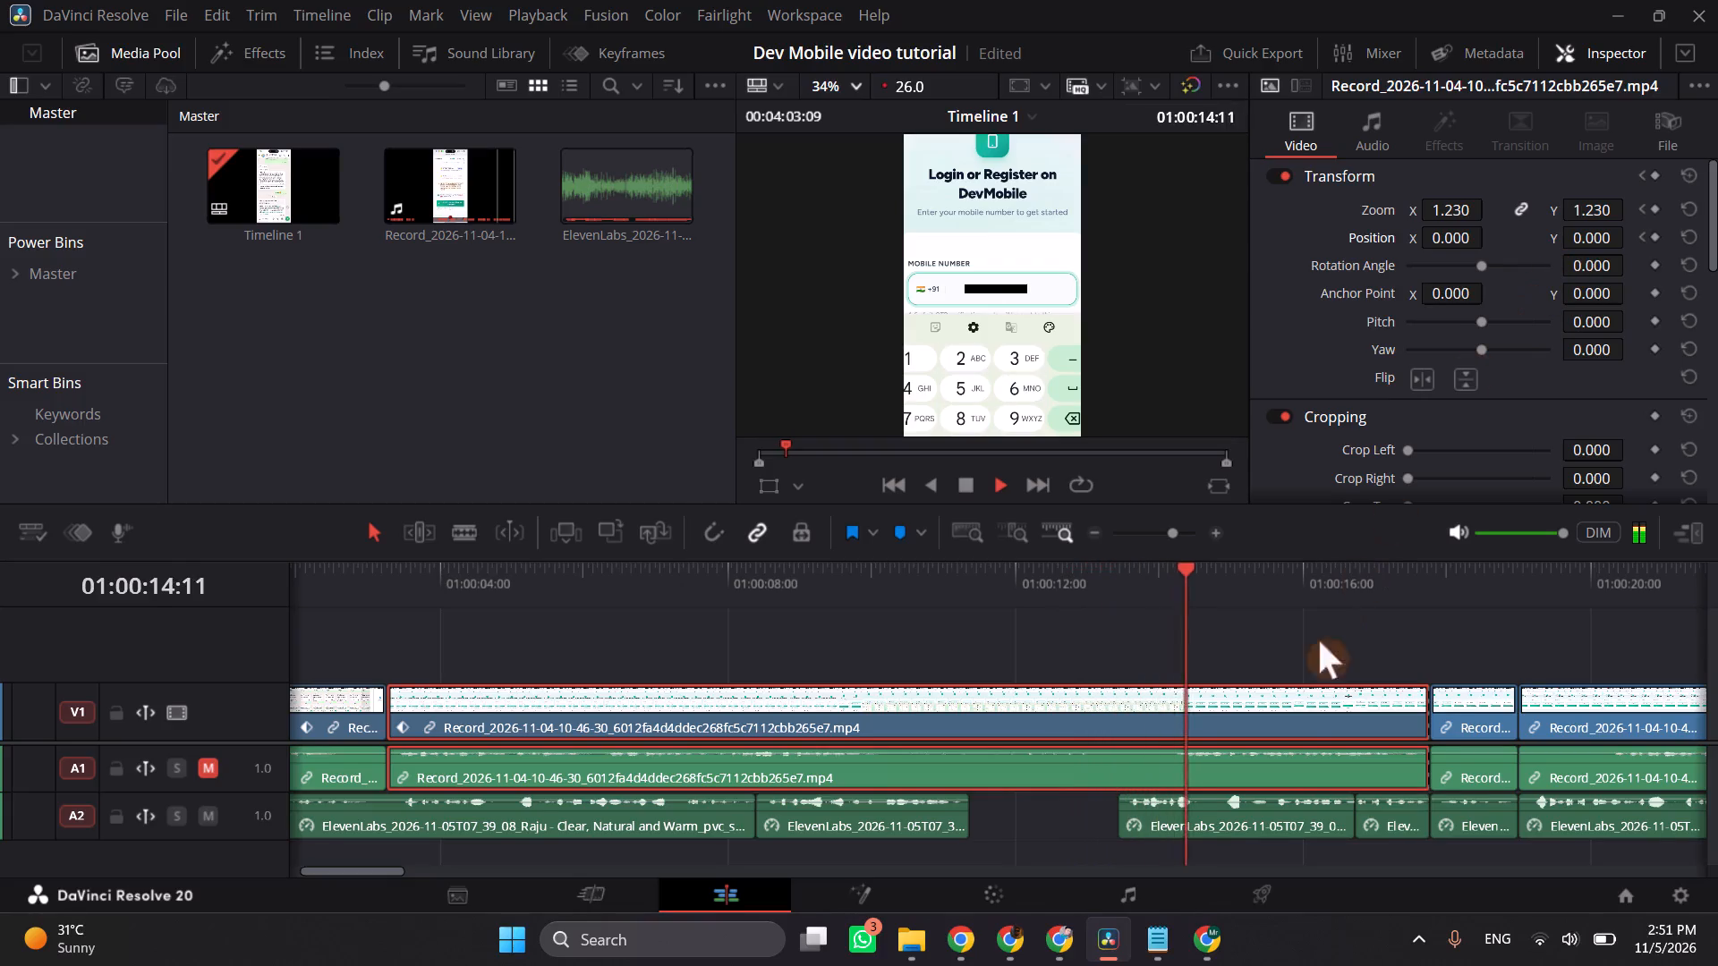
key(space)
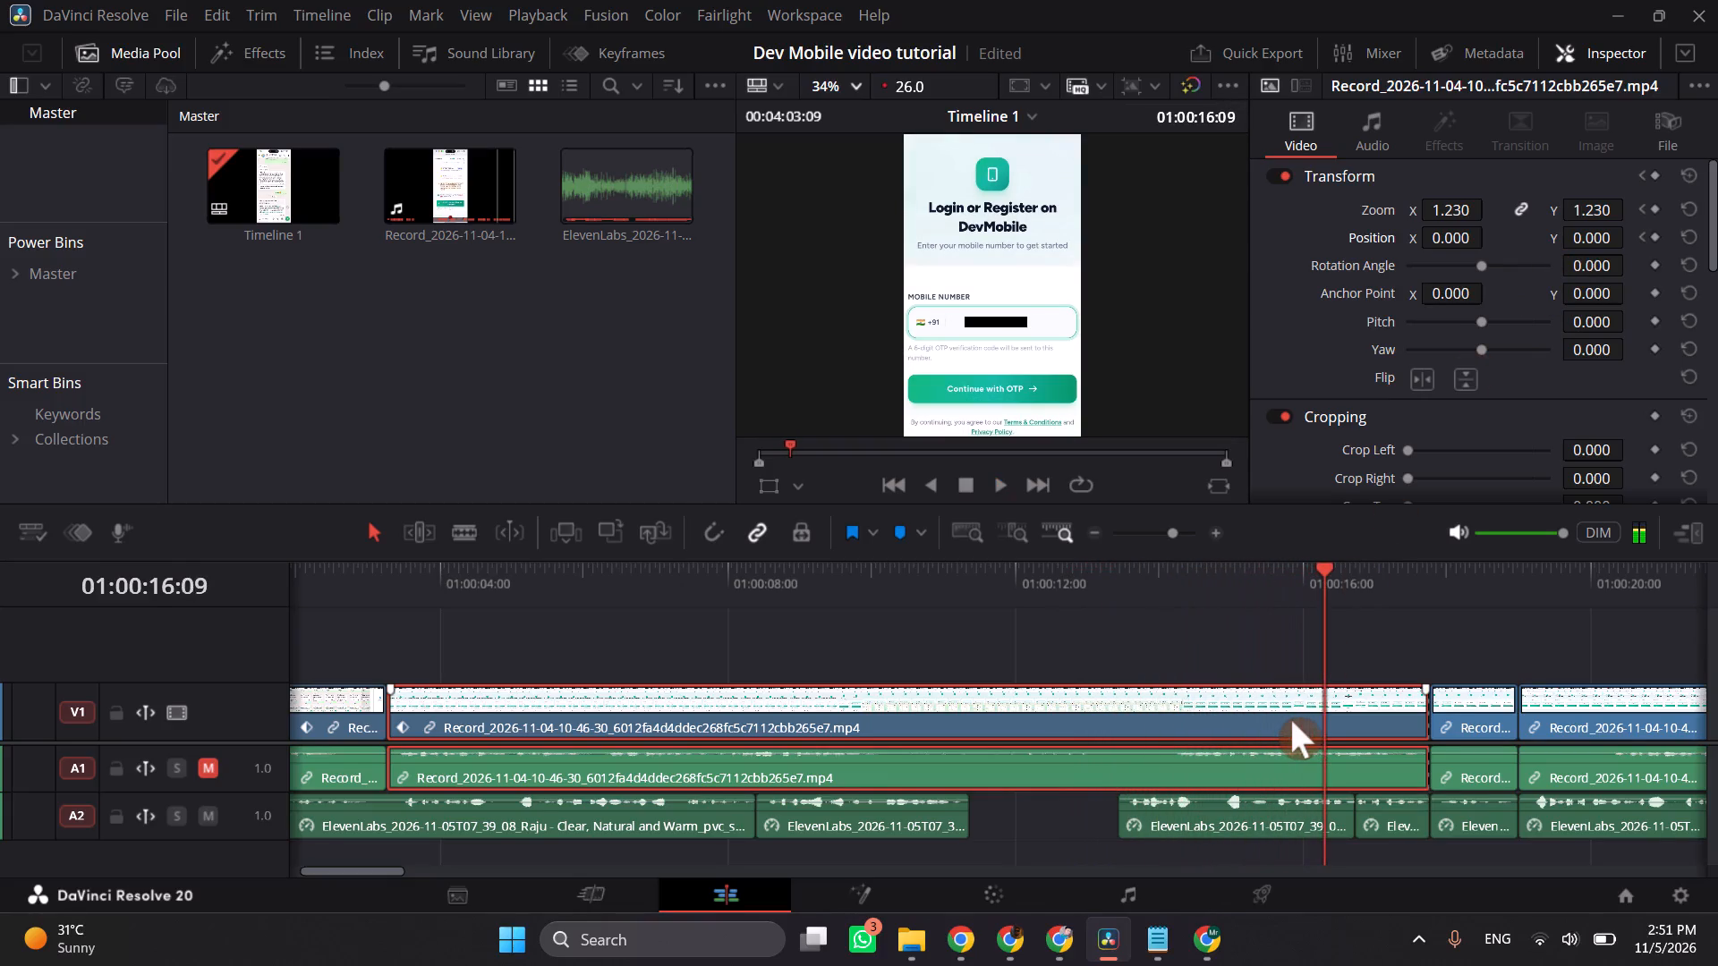
scroll(1003, 326, down, 3)
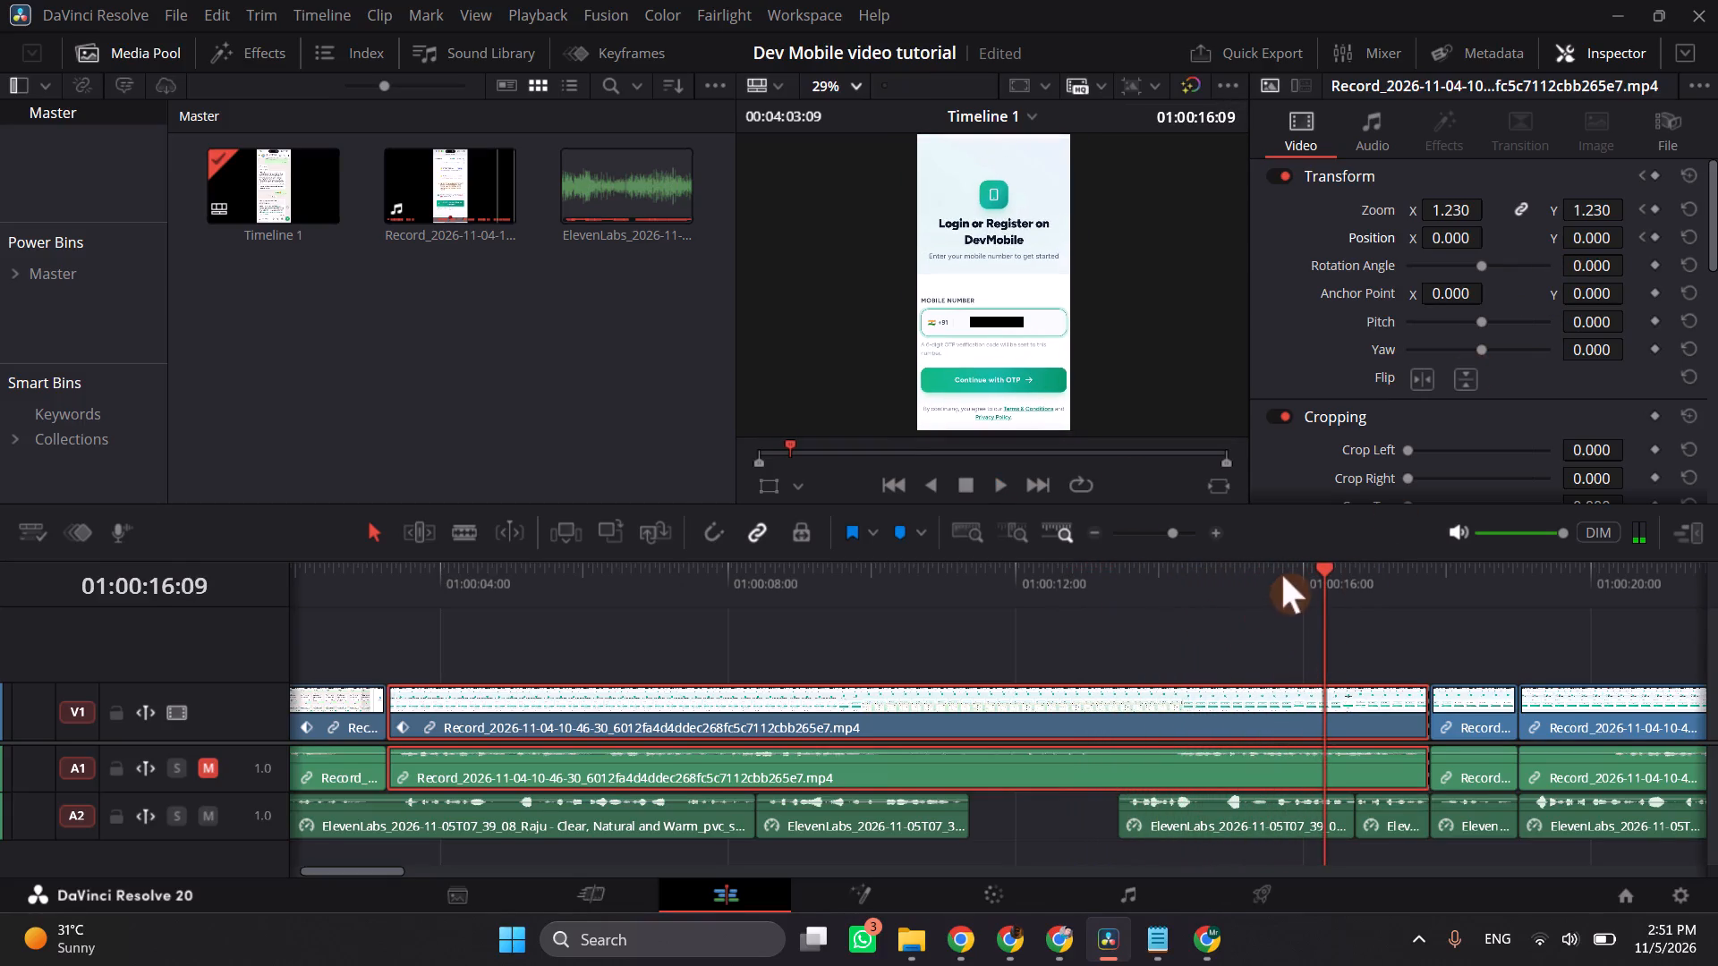
key(space)
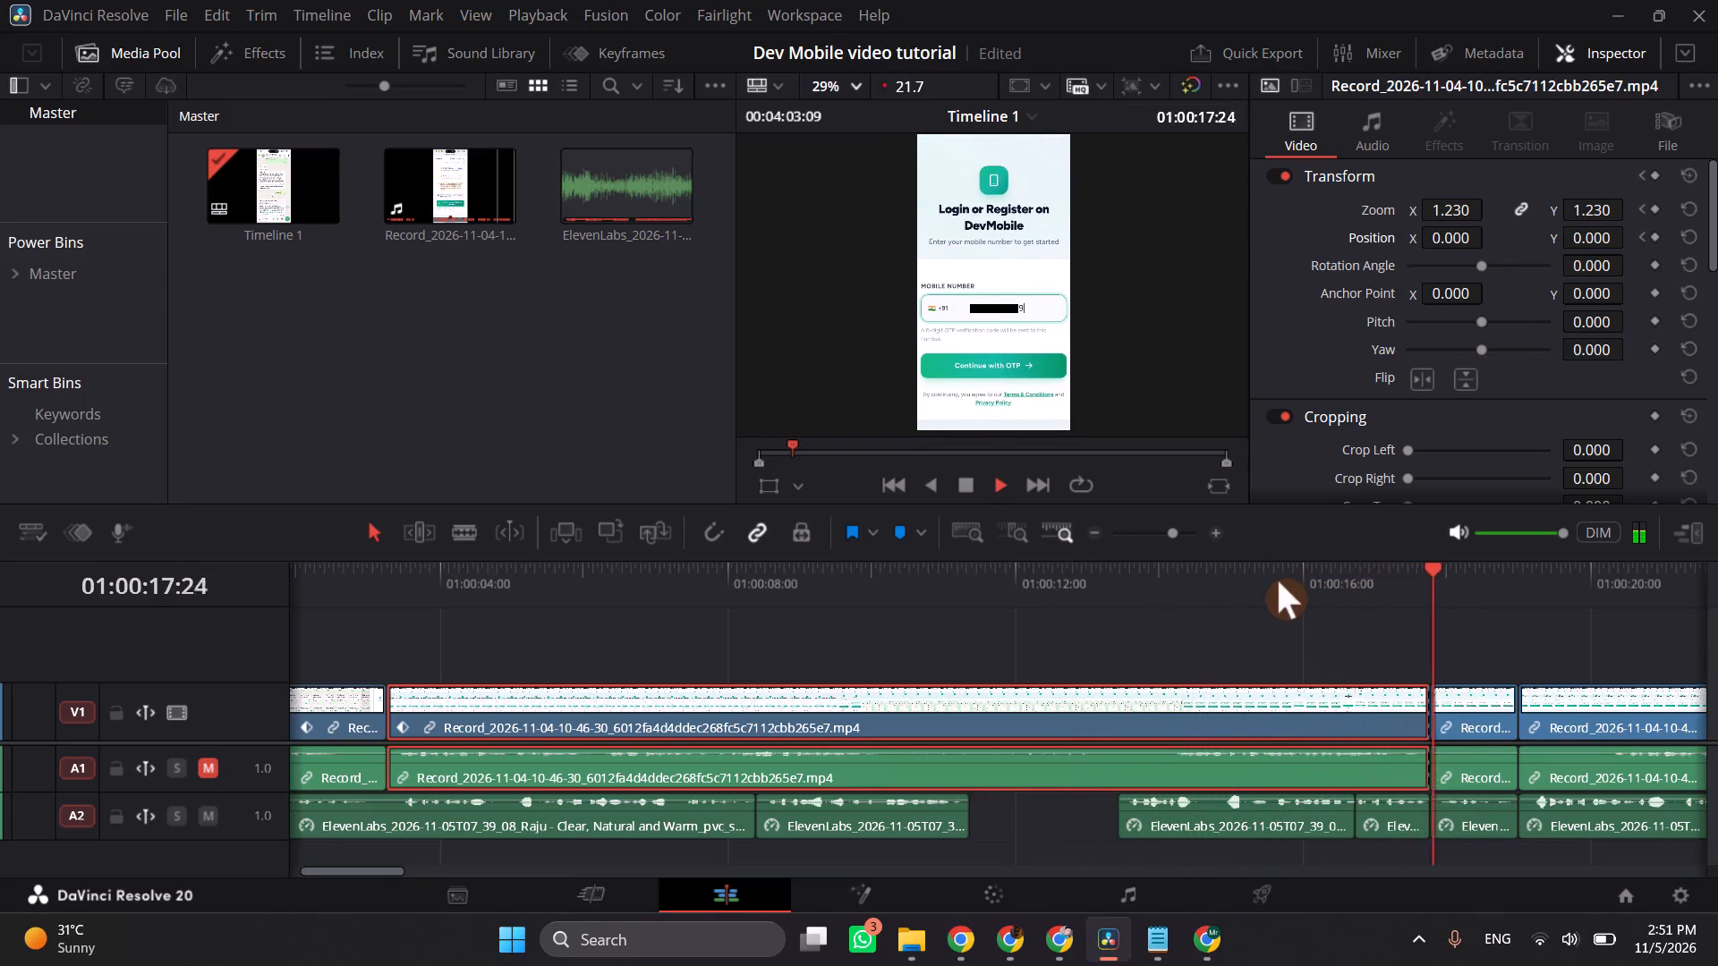
key(space)
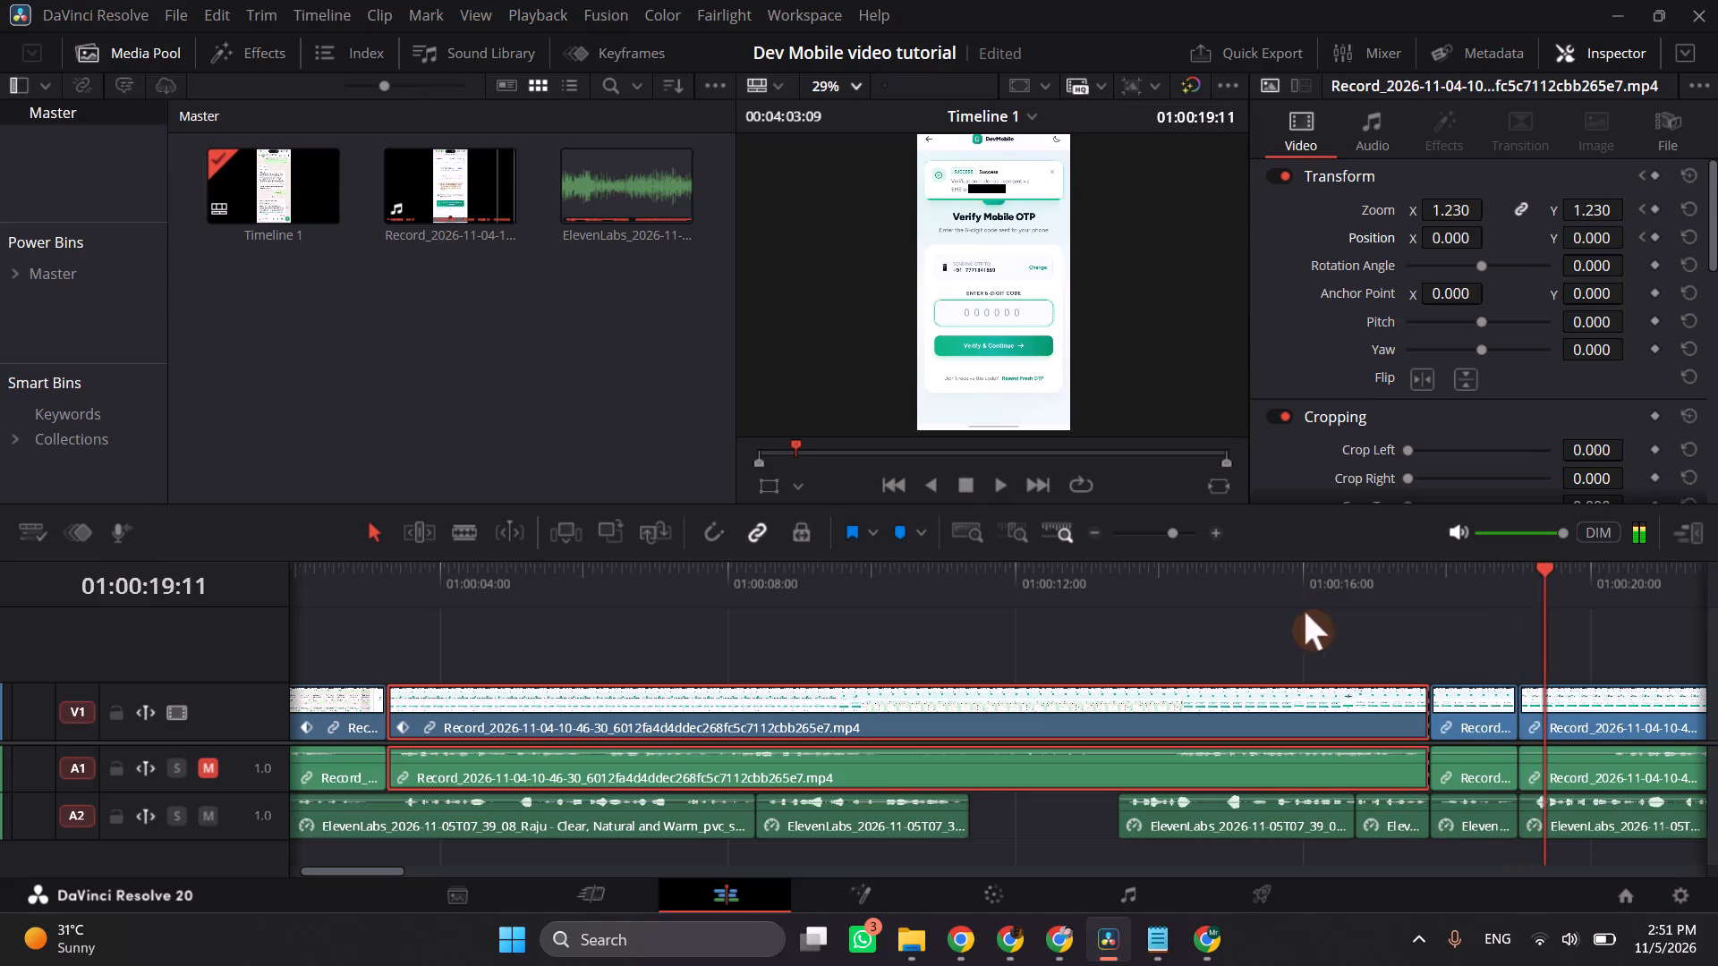
click(1362, 577)
key(space)
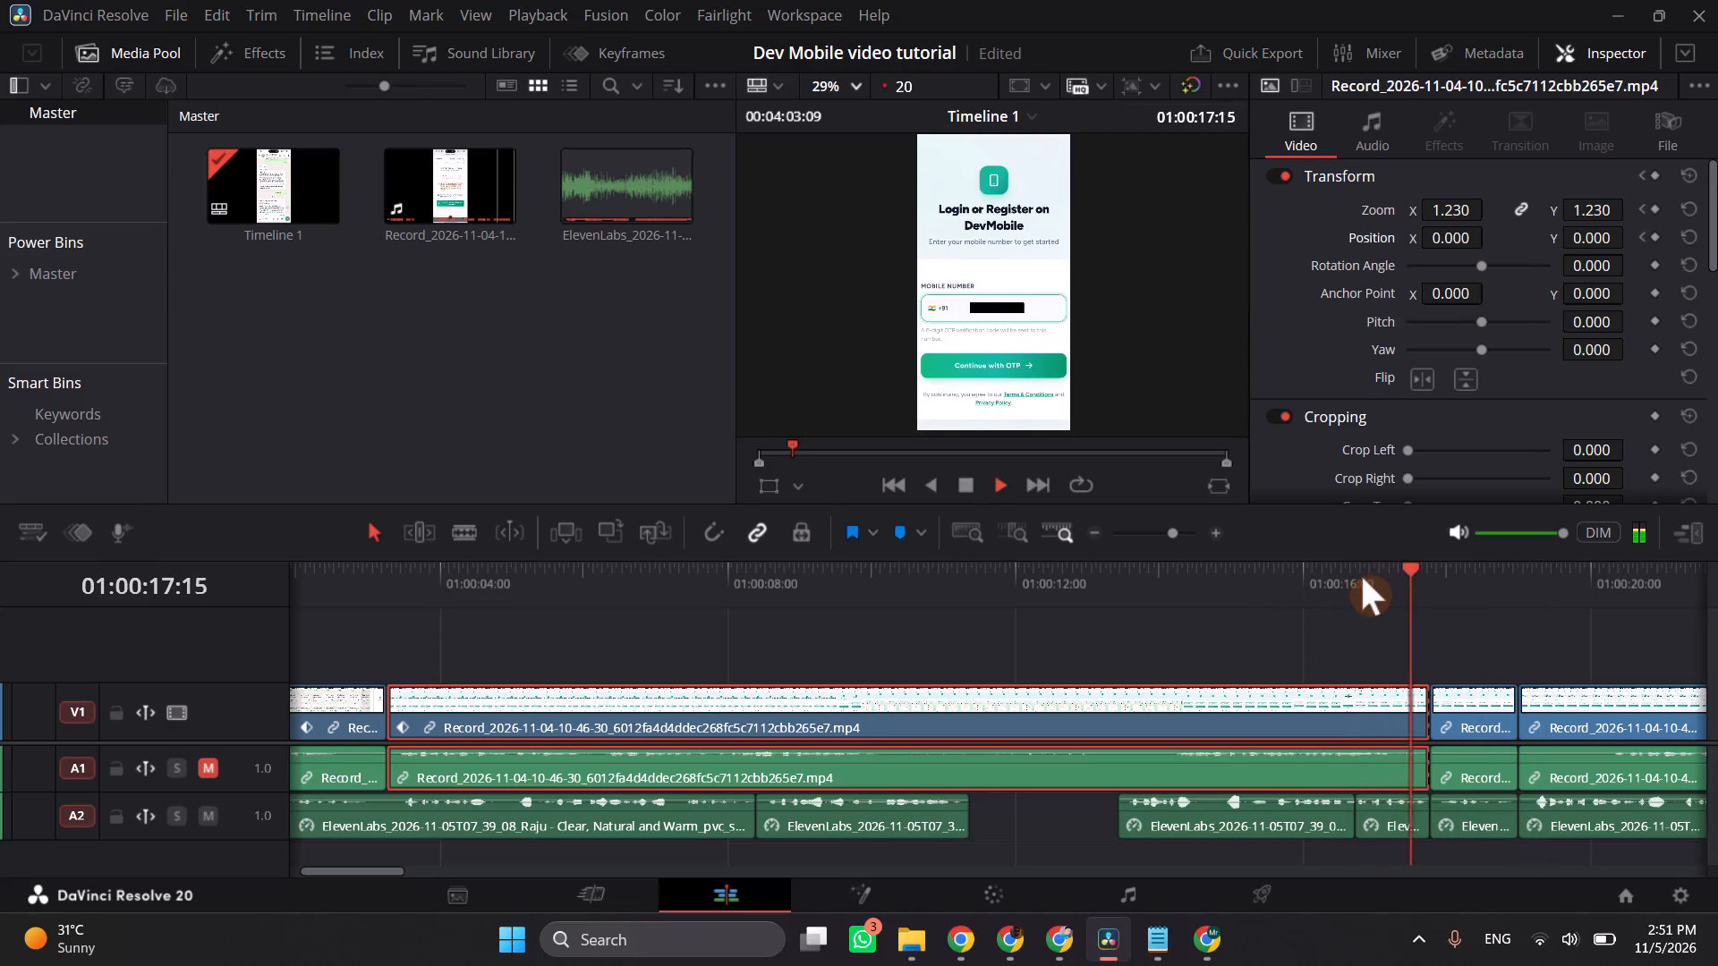
key(space)
key(space)
key(space)
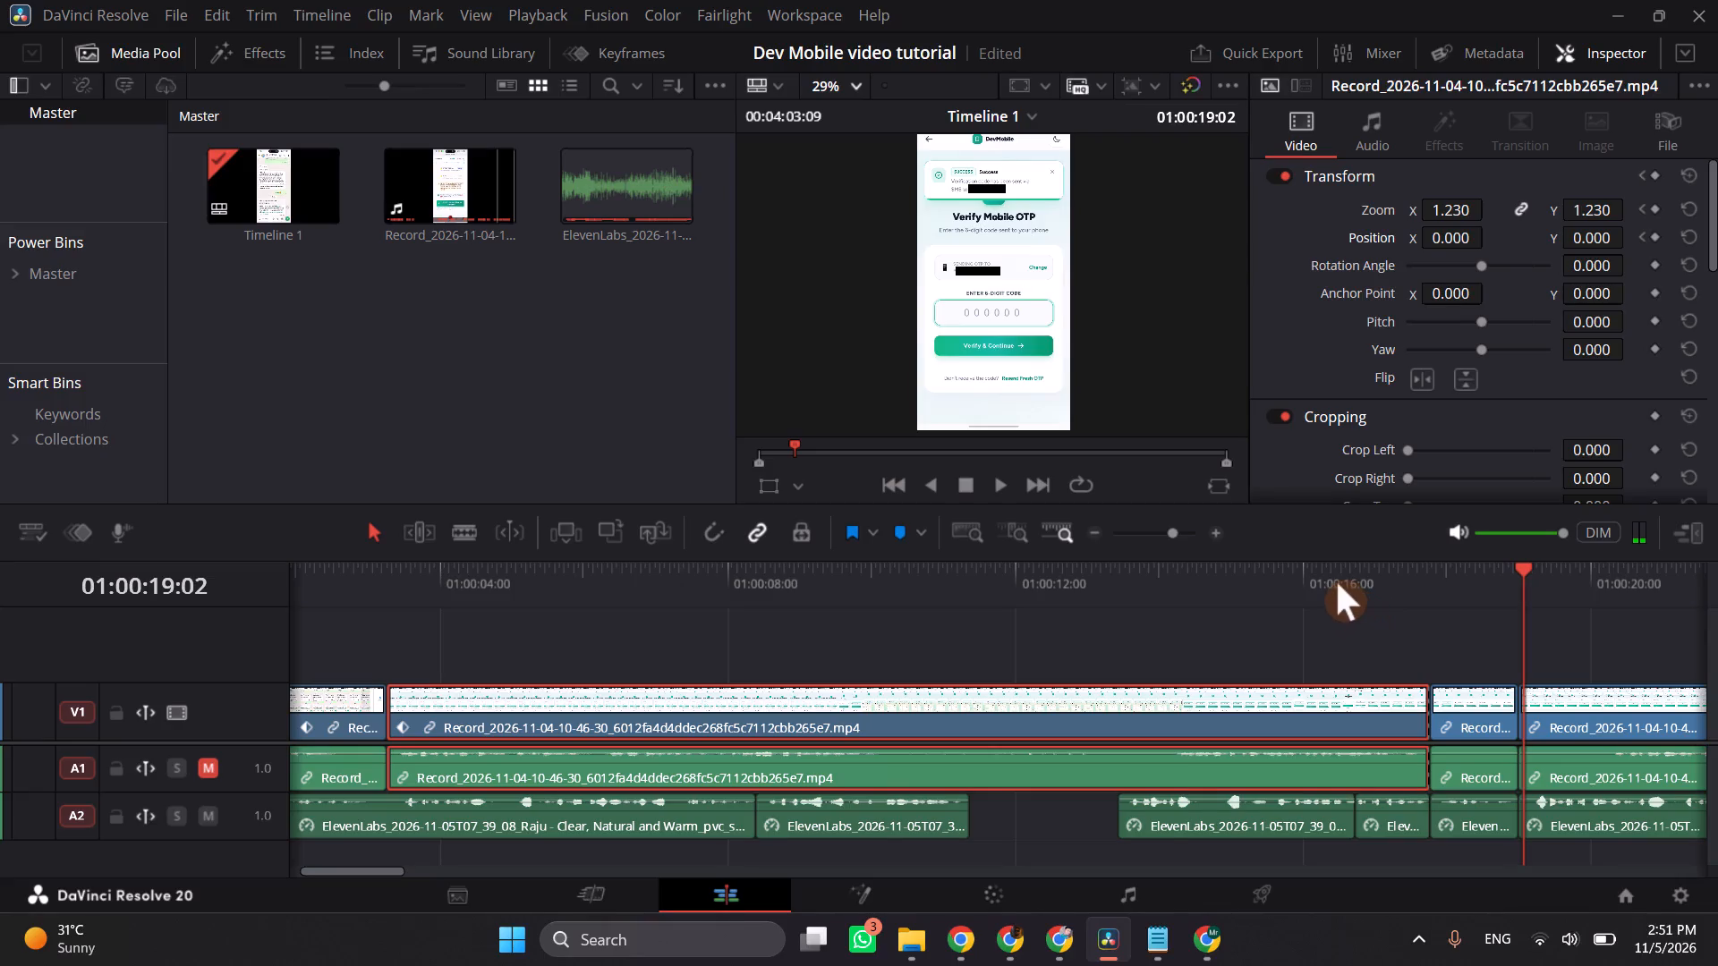
drag(1442, 586, 1431, 597)
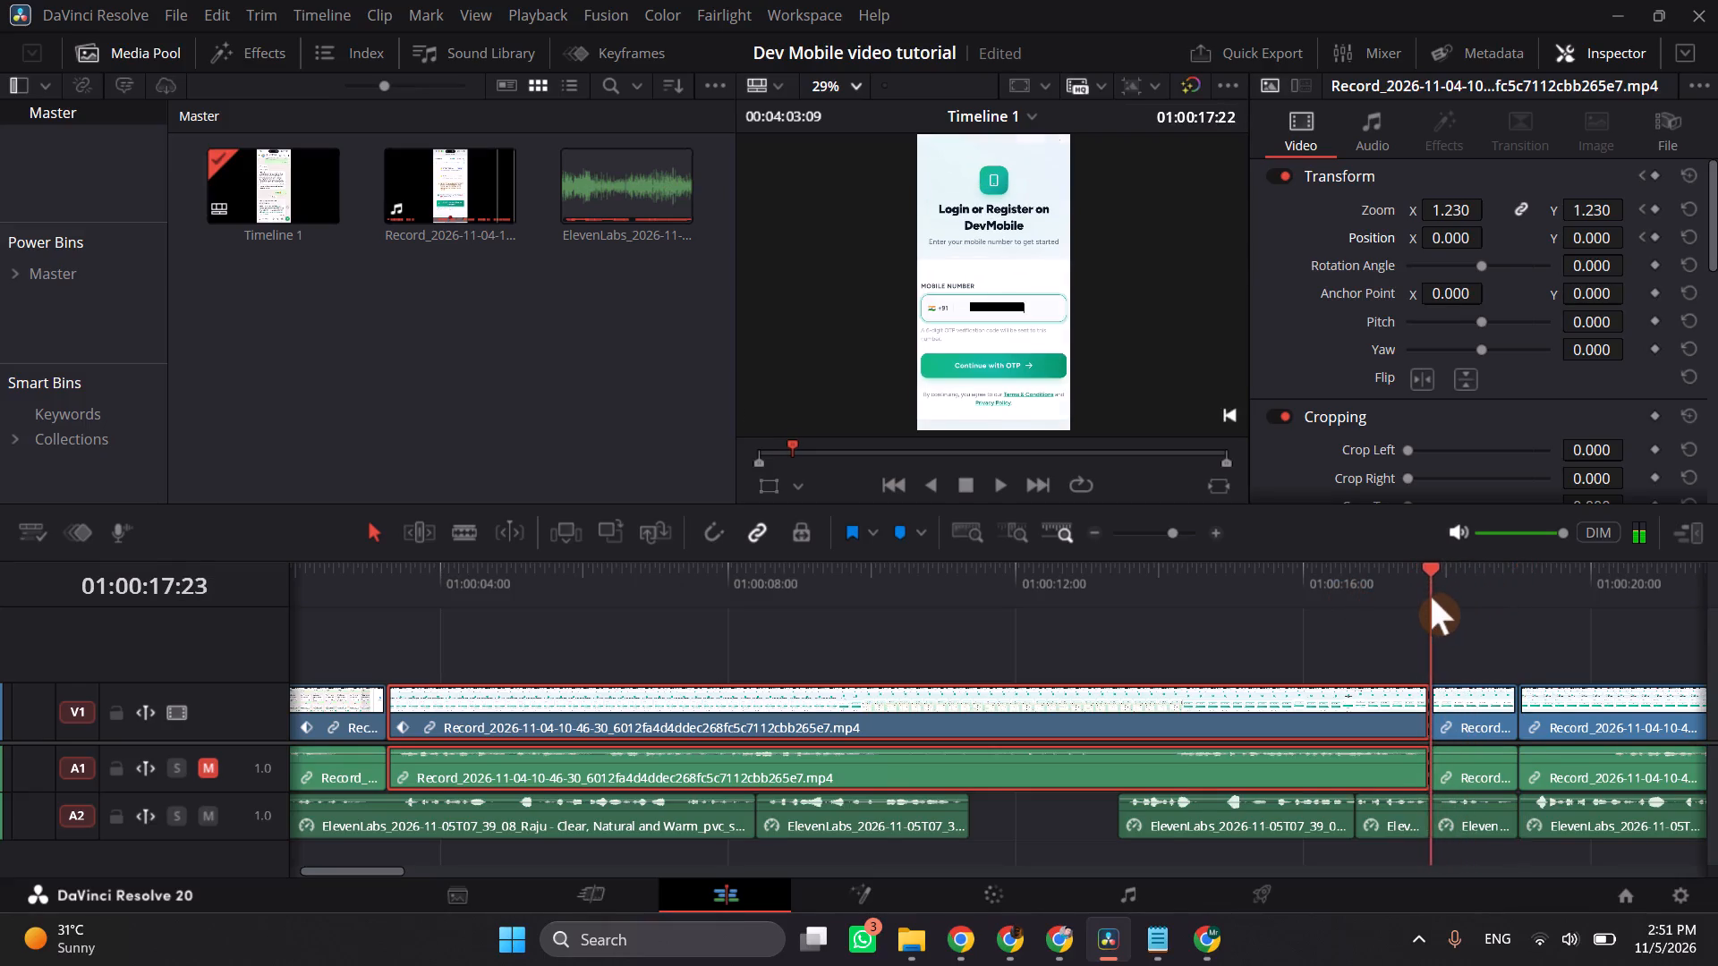
drag(1431, 597, 1438, 600)
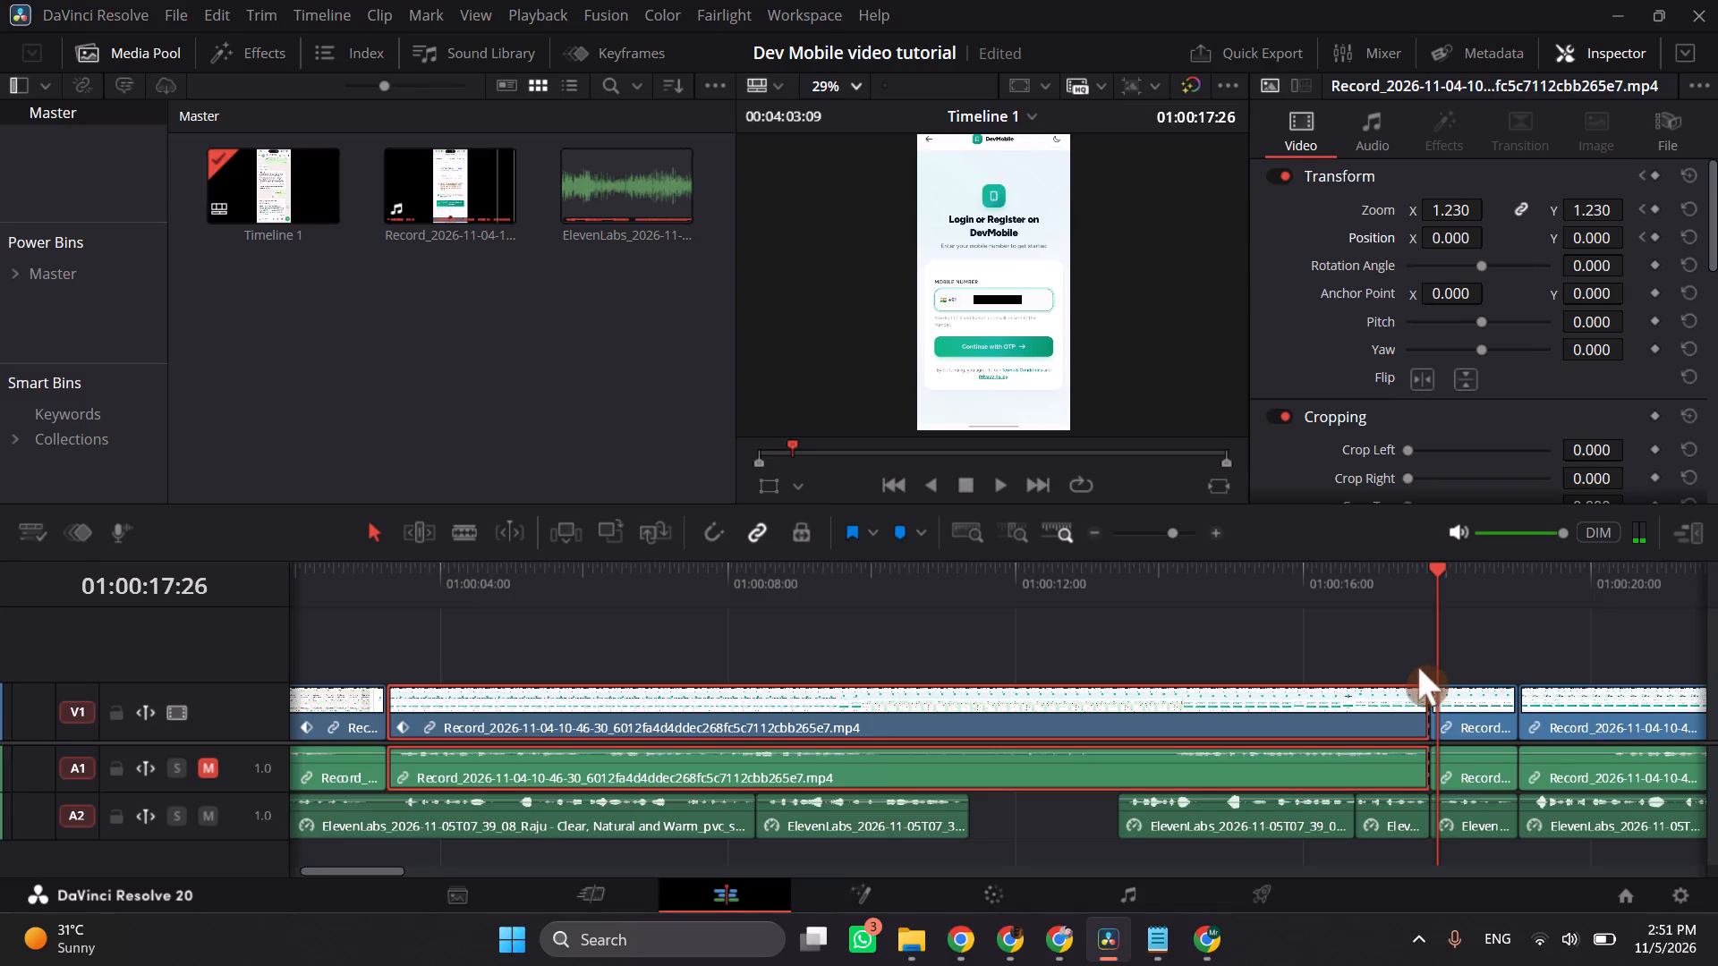
Add zoom and position keyframes to the login clip at 01:00:15:20, holding the current framing.
click(1180, 580)
key(space)
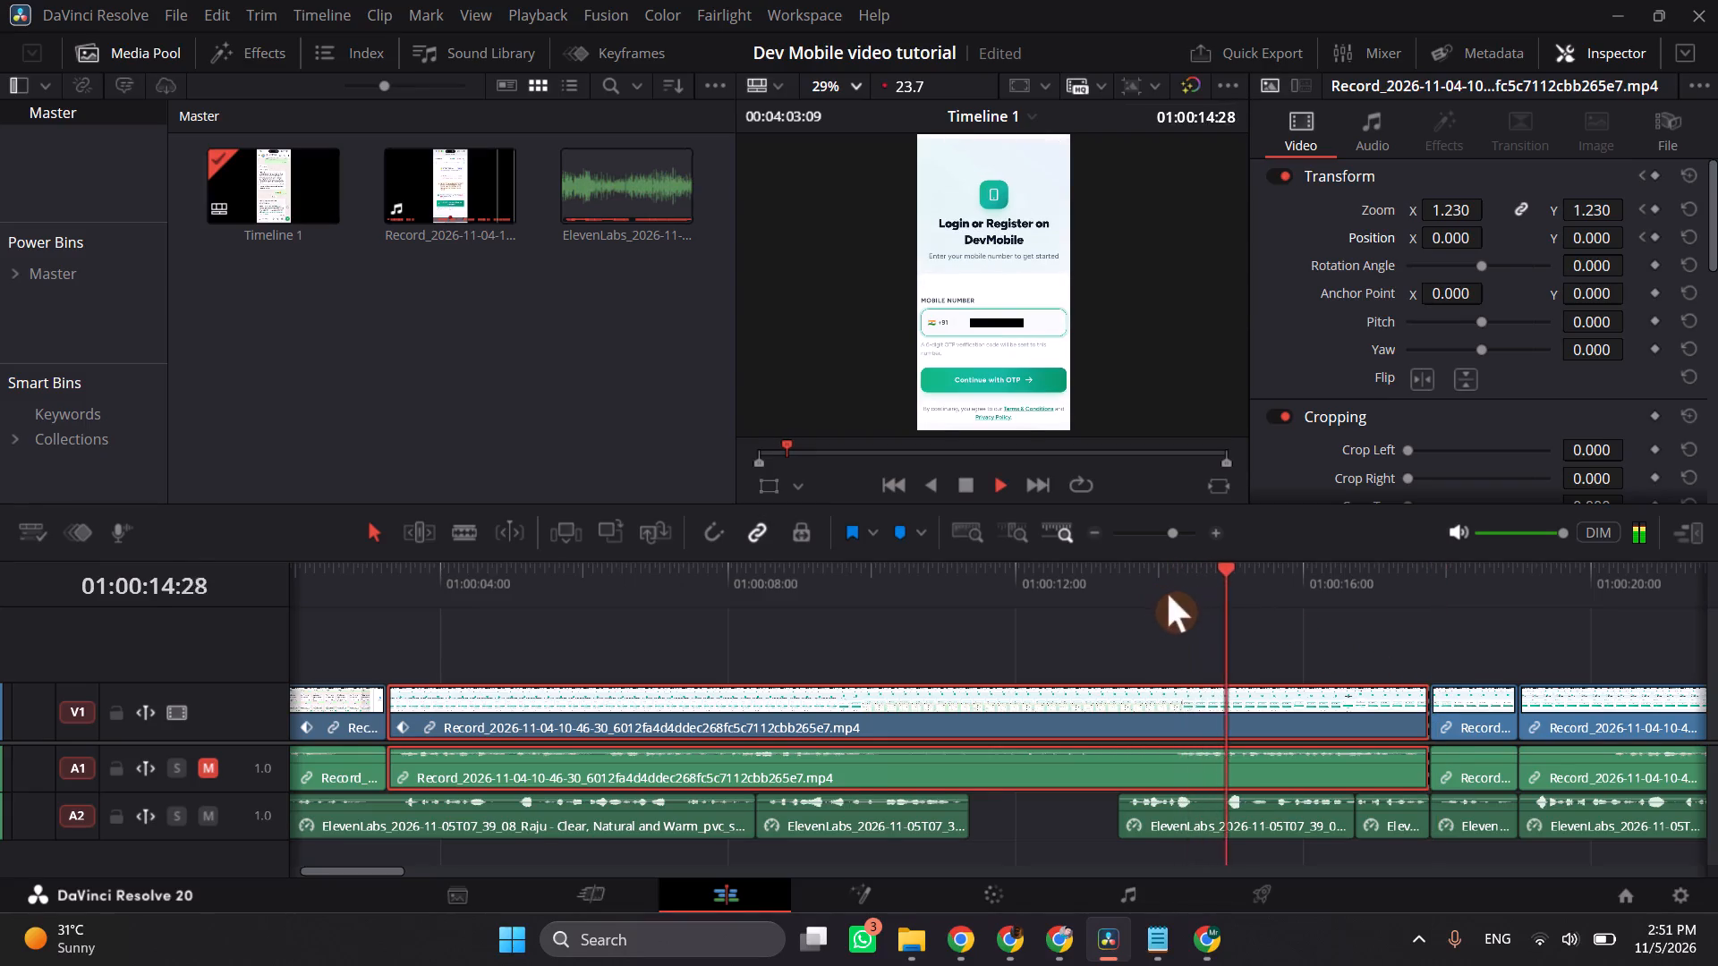
key(space)
key(space)
key(space)
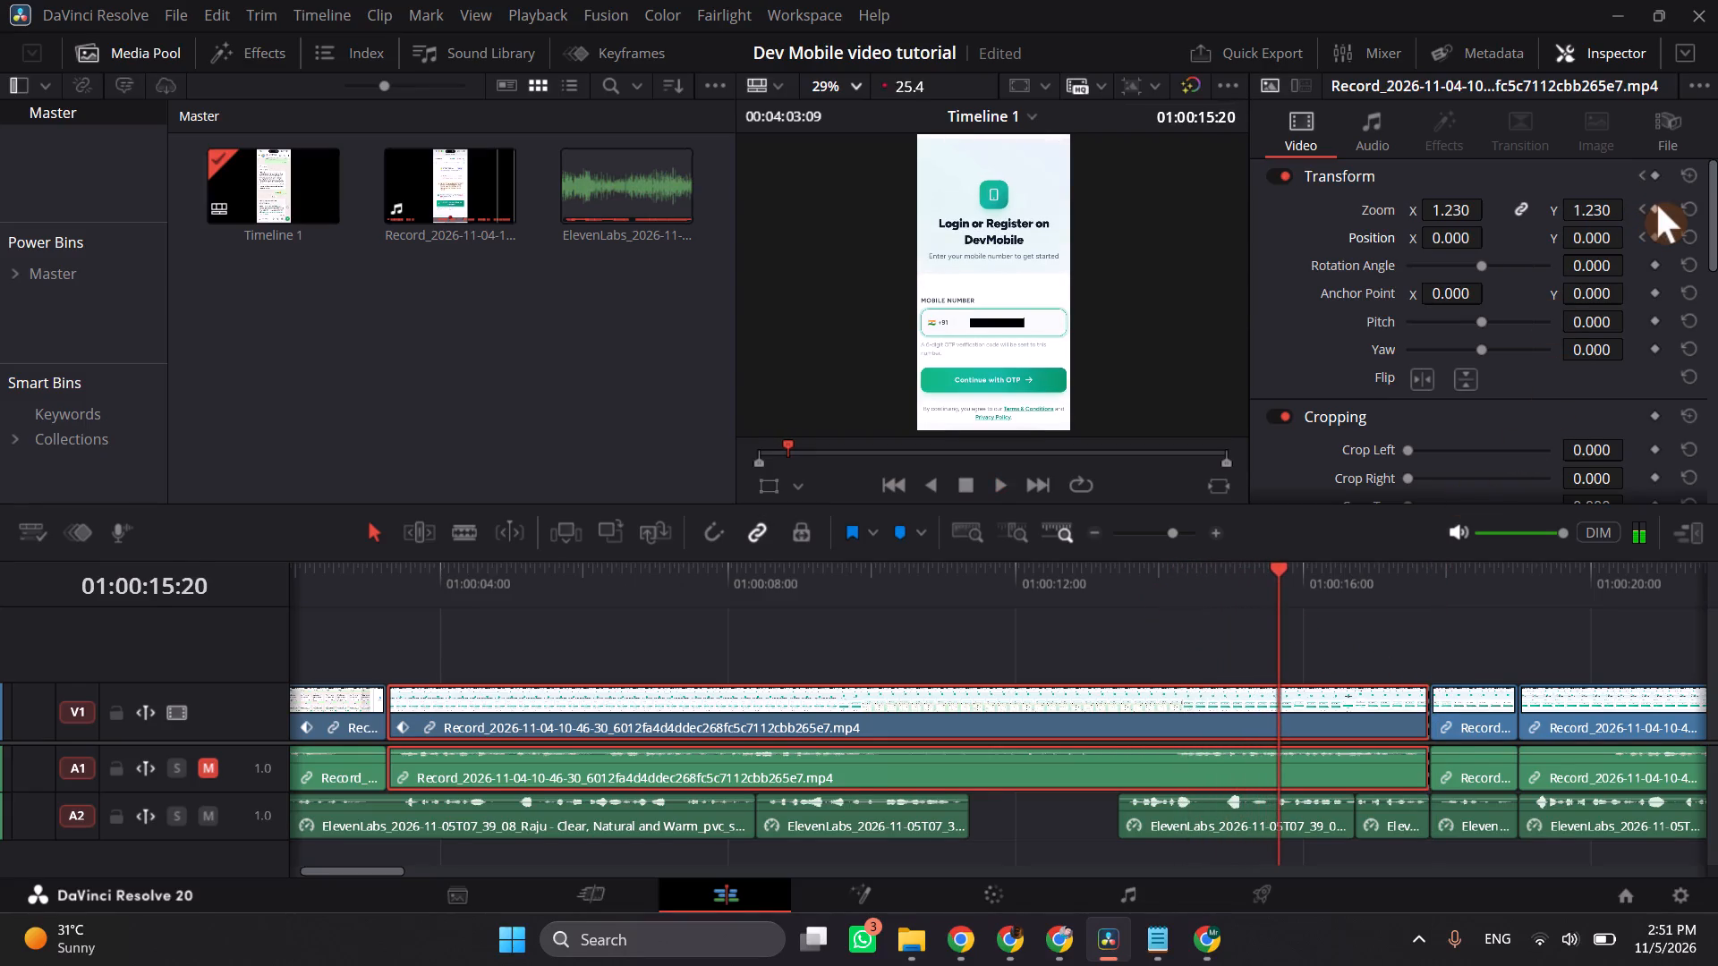
click(1657, 205)
click(1652, 232)
Keyframe the login clip at 01:00:17:11 with zoom 1.590 and position X 29, Y 102, emphasizing the Continue with OTP area.
key(space)
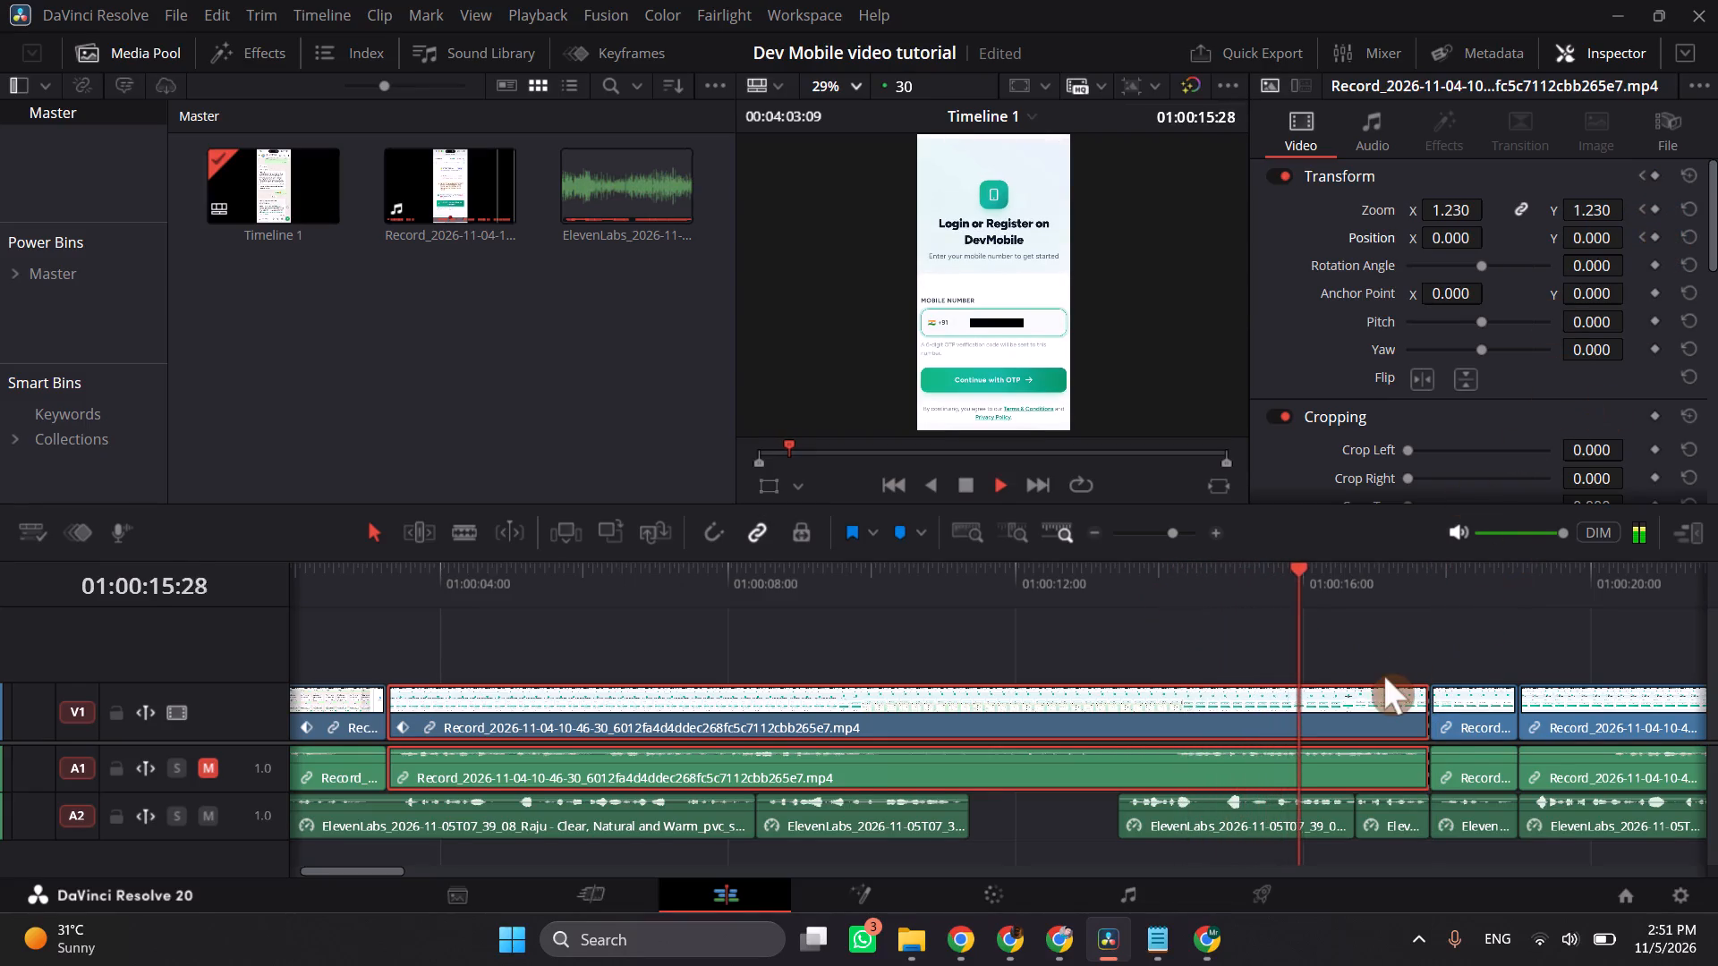
key(space)
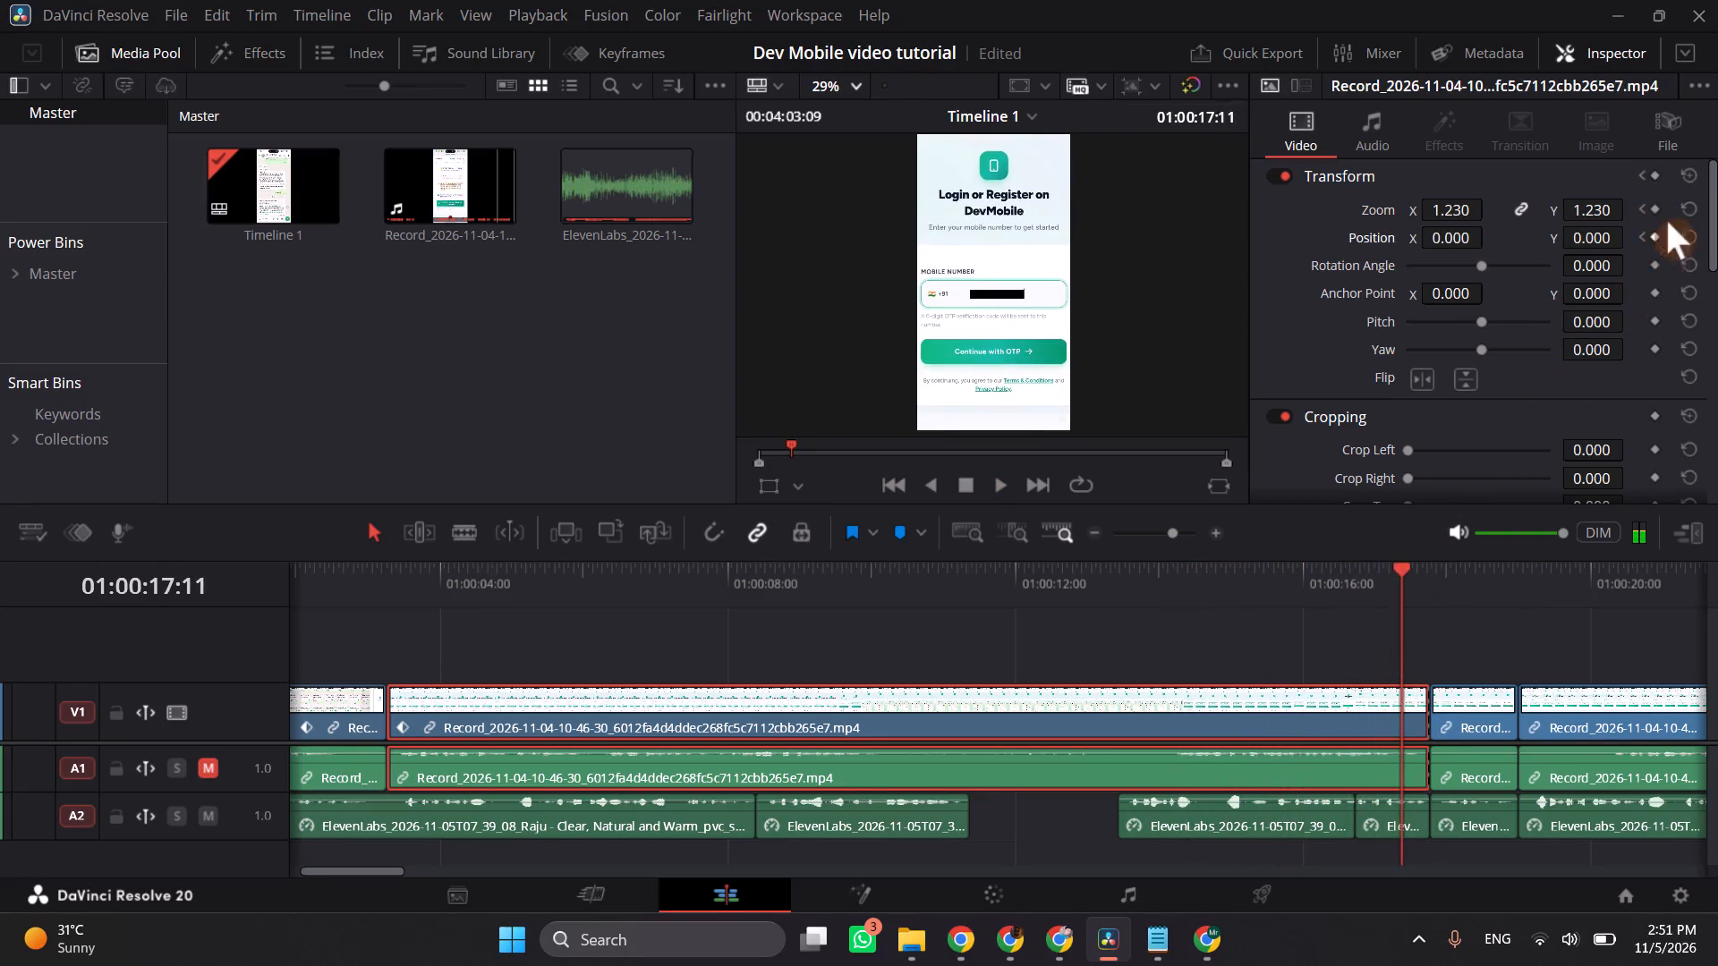
click(1655, 214)
click(1654, 236)
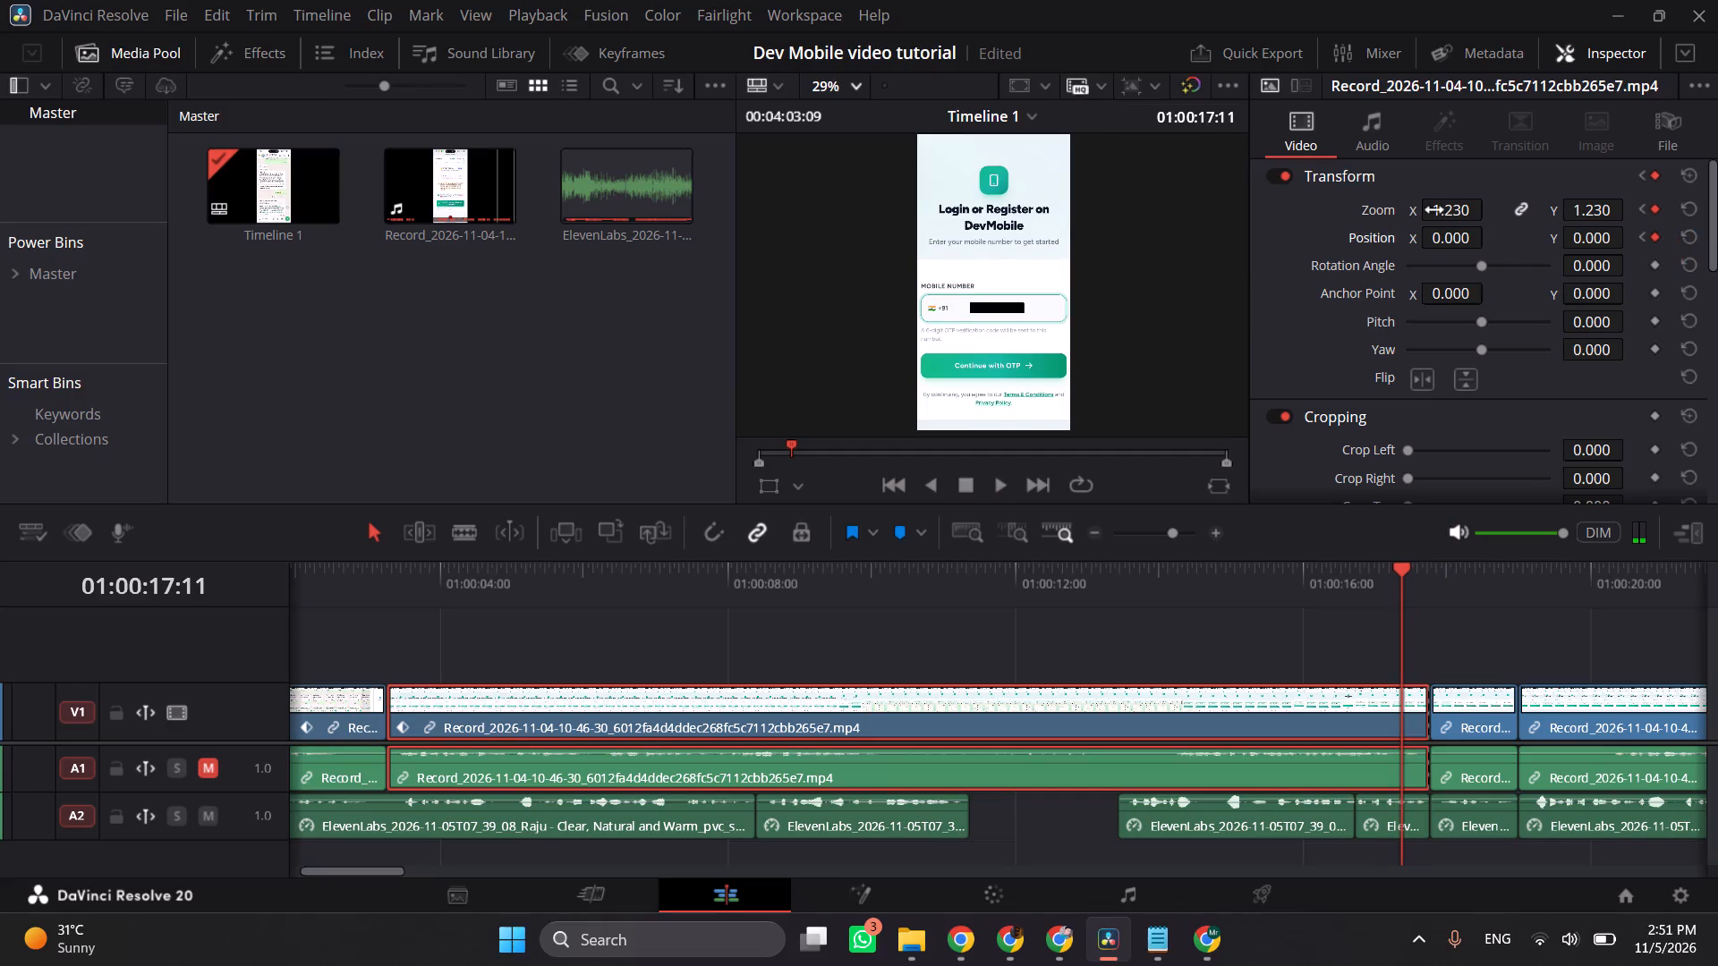
drag(1451, 209, 1492, 215)
drag(1454, 230, 1475, 235)
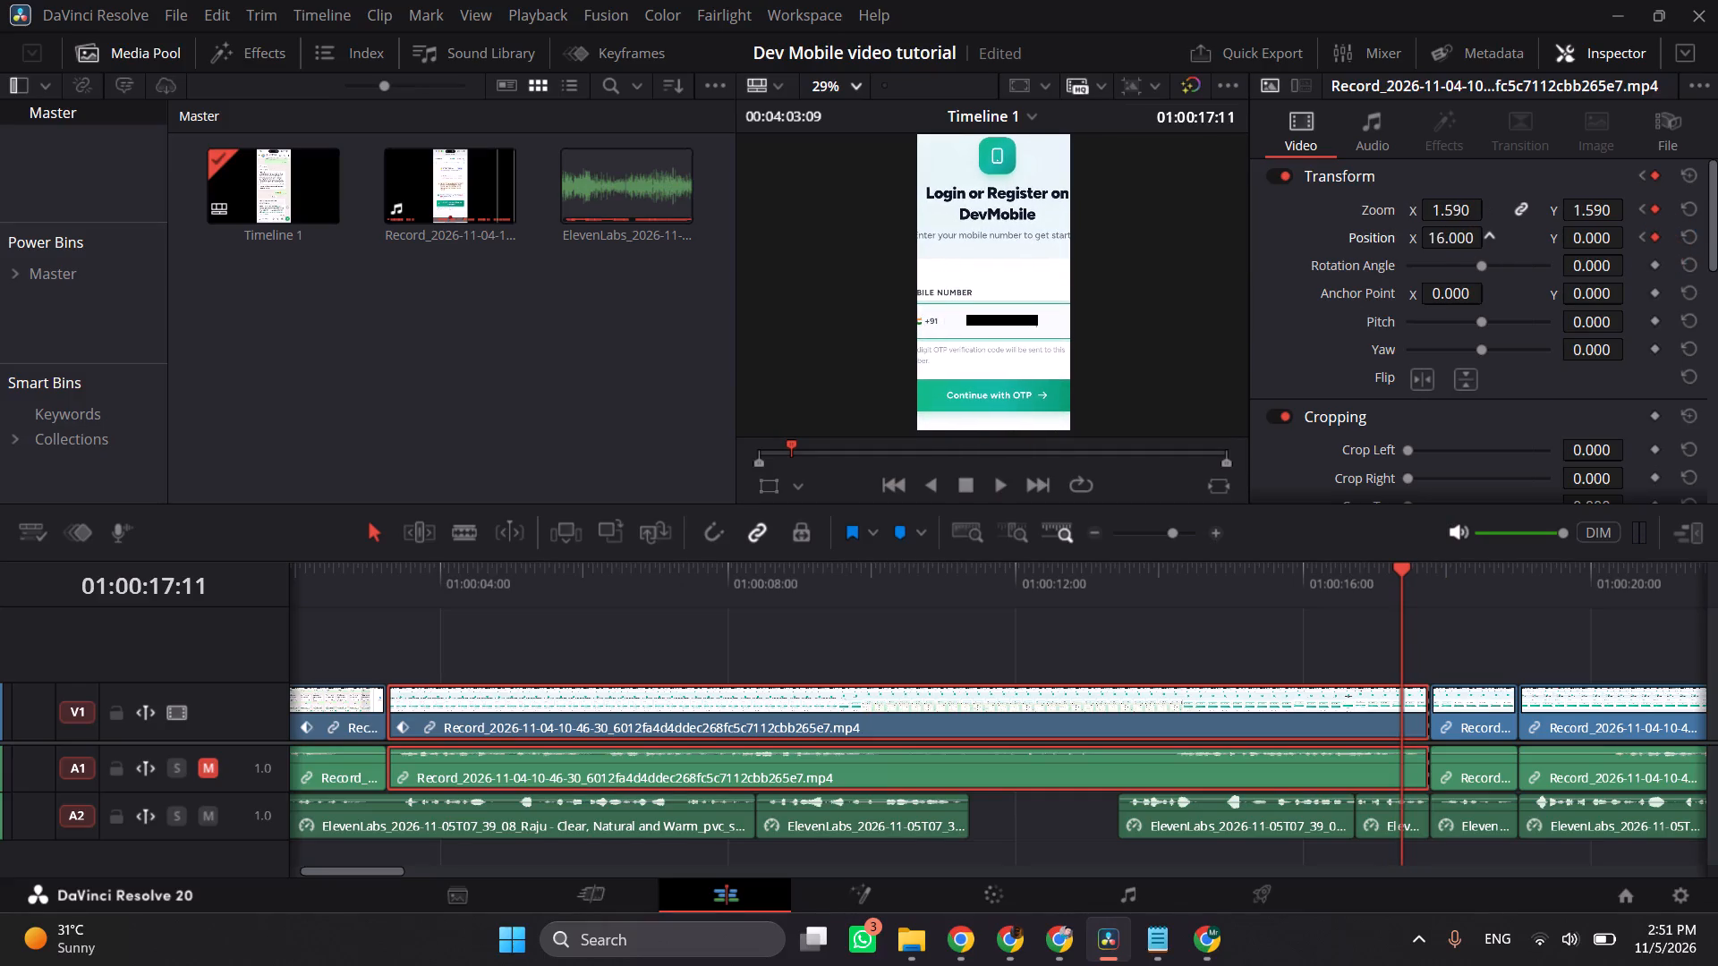
drag(1475, 235, 1486, 241)
drag(1586, 240, 1694, 249)
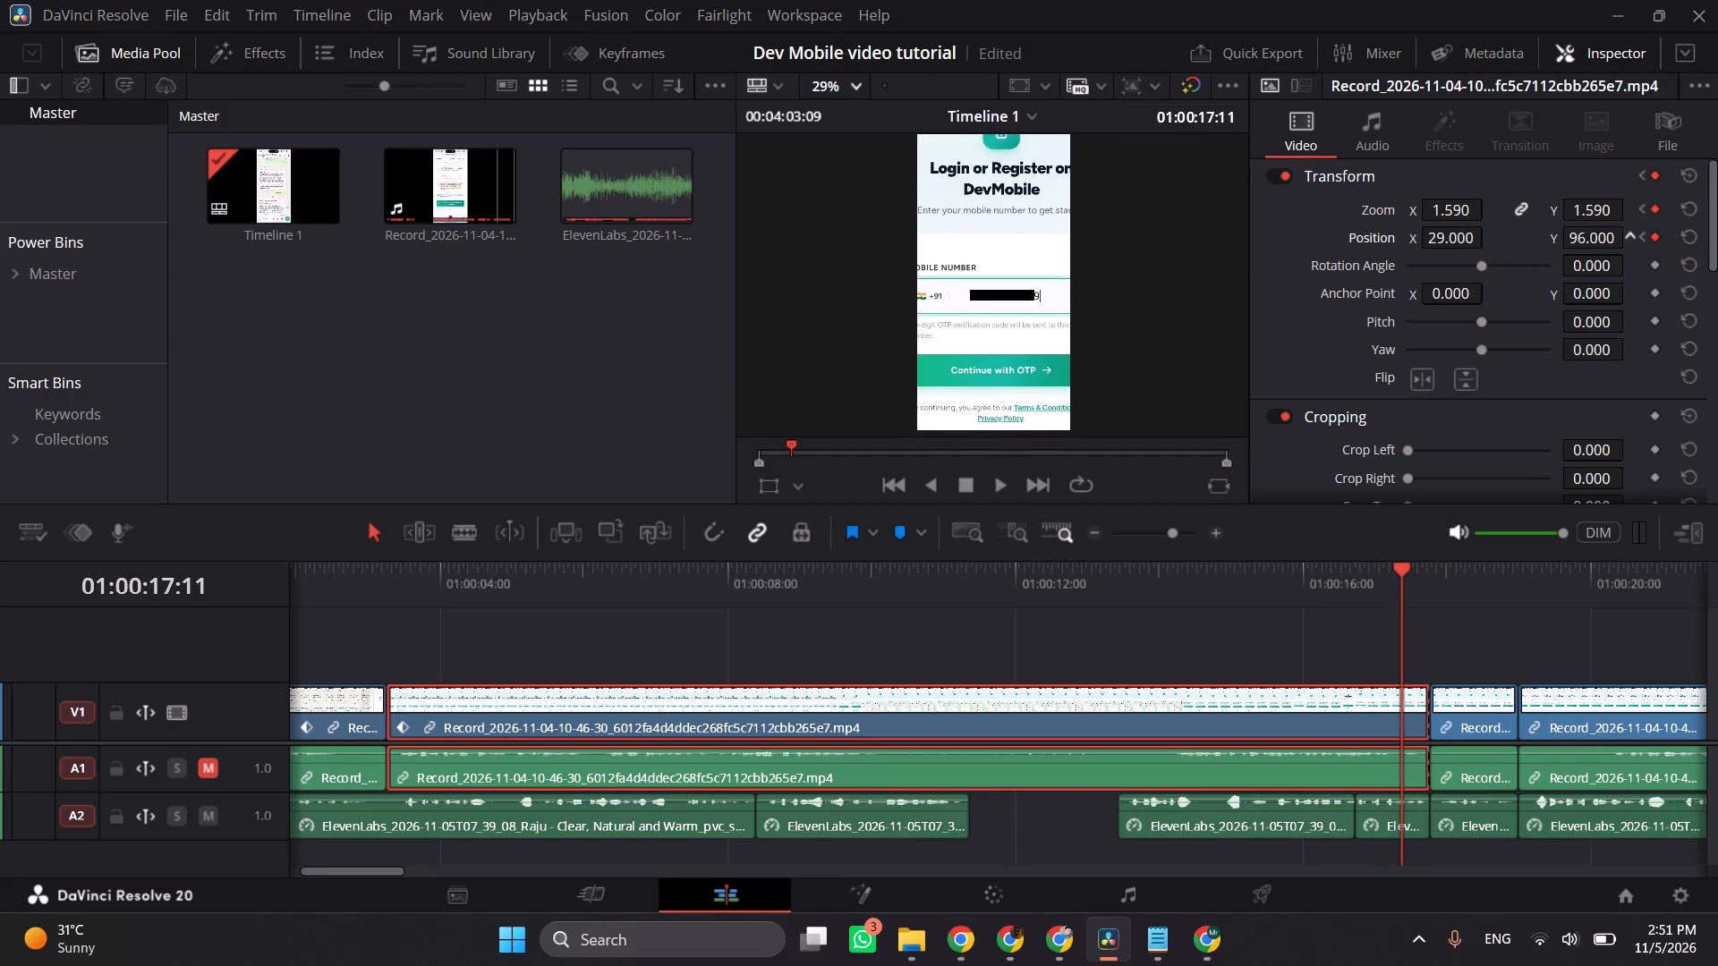
drag(1694, 249, 861, 485)
Play the login clip from 01:00:14:16 to check the zoom onto the Continue with OTP area and the cut that follows.
click(1197, 583)
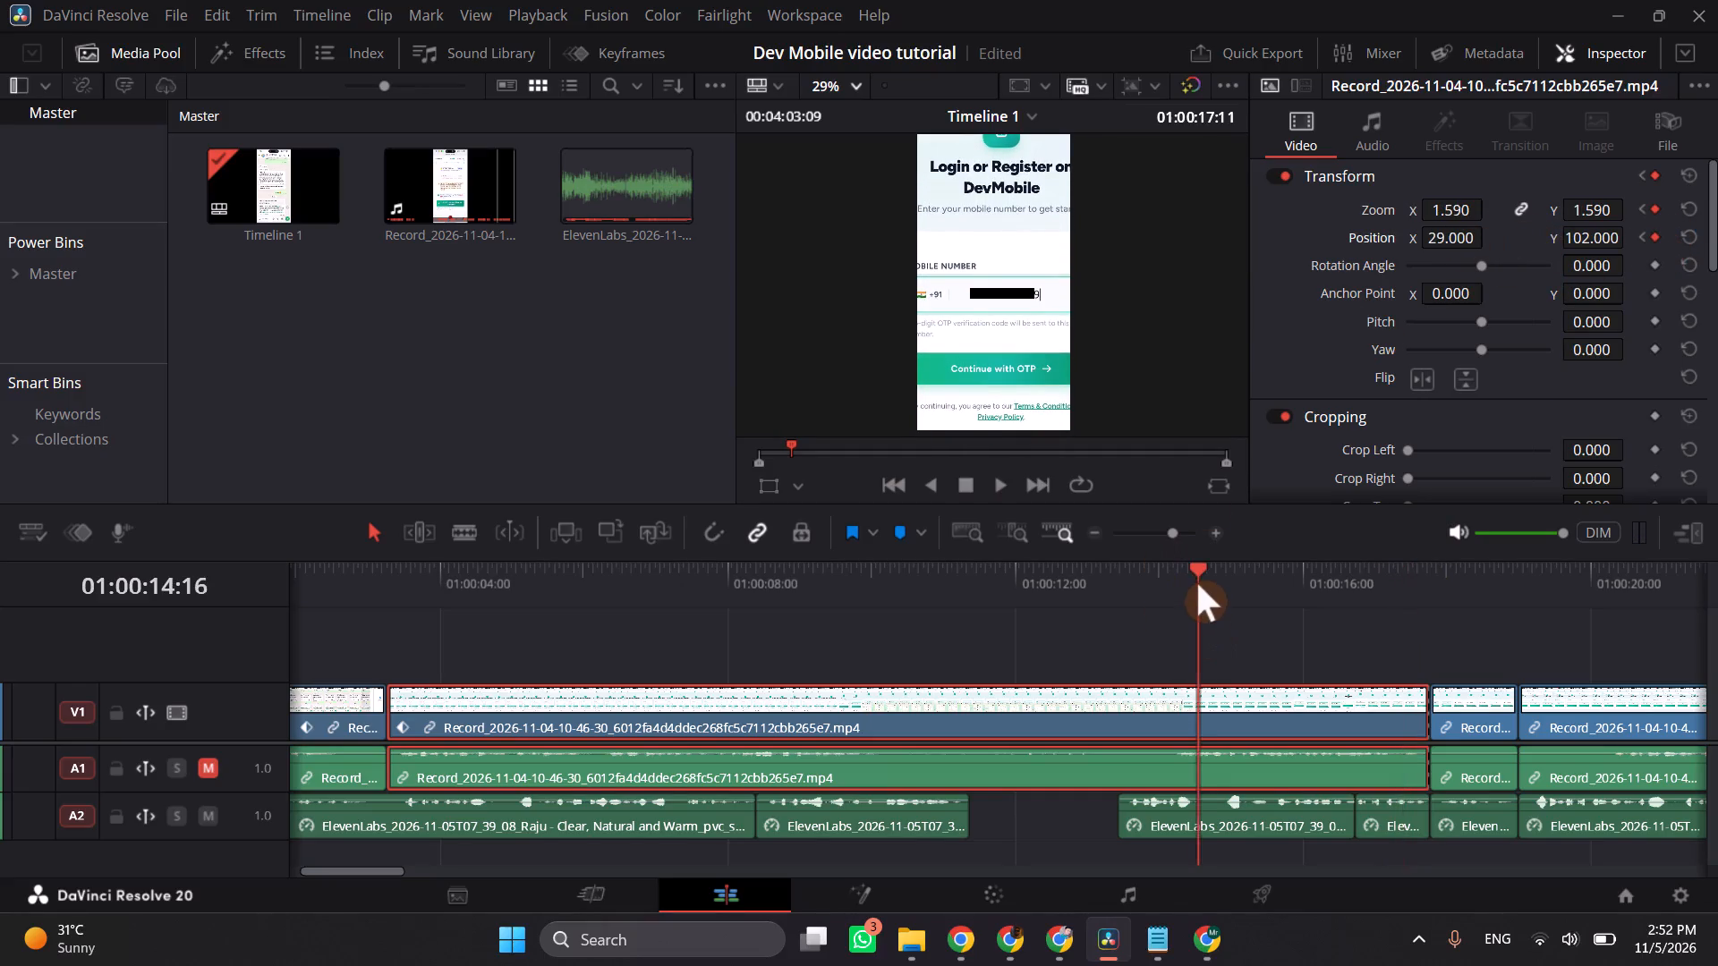
key(space)
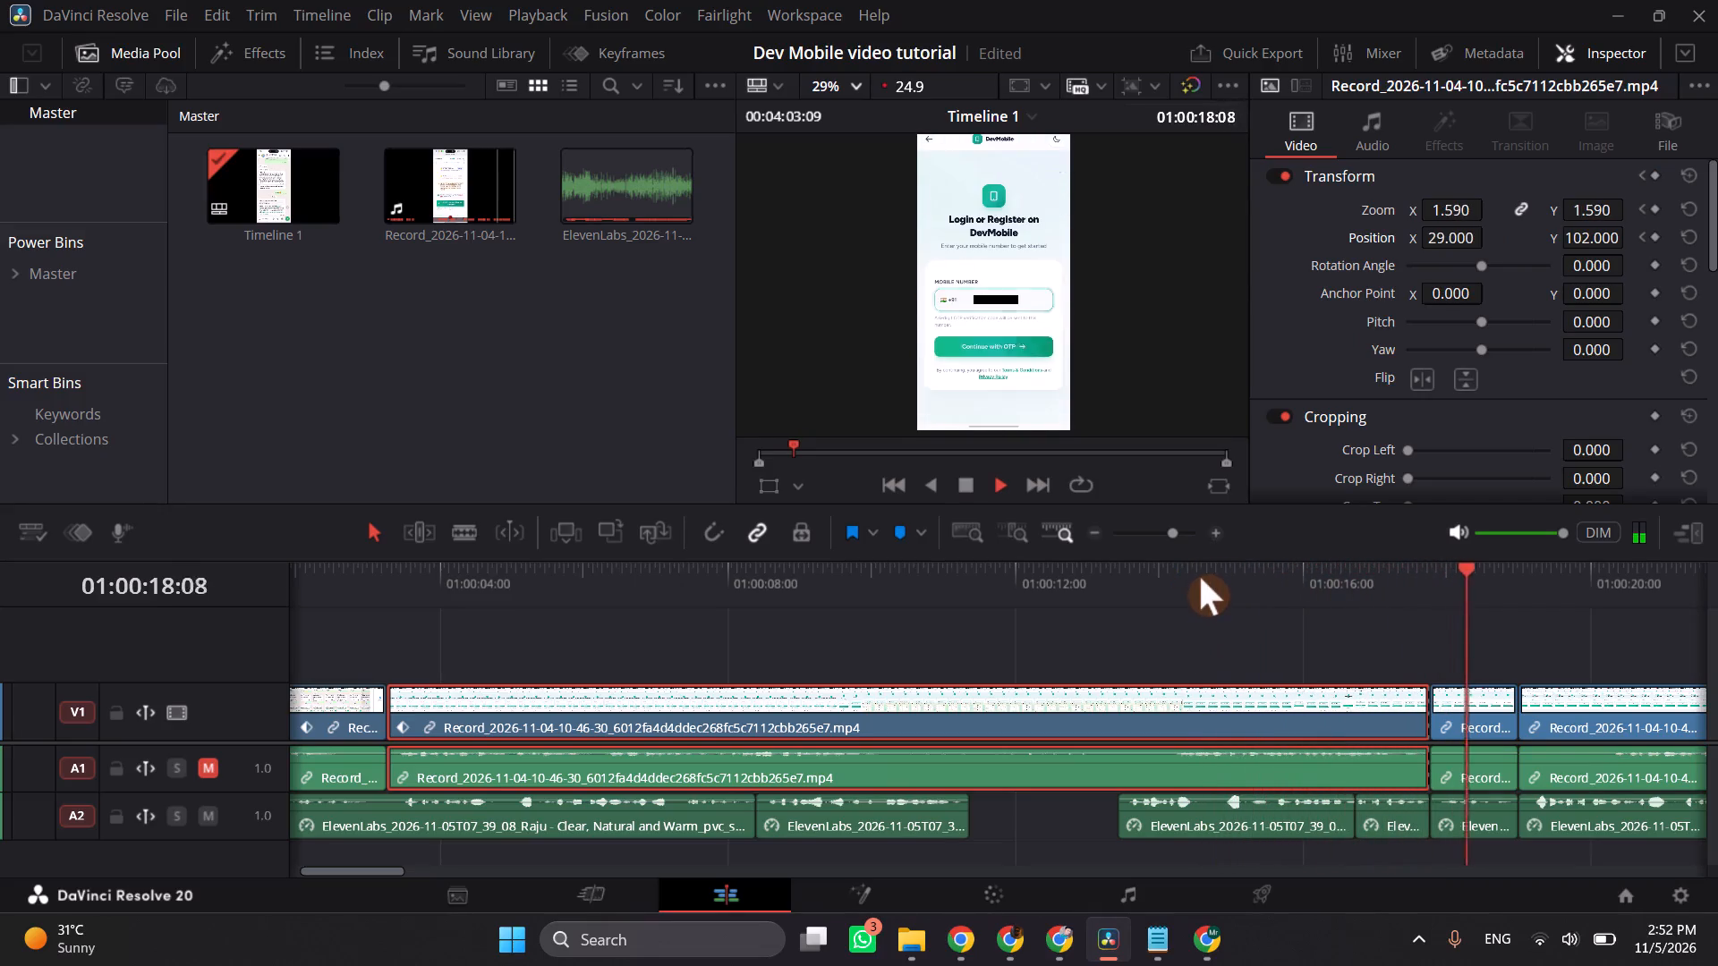
key(space)
scroll(1203, 571, left, 1)
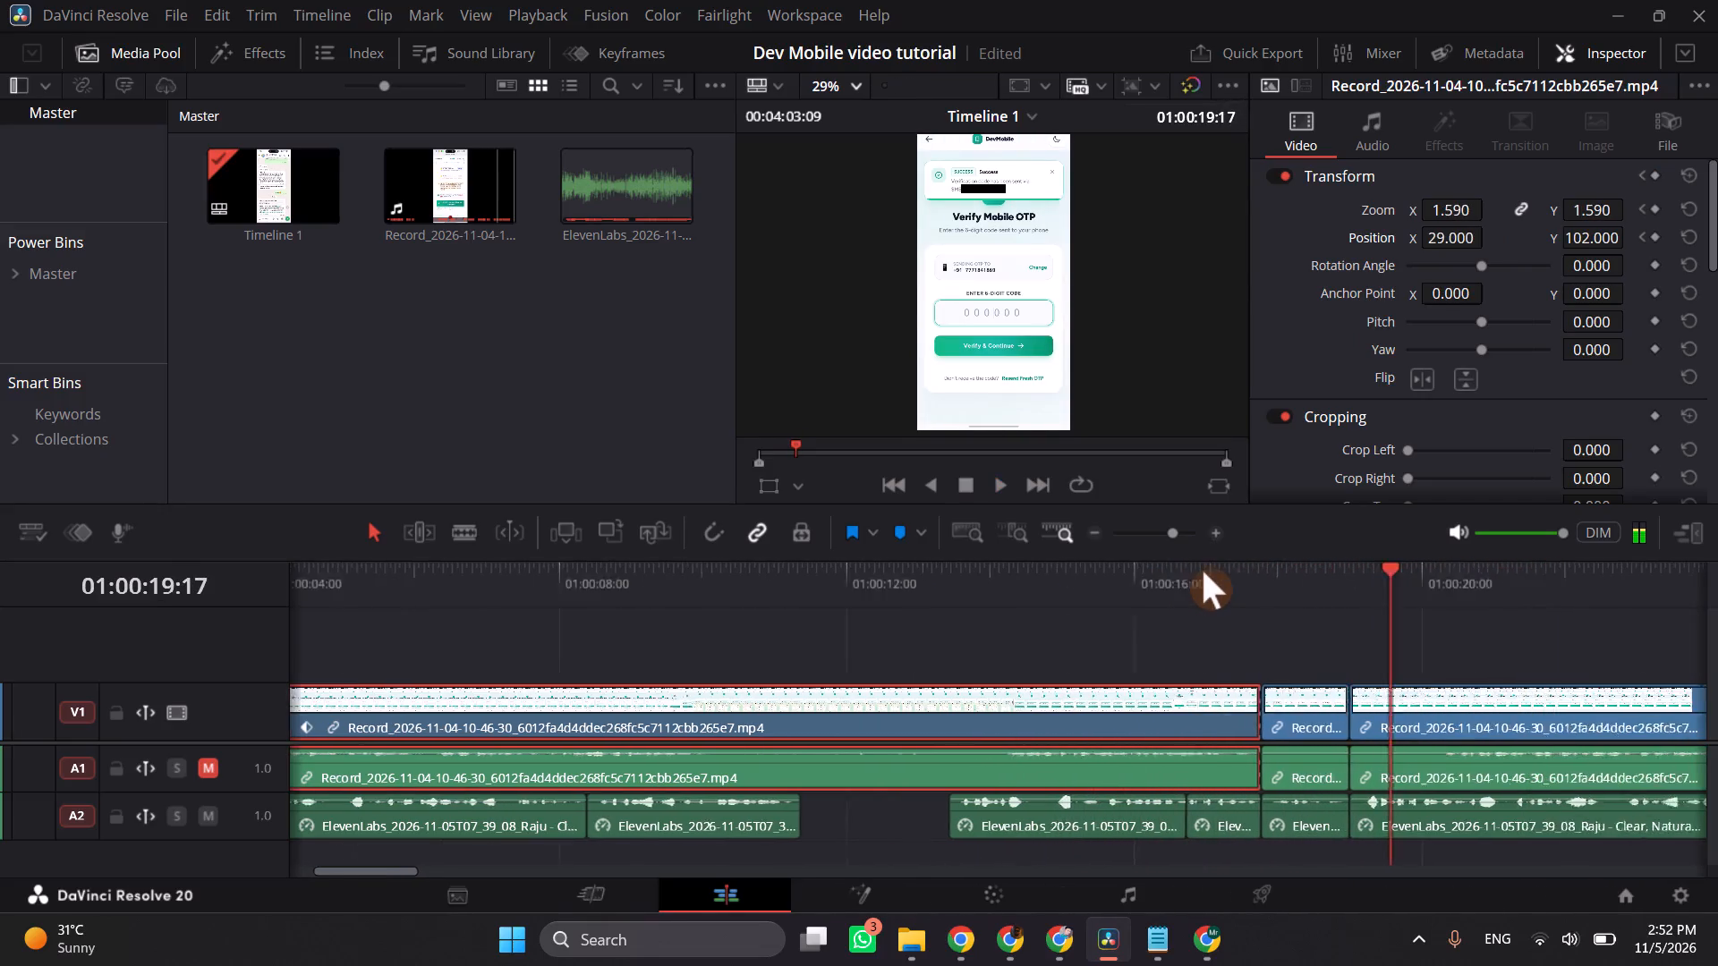
scroll(1203, 571, left, 2)
key(space)
key(space)
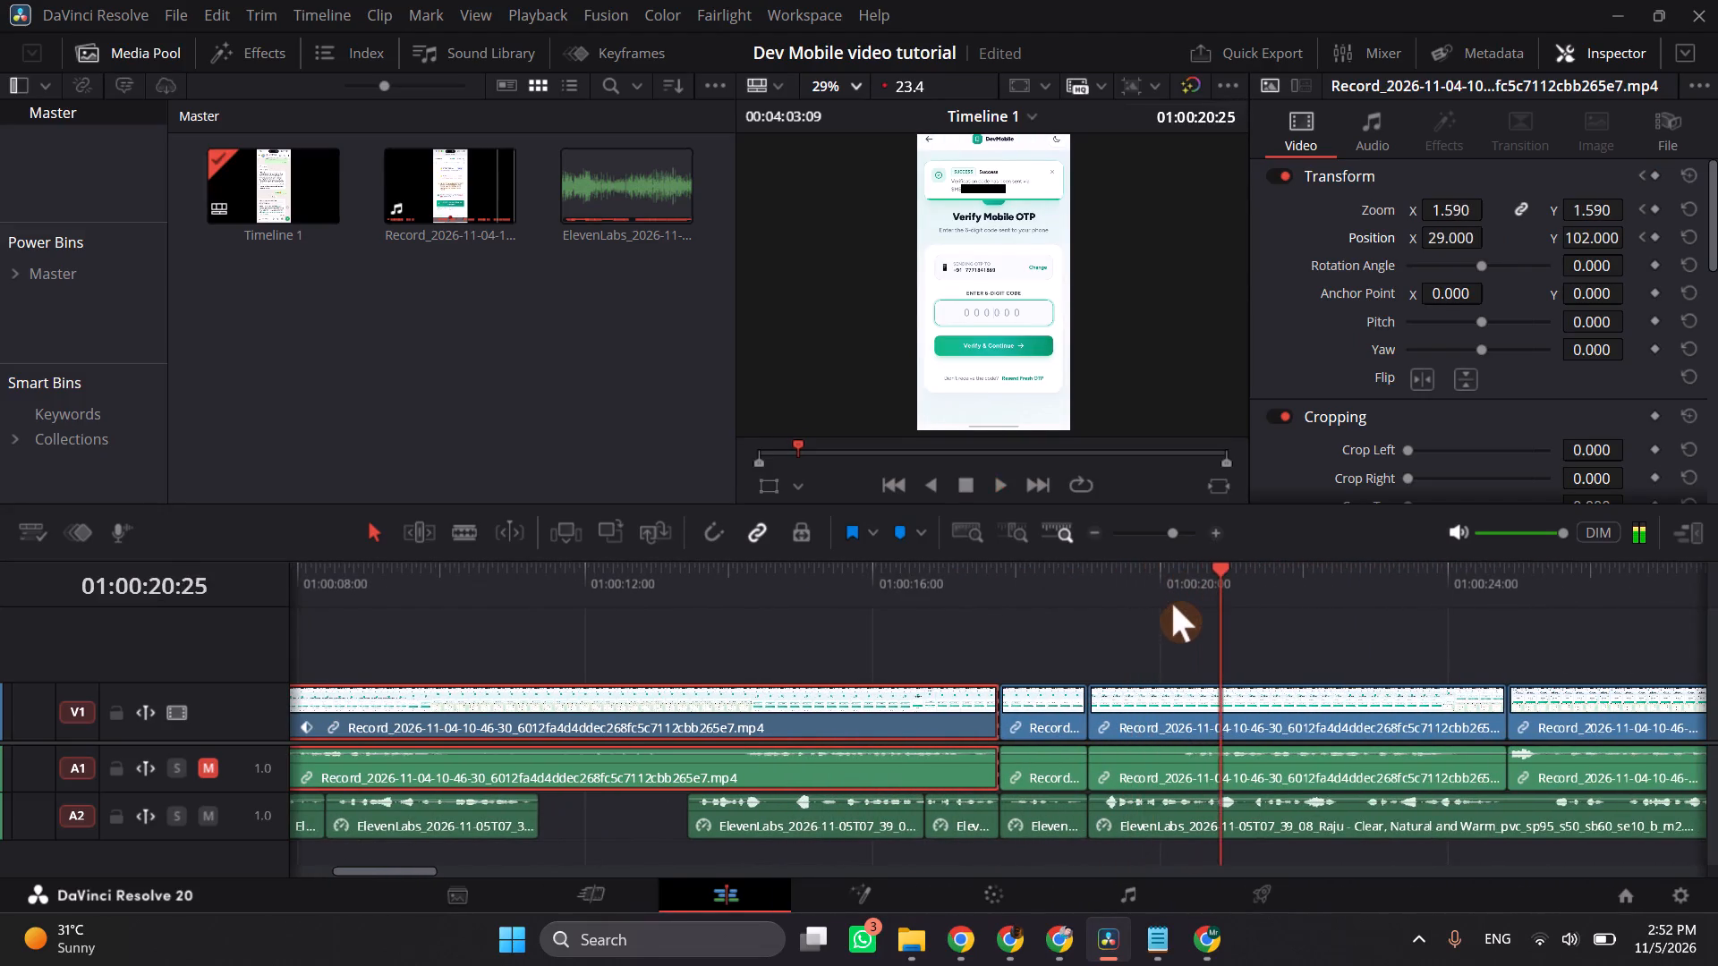
key(space)
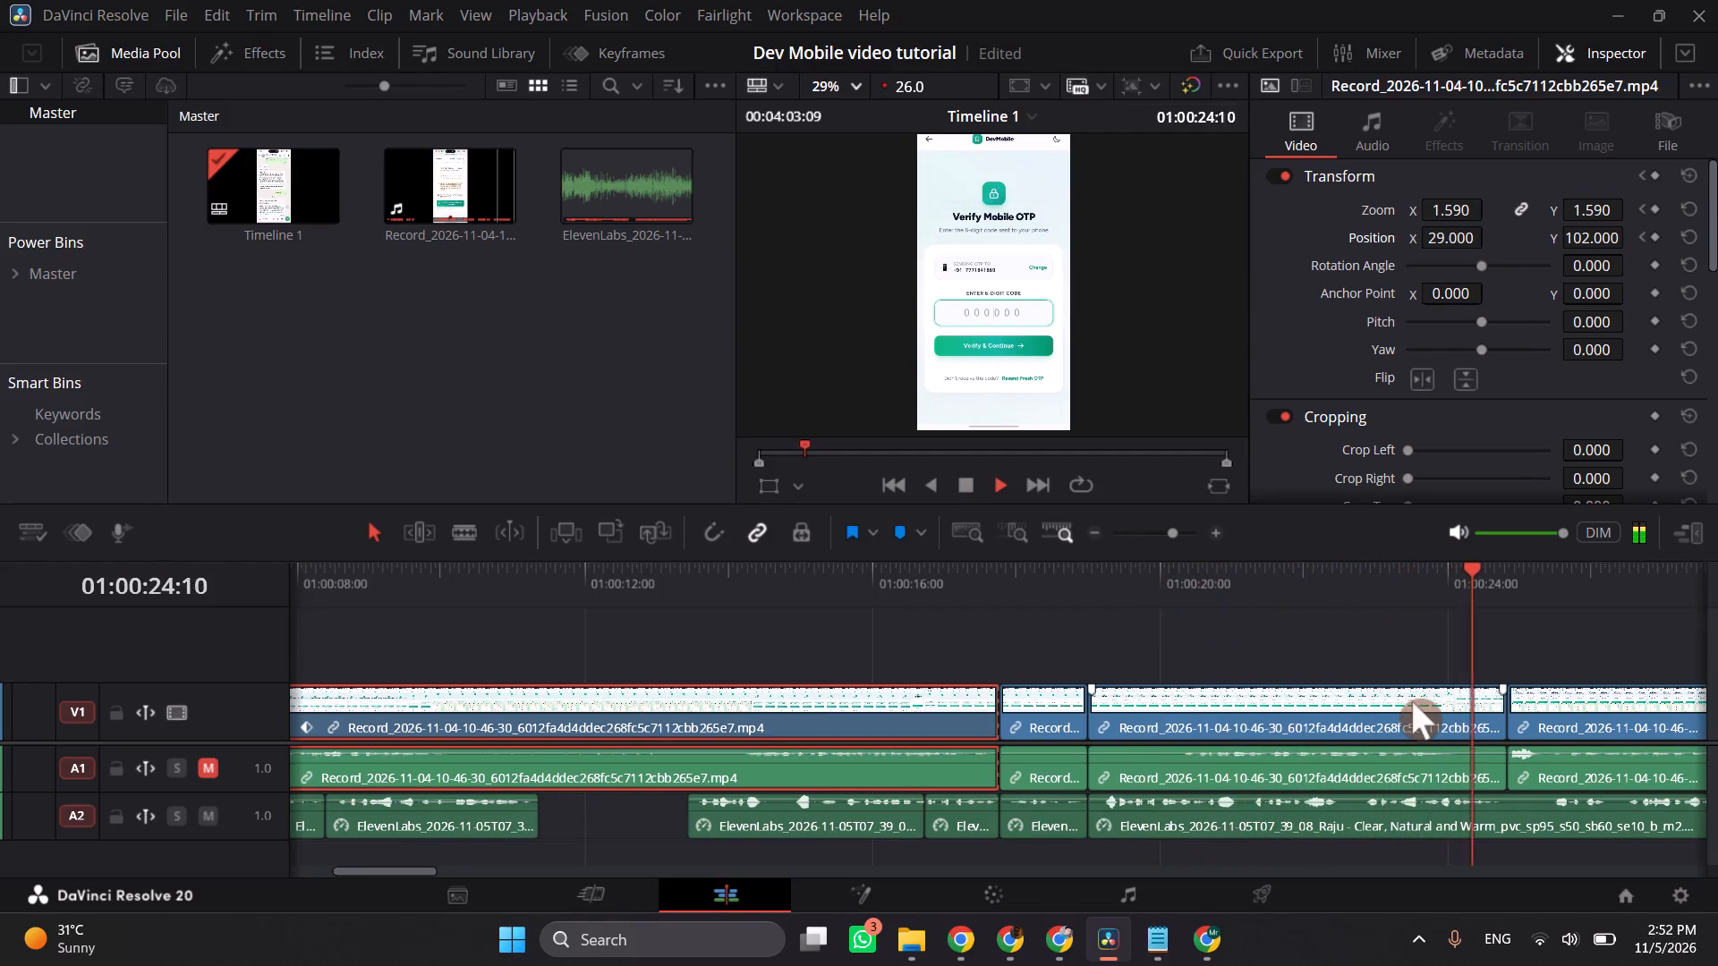
key(space)
scroll(1412, 701, left, 1)
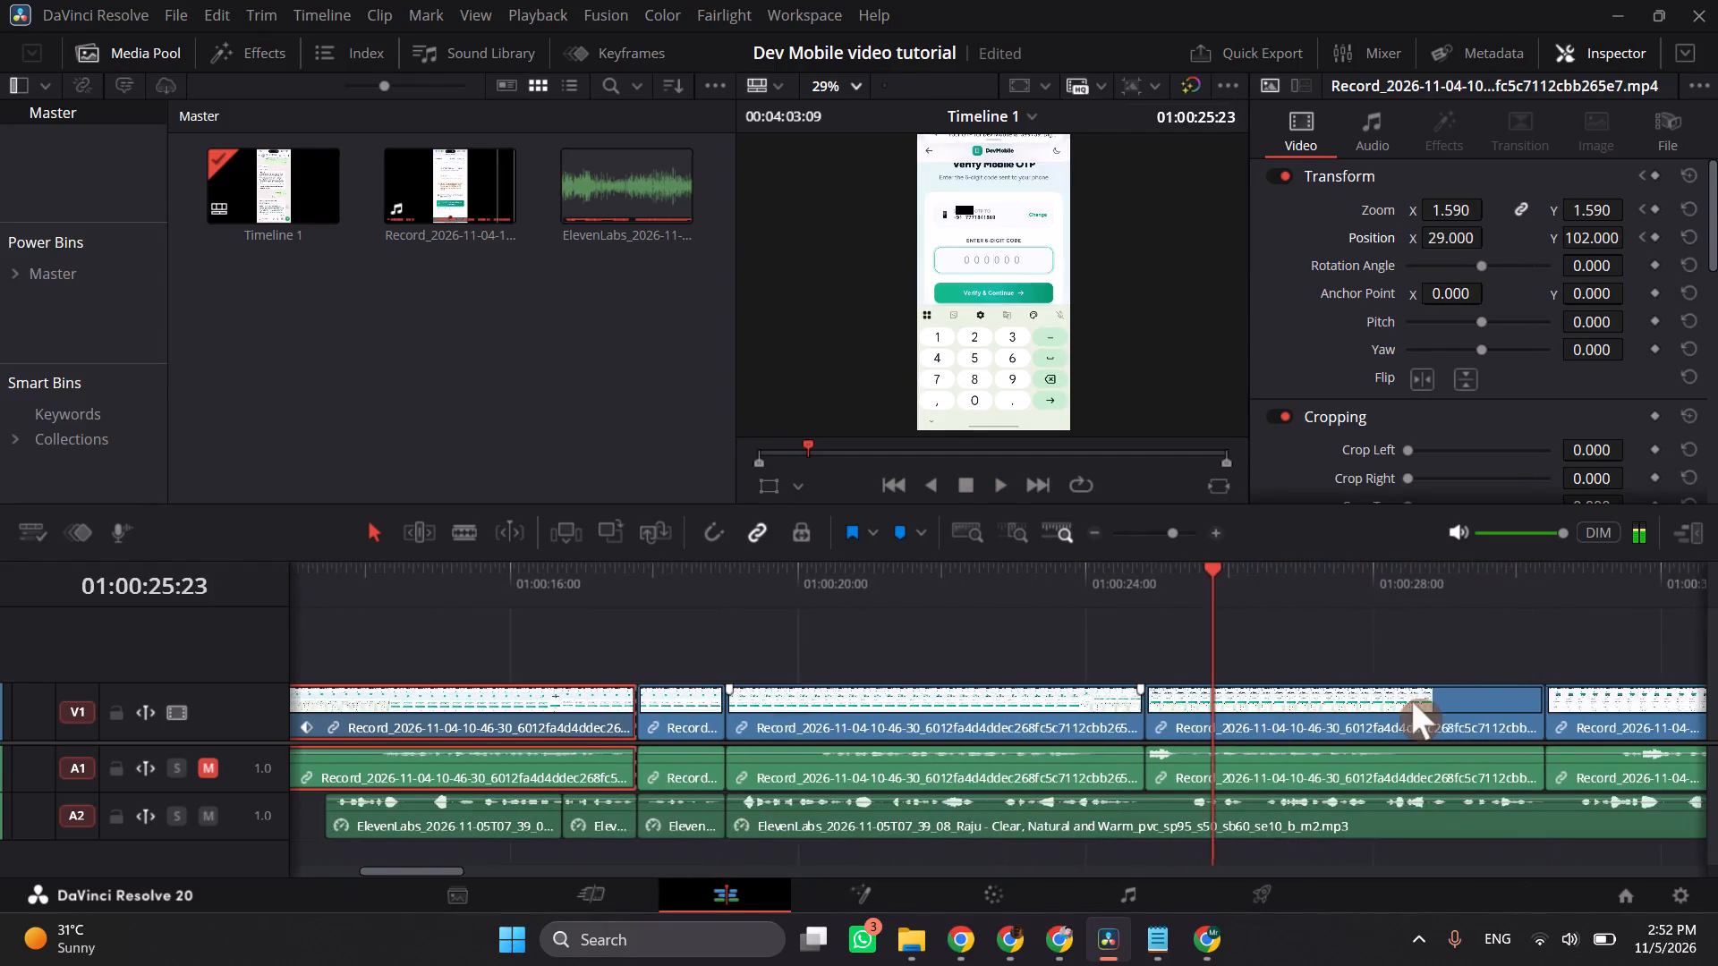
scroll(1412, 701, left, 1)
key(space)
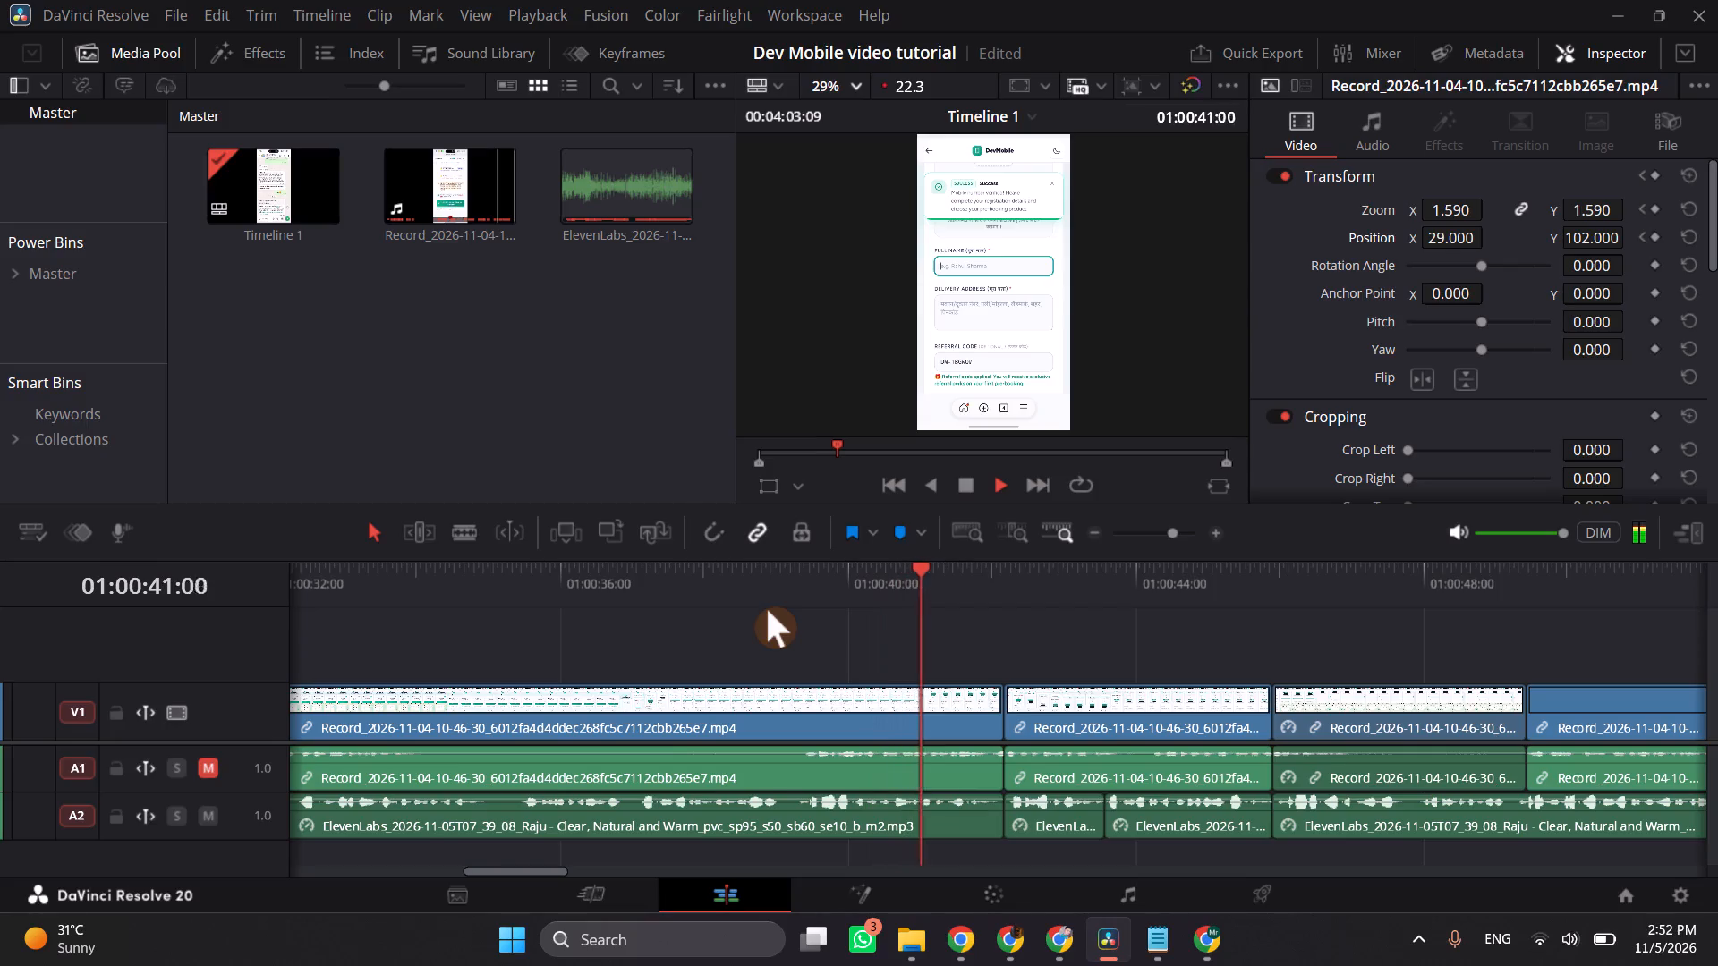
key(space)
scroll(941, 648, left, 1)
drag(805, 587, 967, 587)
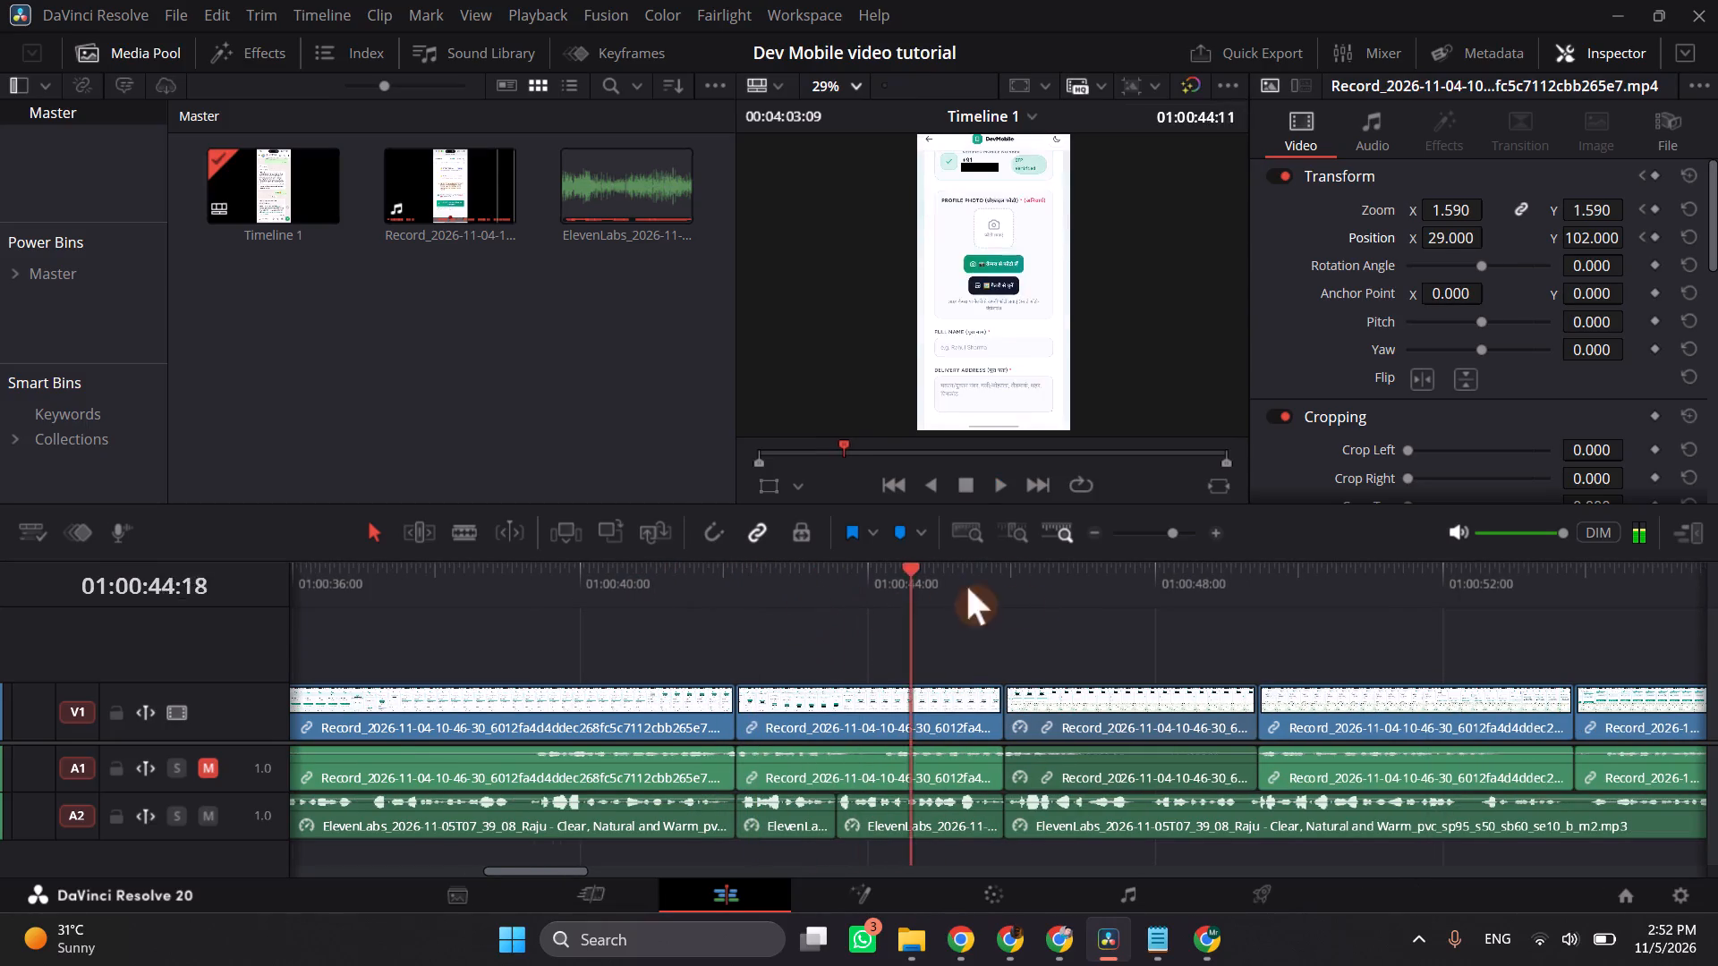
drag(967, 587, 1414, 616)
scroll(1409, 614, left, 1)
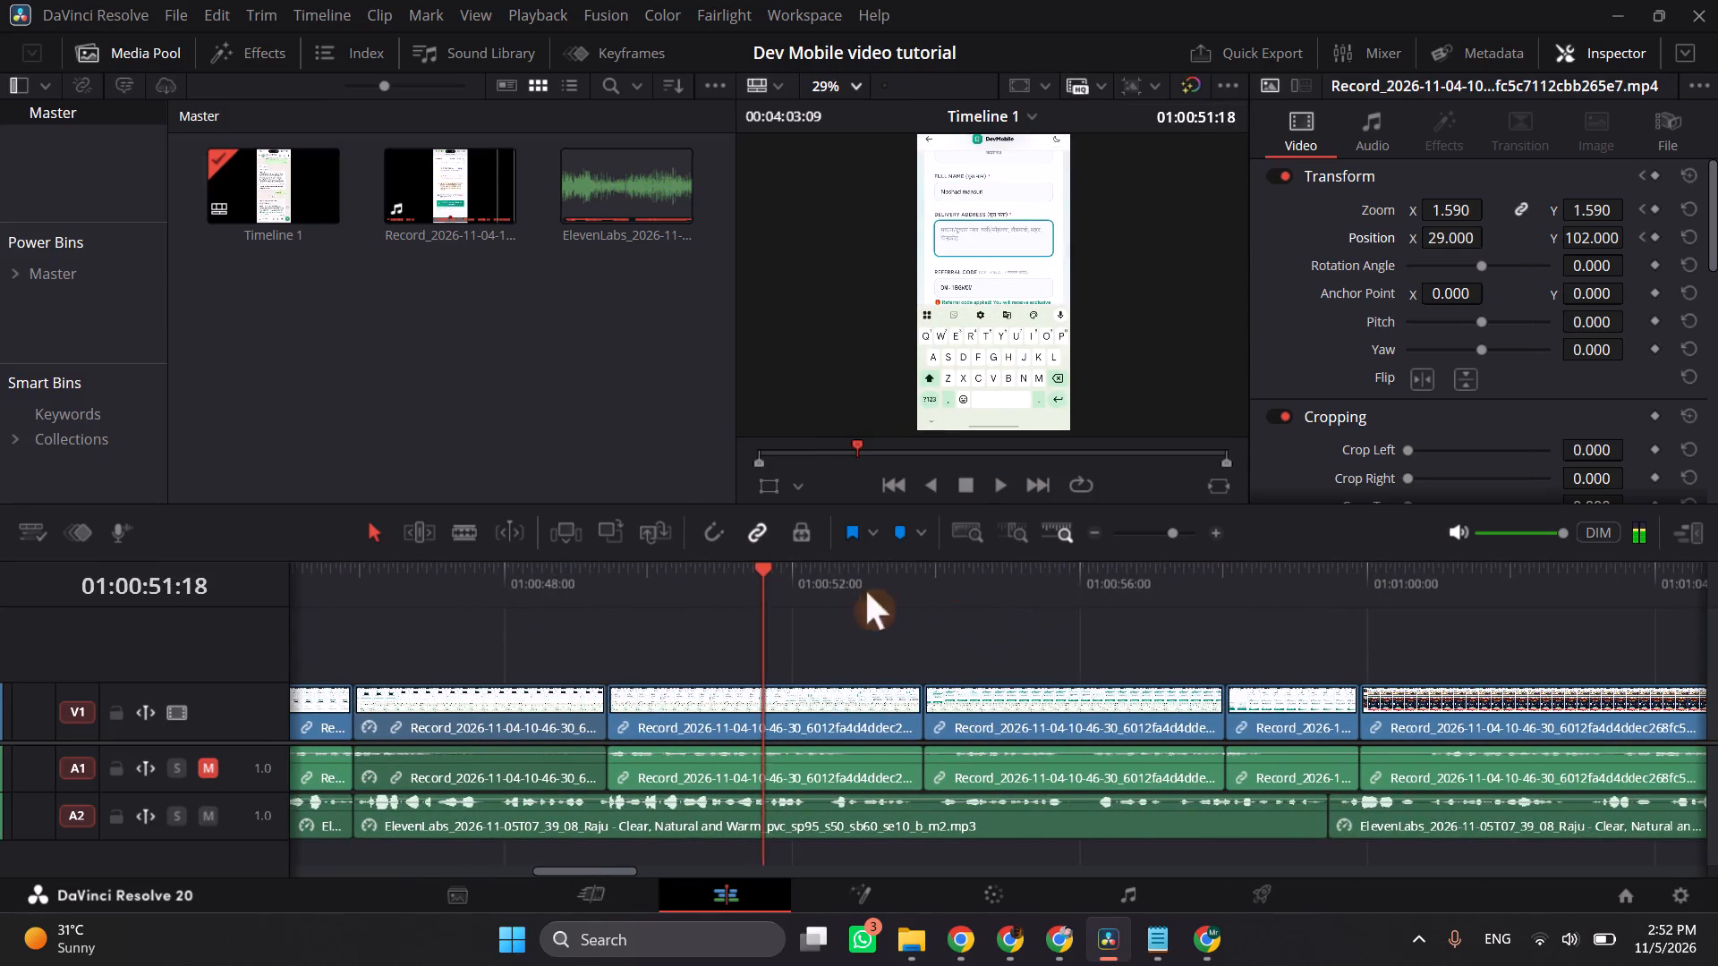
drag(831, 591, 1014, 585)
drag(1010, 584, 1025, 584)
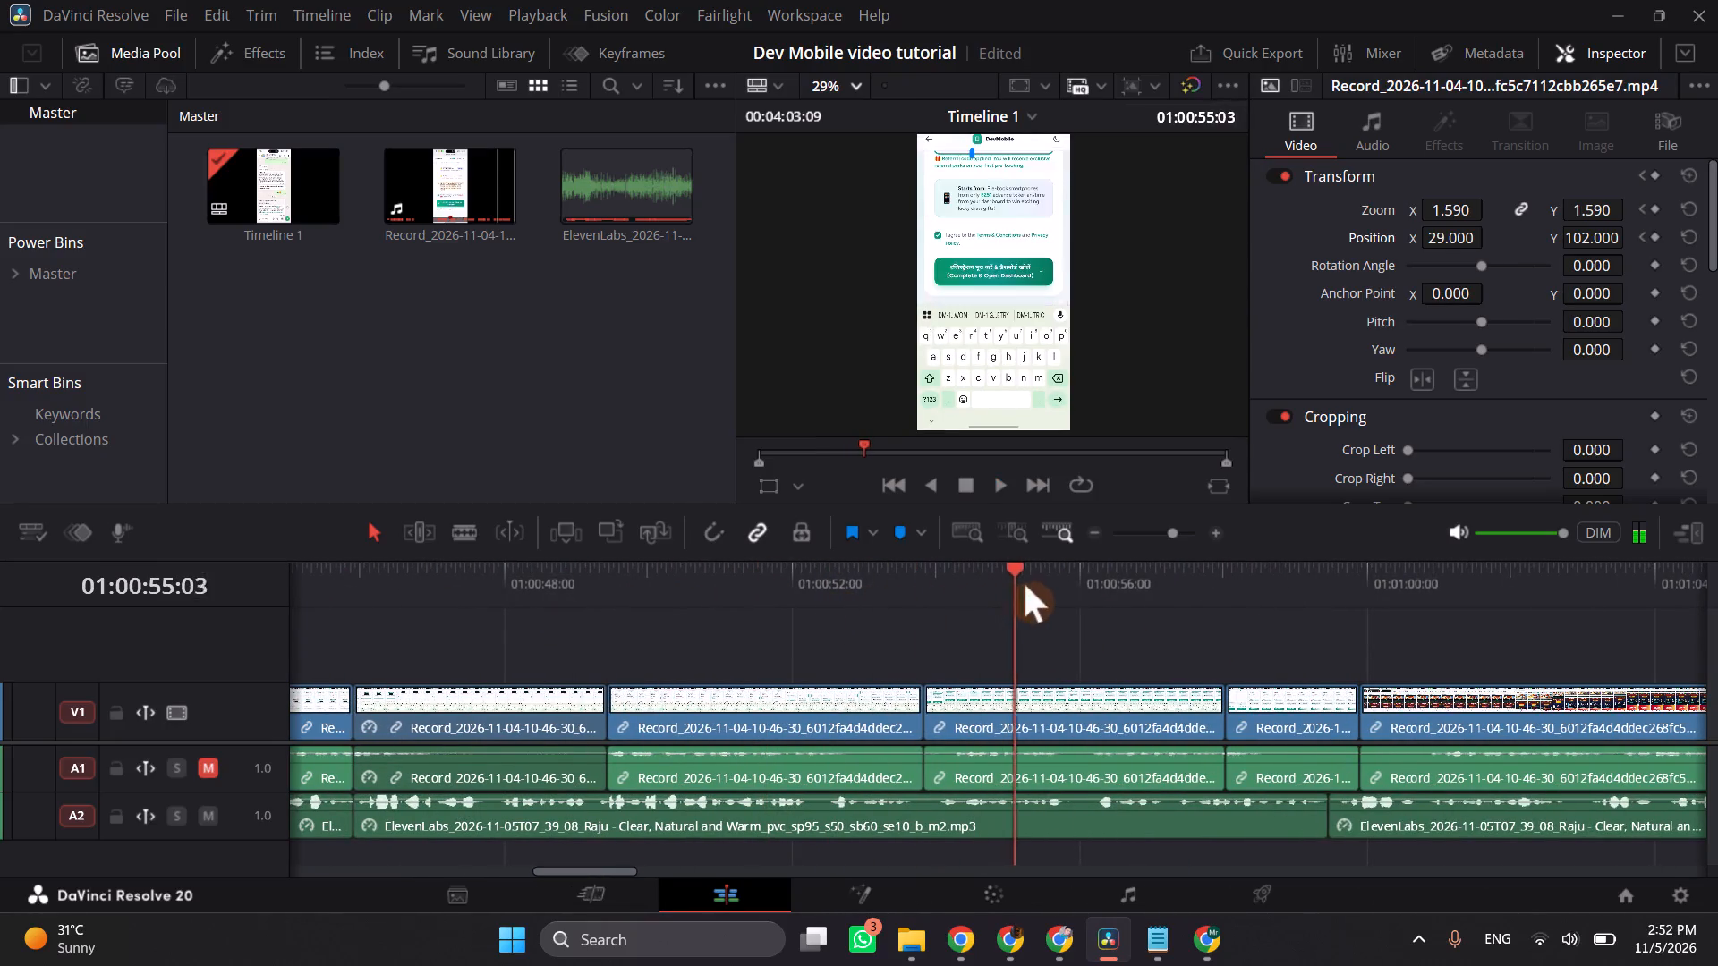
drag(1025, 584, 936, 582)
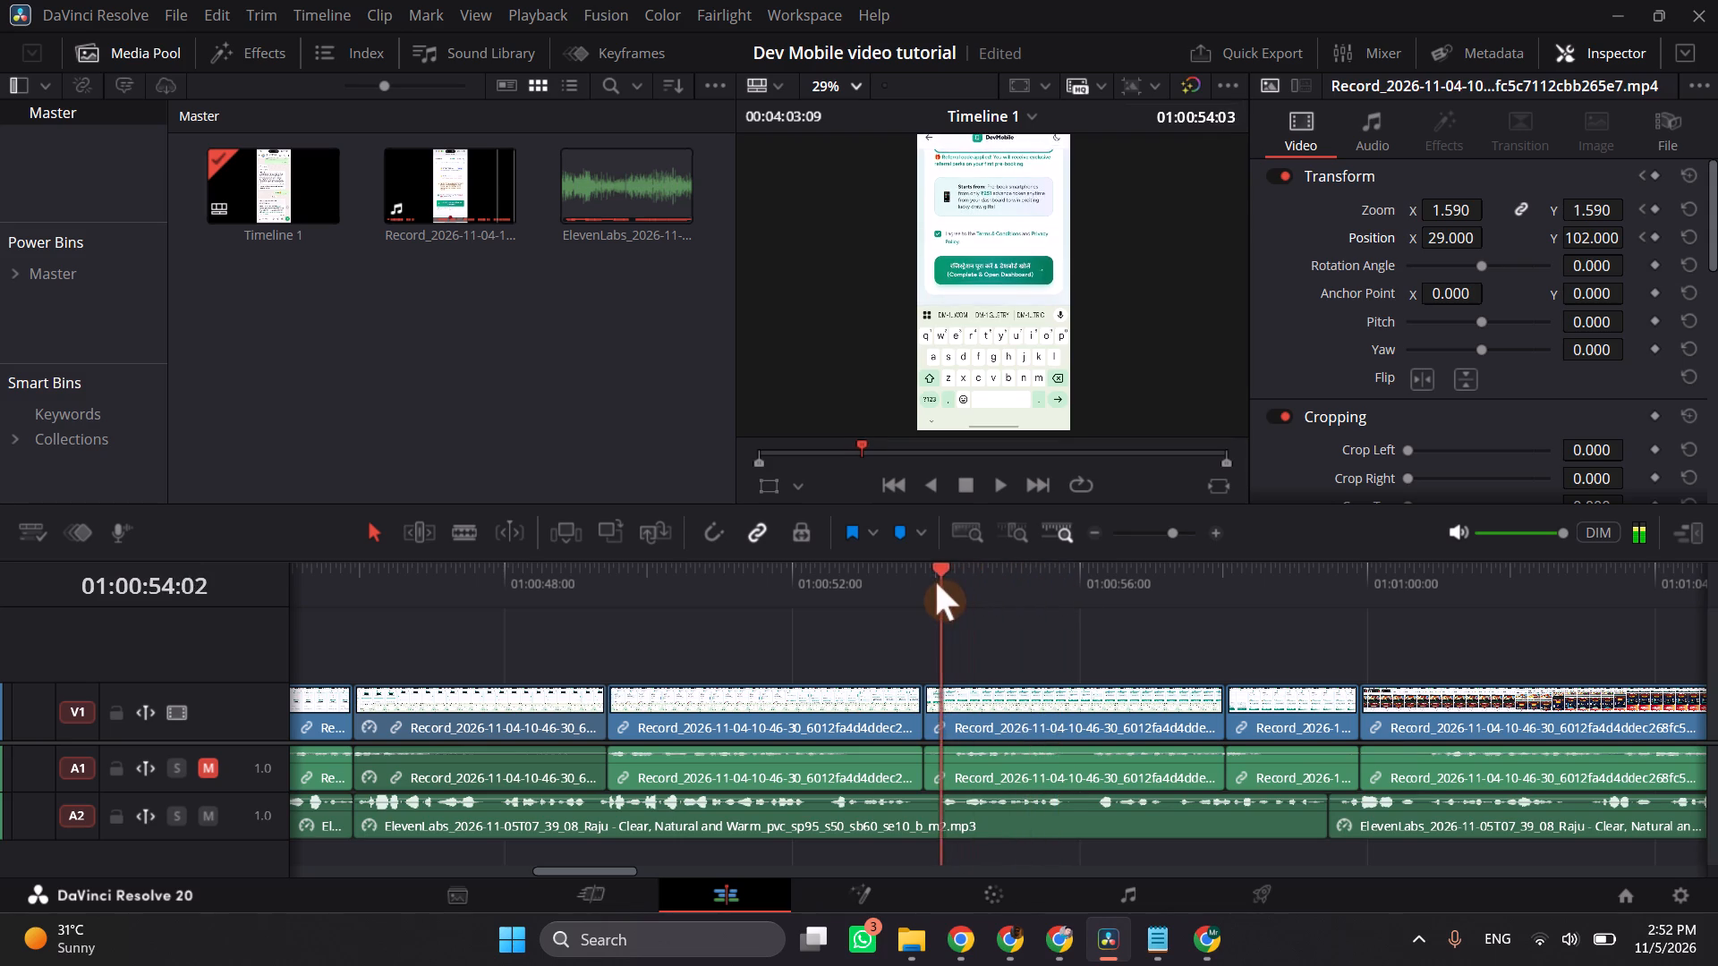
drag(936, 582, 923, 579)
key(space)
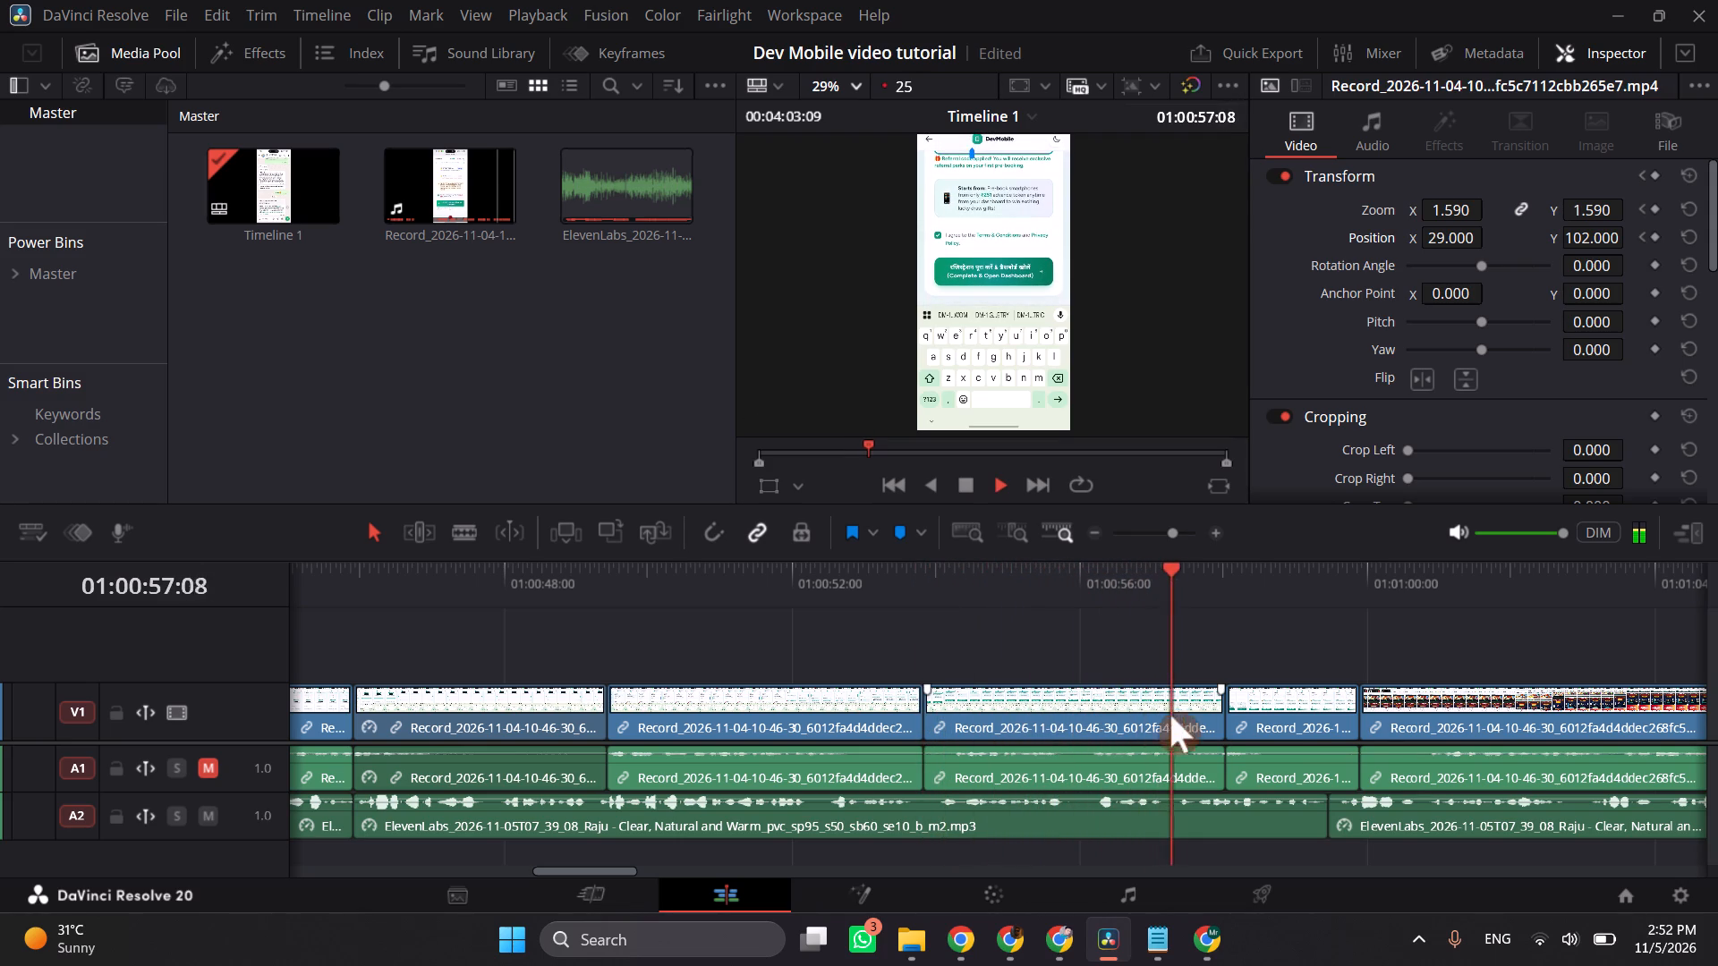
key(space)
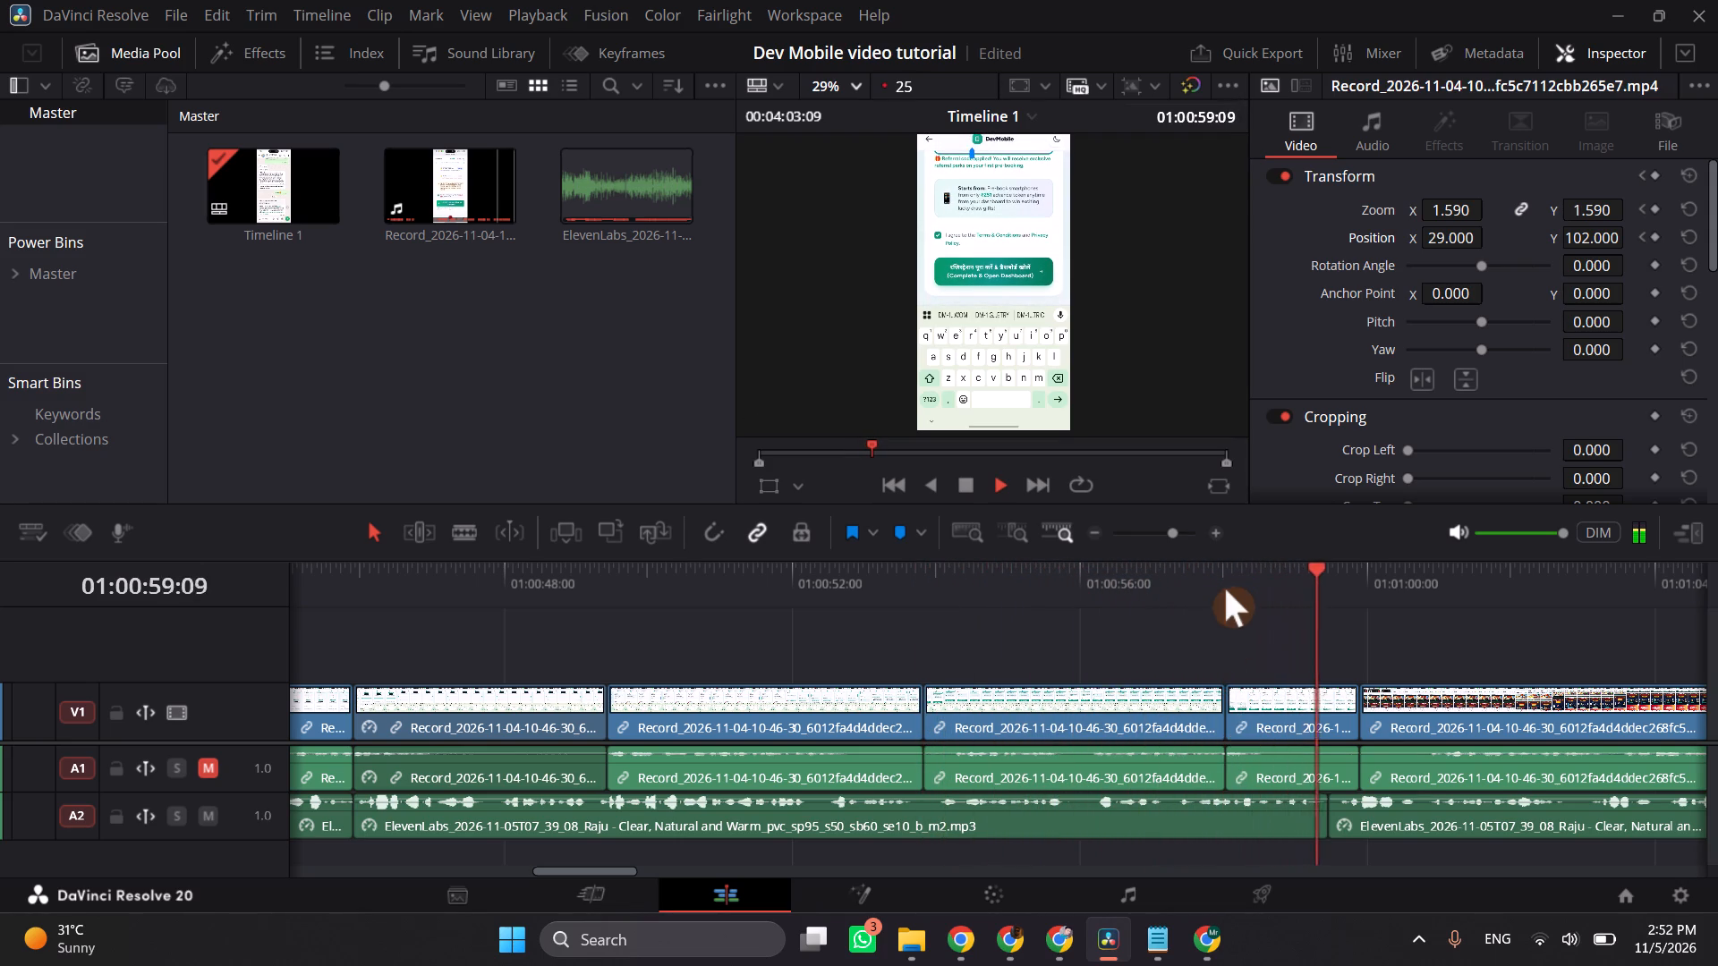
Add zoom and position keyframes at 01:00:58:01, the start of the short clip showing the Complete & Open Dashboard button.
click(1225, 574)
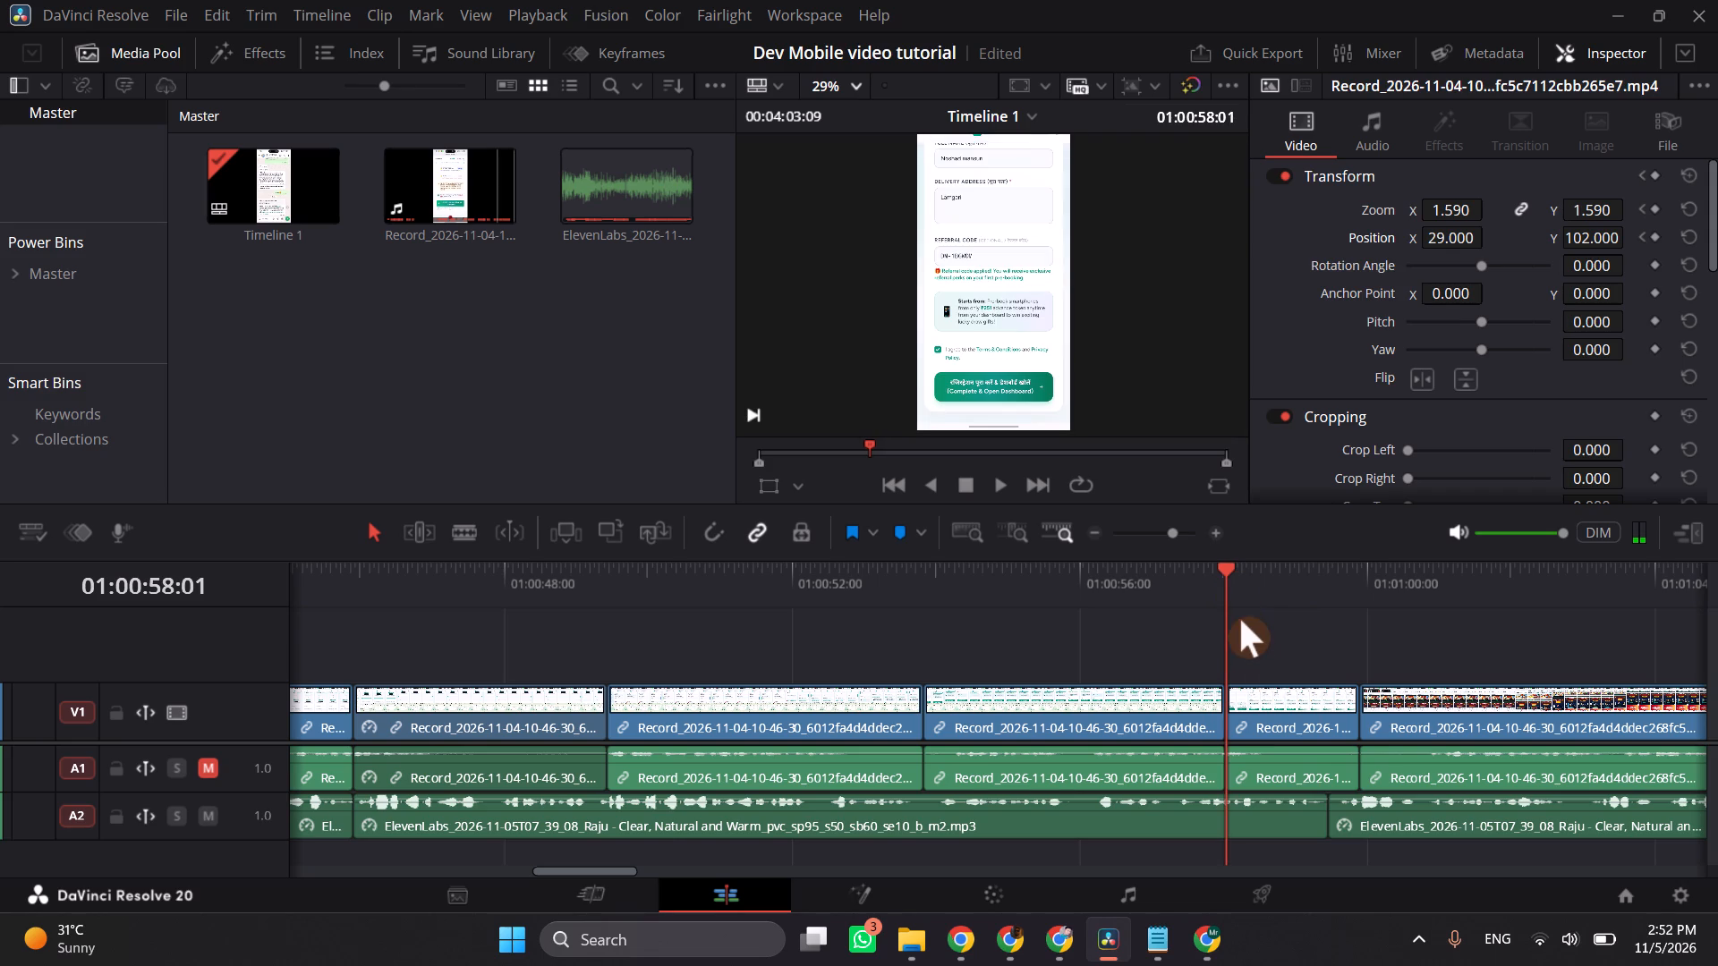
click(1265, 699)
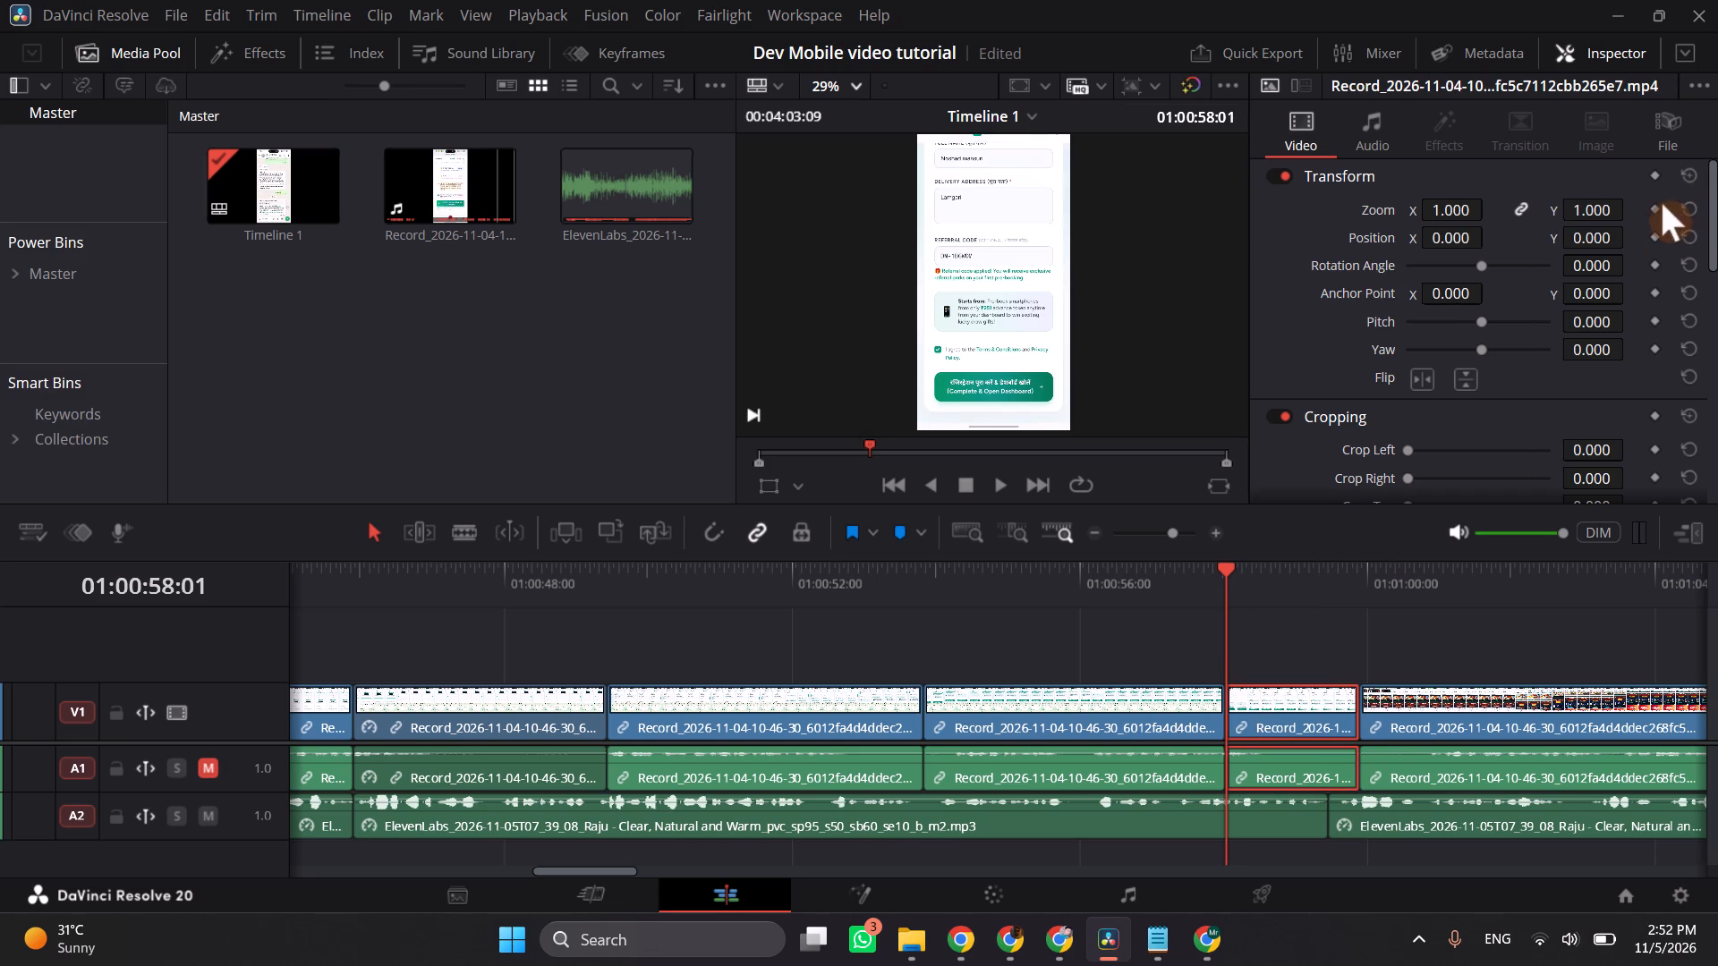
click(1659, 204)
click(1659, 231)
Keyframe the same clip at 01:00:59:24 with zoom 1.520 and position Y 327, emphasizing the Complete & Open Dashboard button.
click(1335, 585)
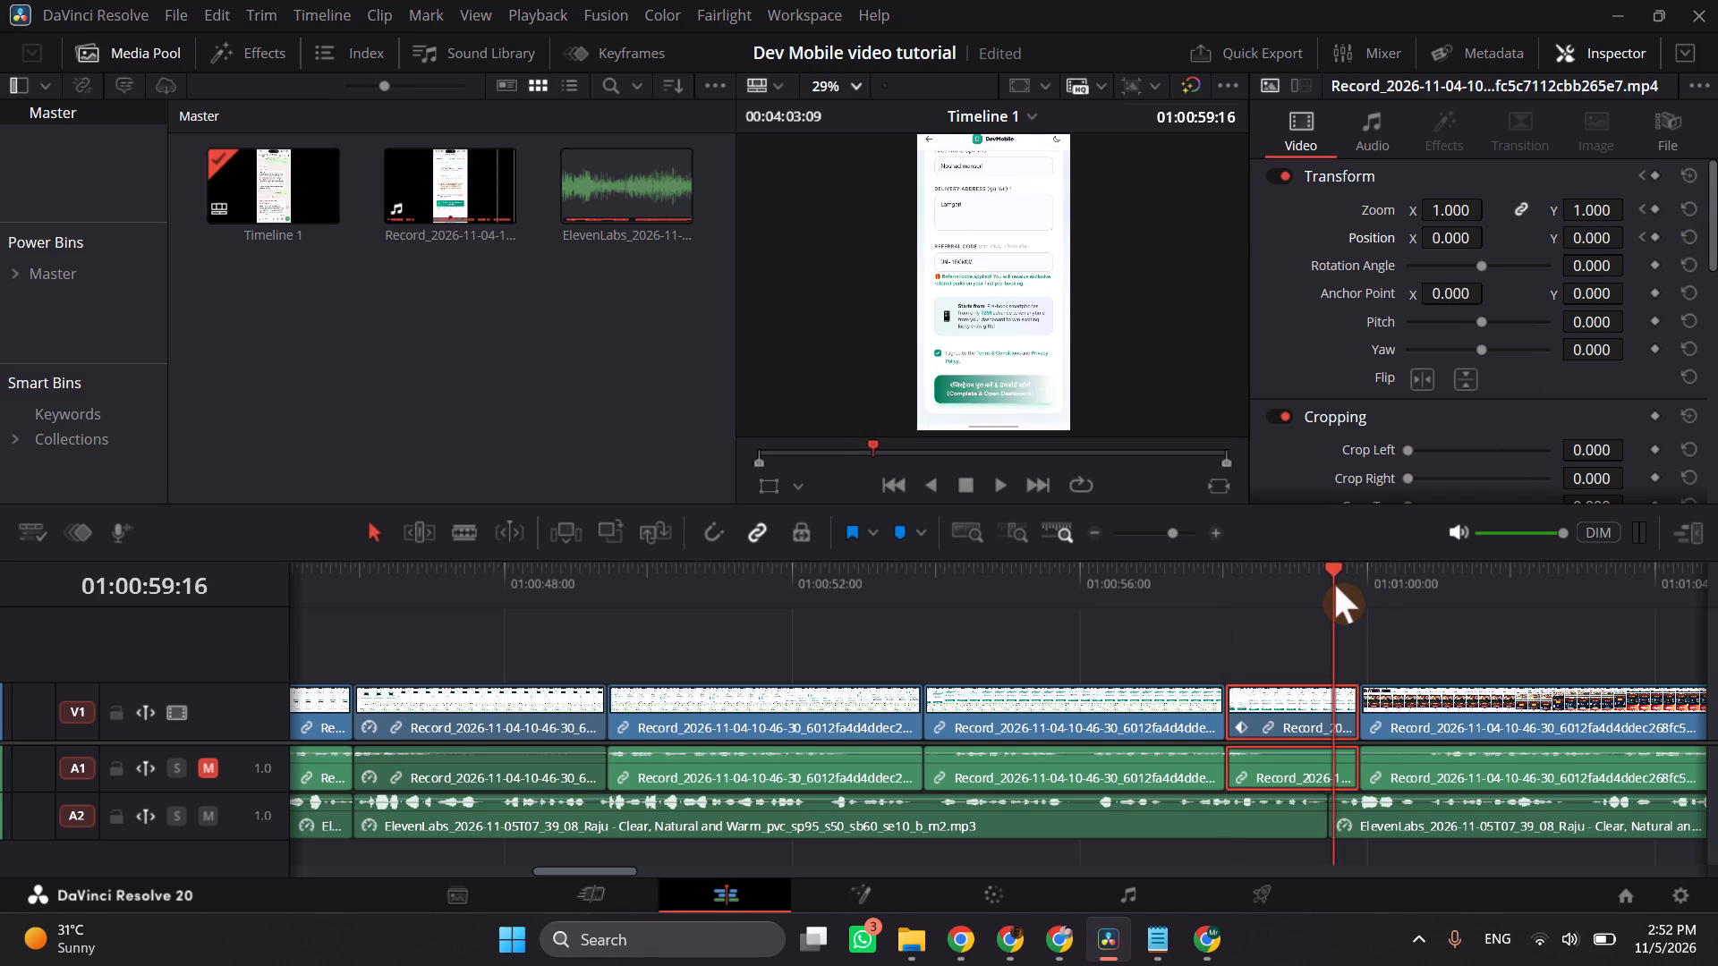
key(space)
key(space)
drag(1335, 585, 1354, 593)
click(1652, 211)
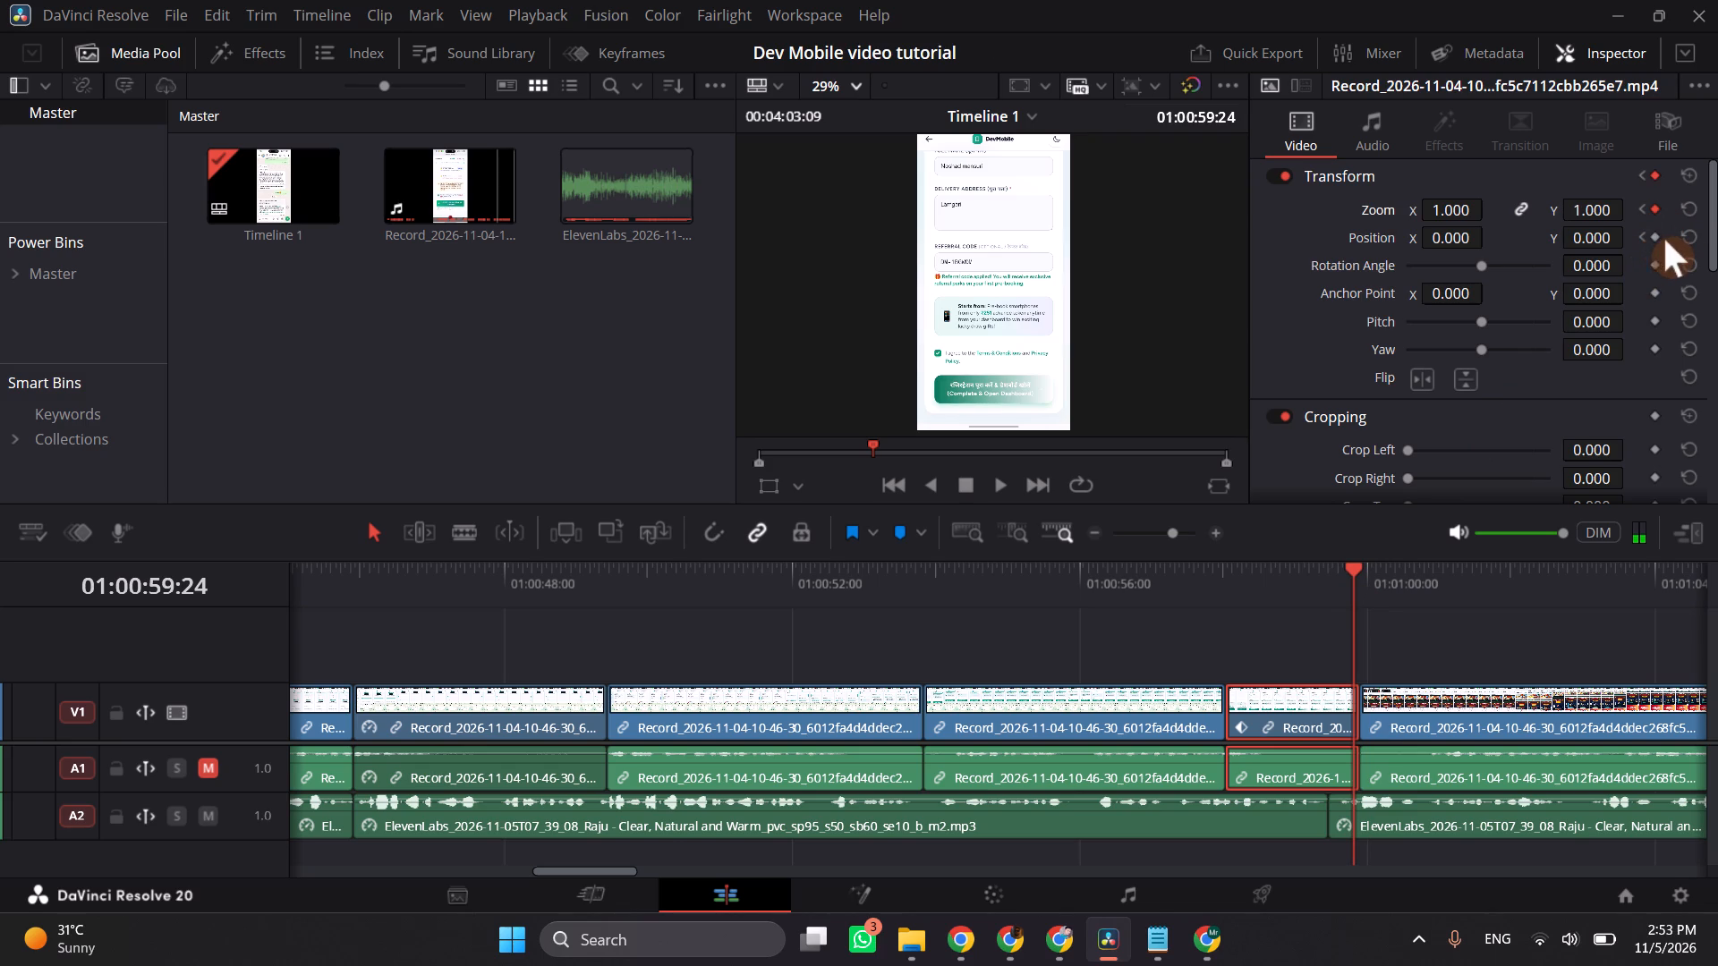
click(1655, 239)
drag(1451, 204, 1501, 216)
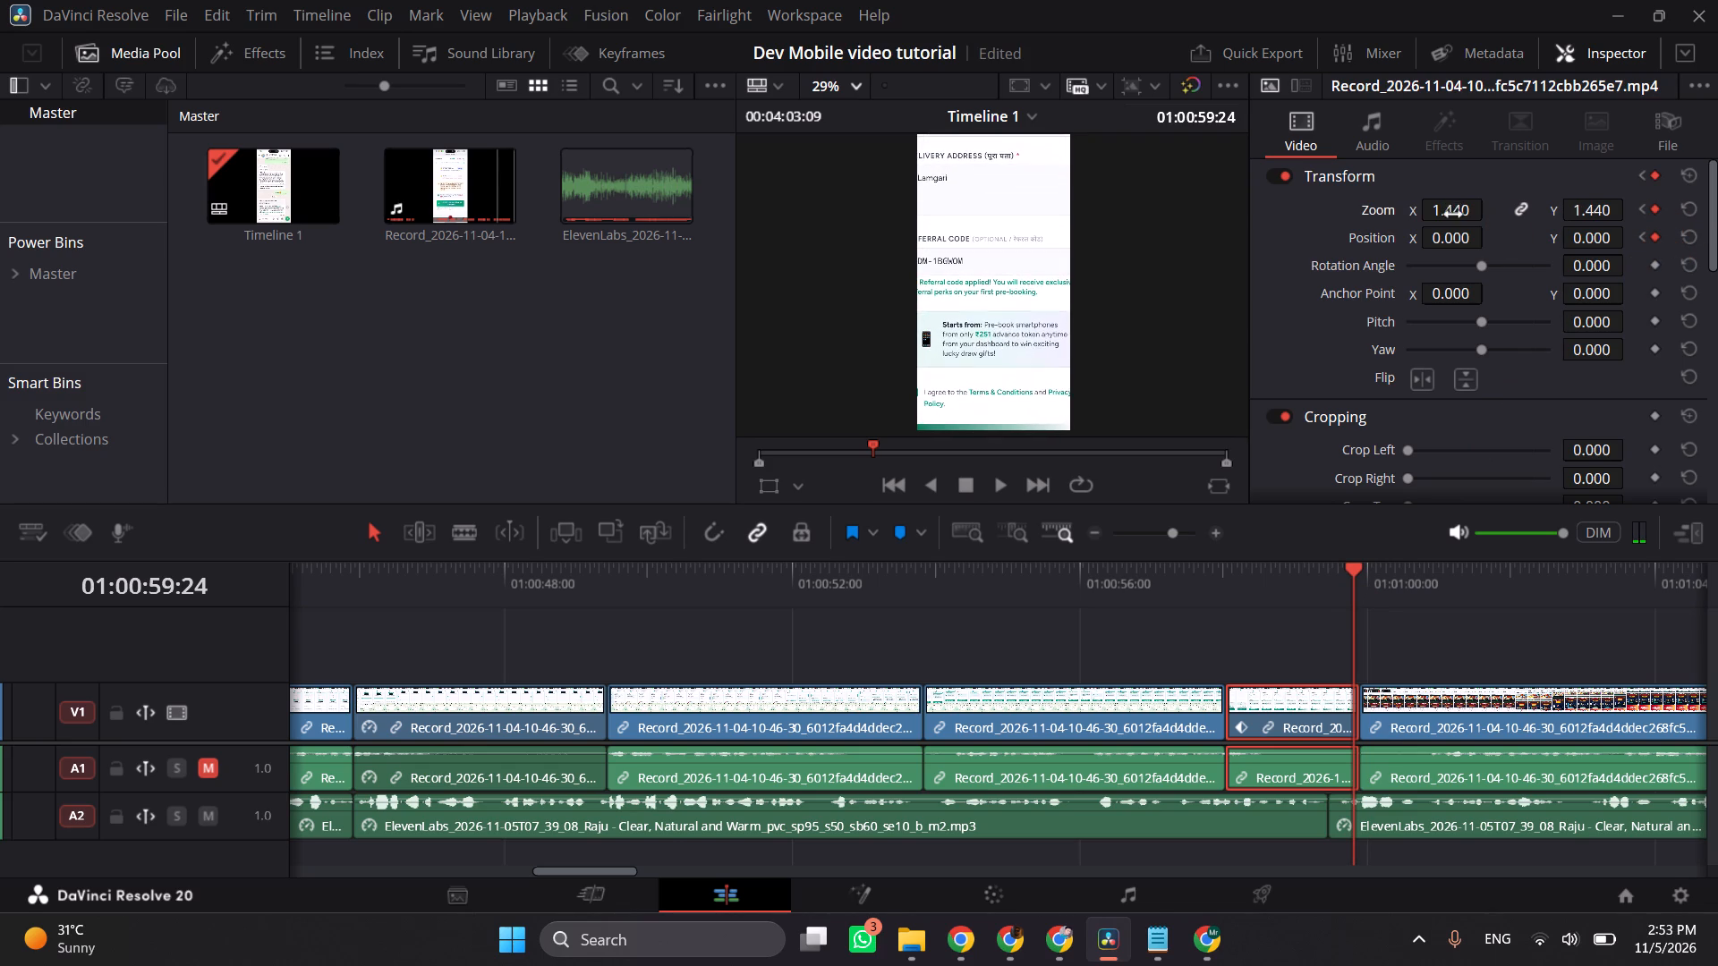
drag(1584, 240, 1063, 489)
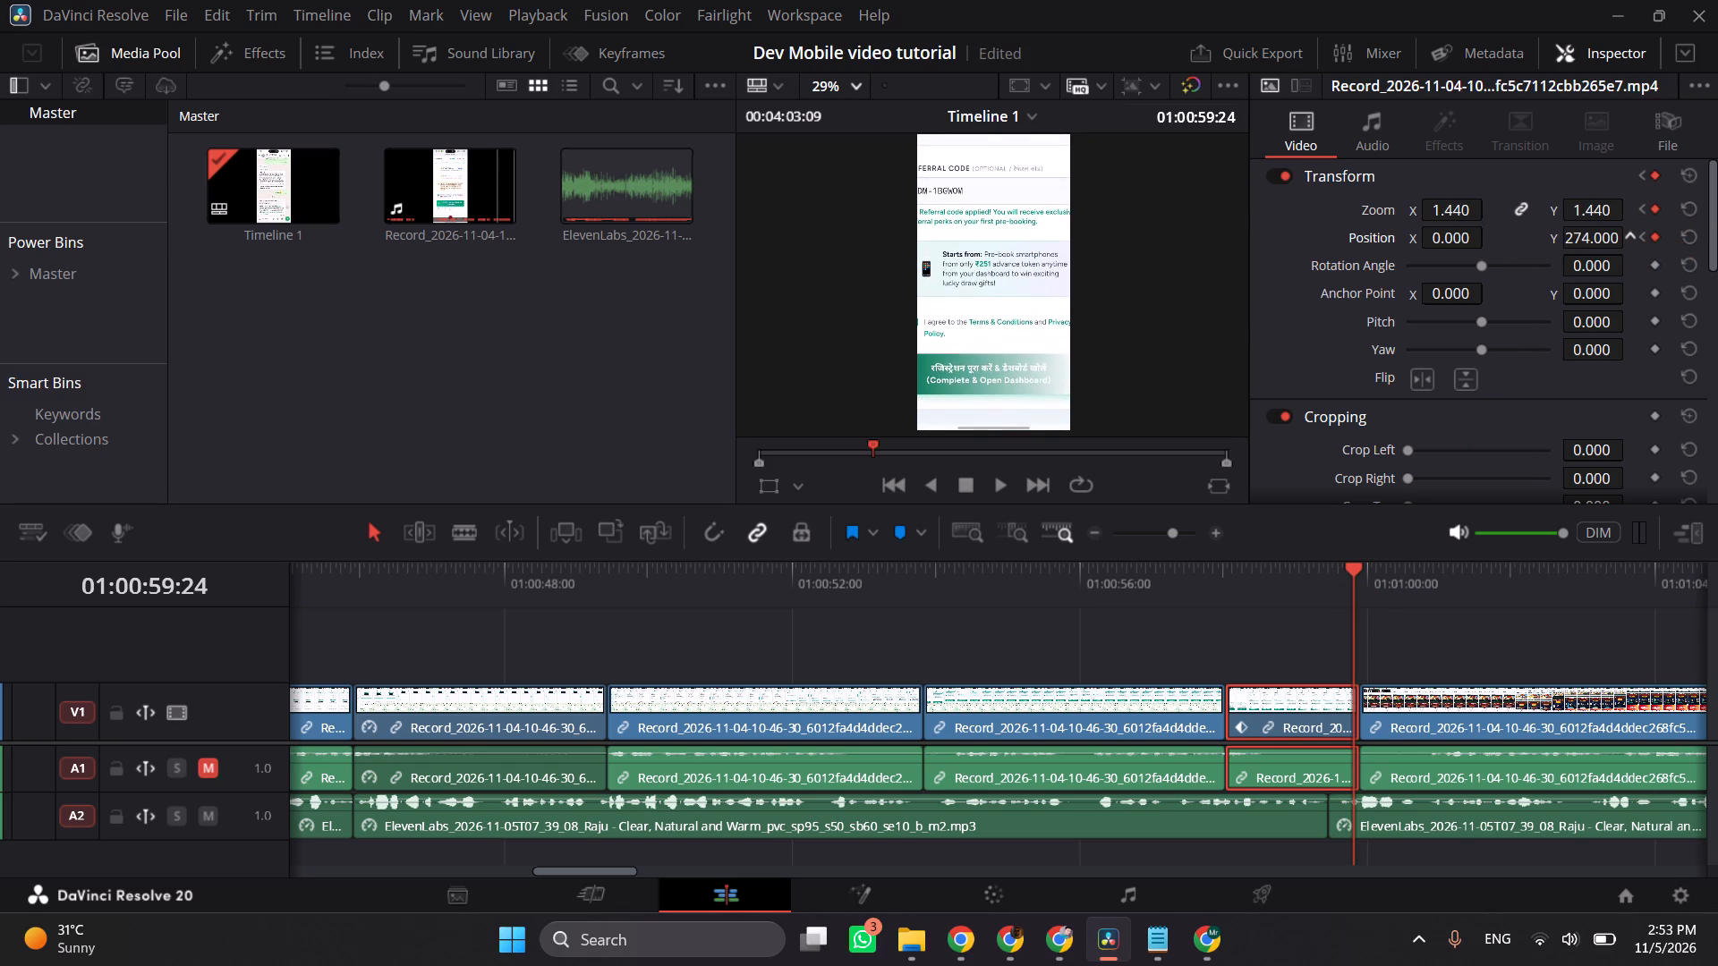
drag(1063, 489, 1001, 502)
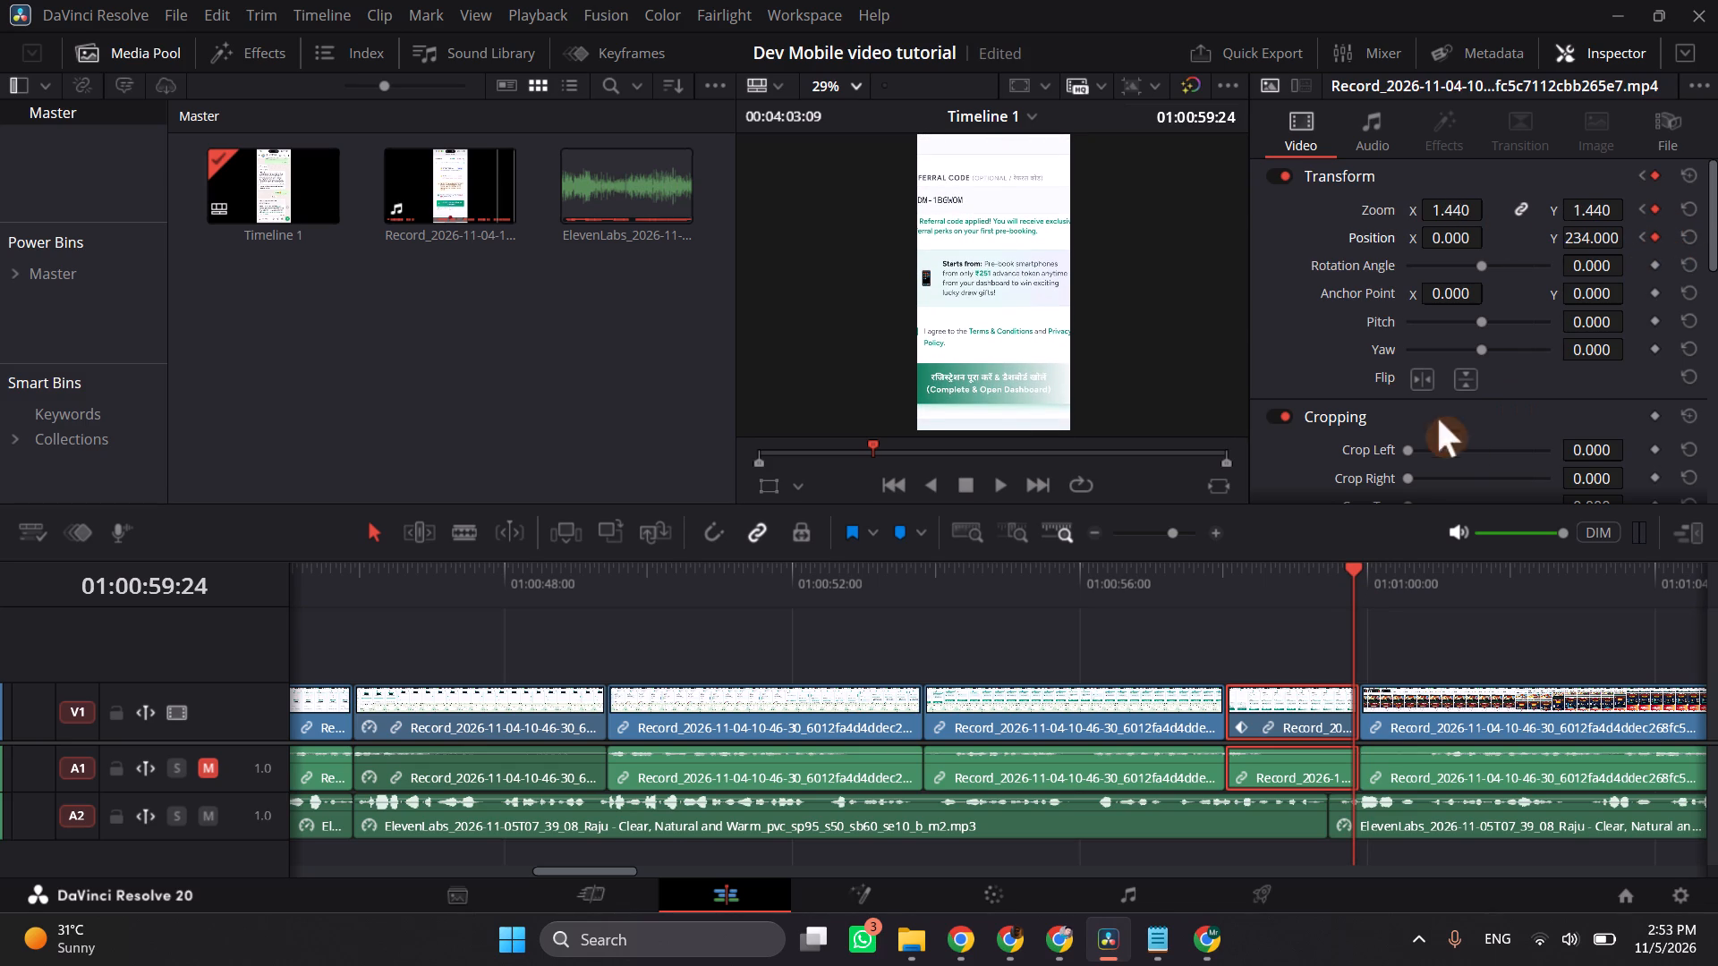
drag(1450, 209, 1459, 210)
drag(1585, 239, 1605, 239)
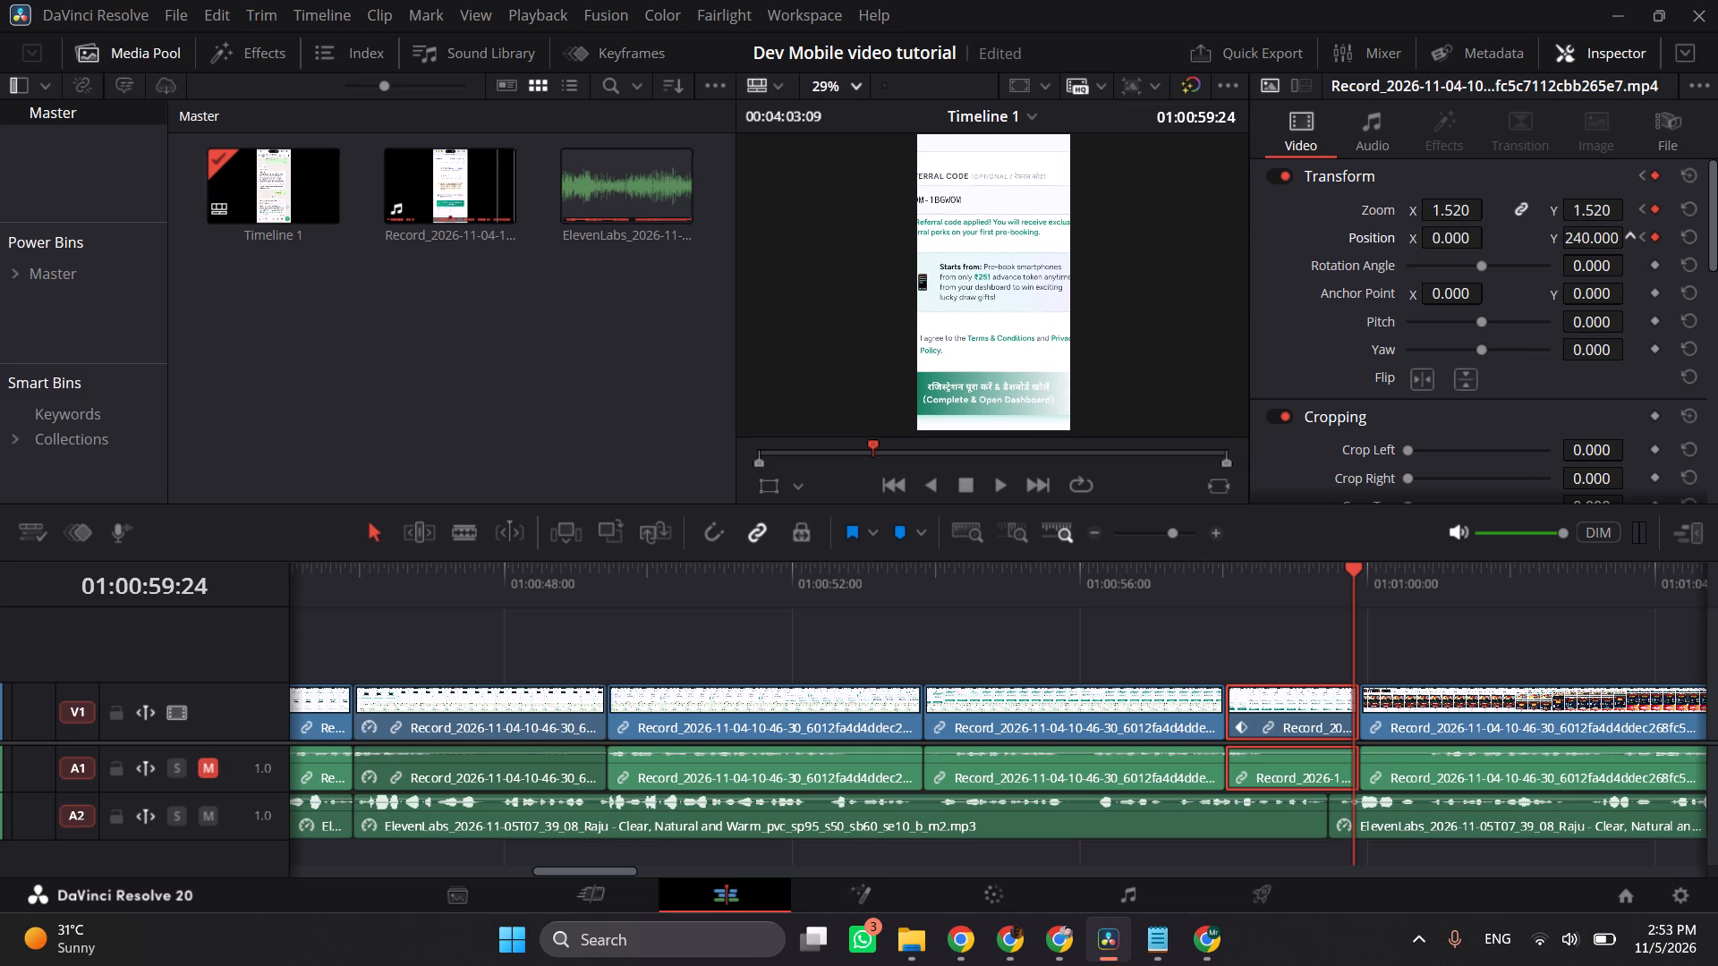
drag(1605, 239, 1694, 255)
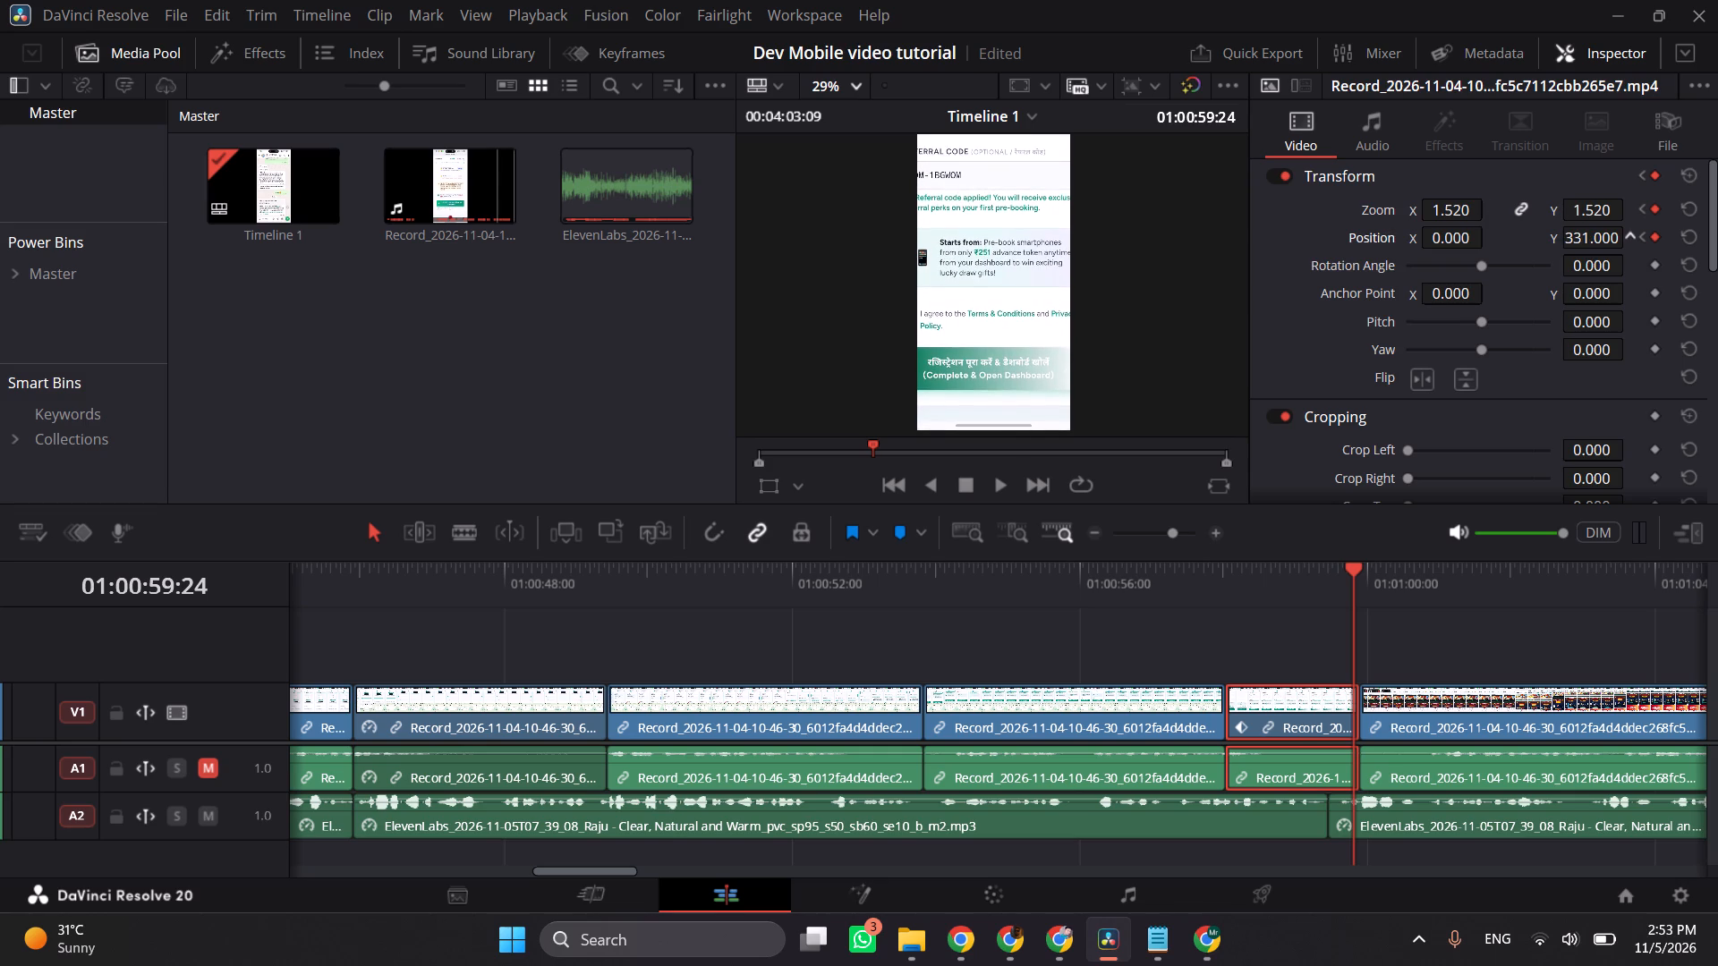
drag(1694, 255, 1689, 263)
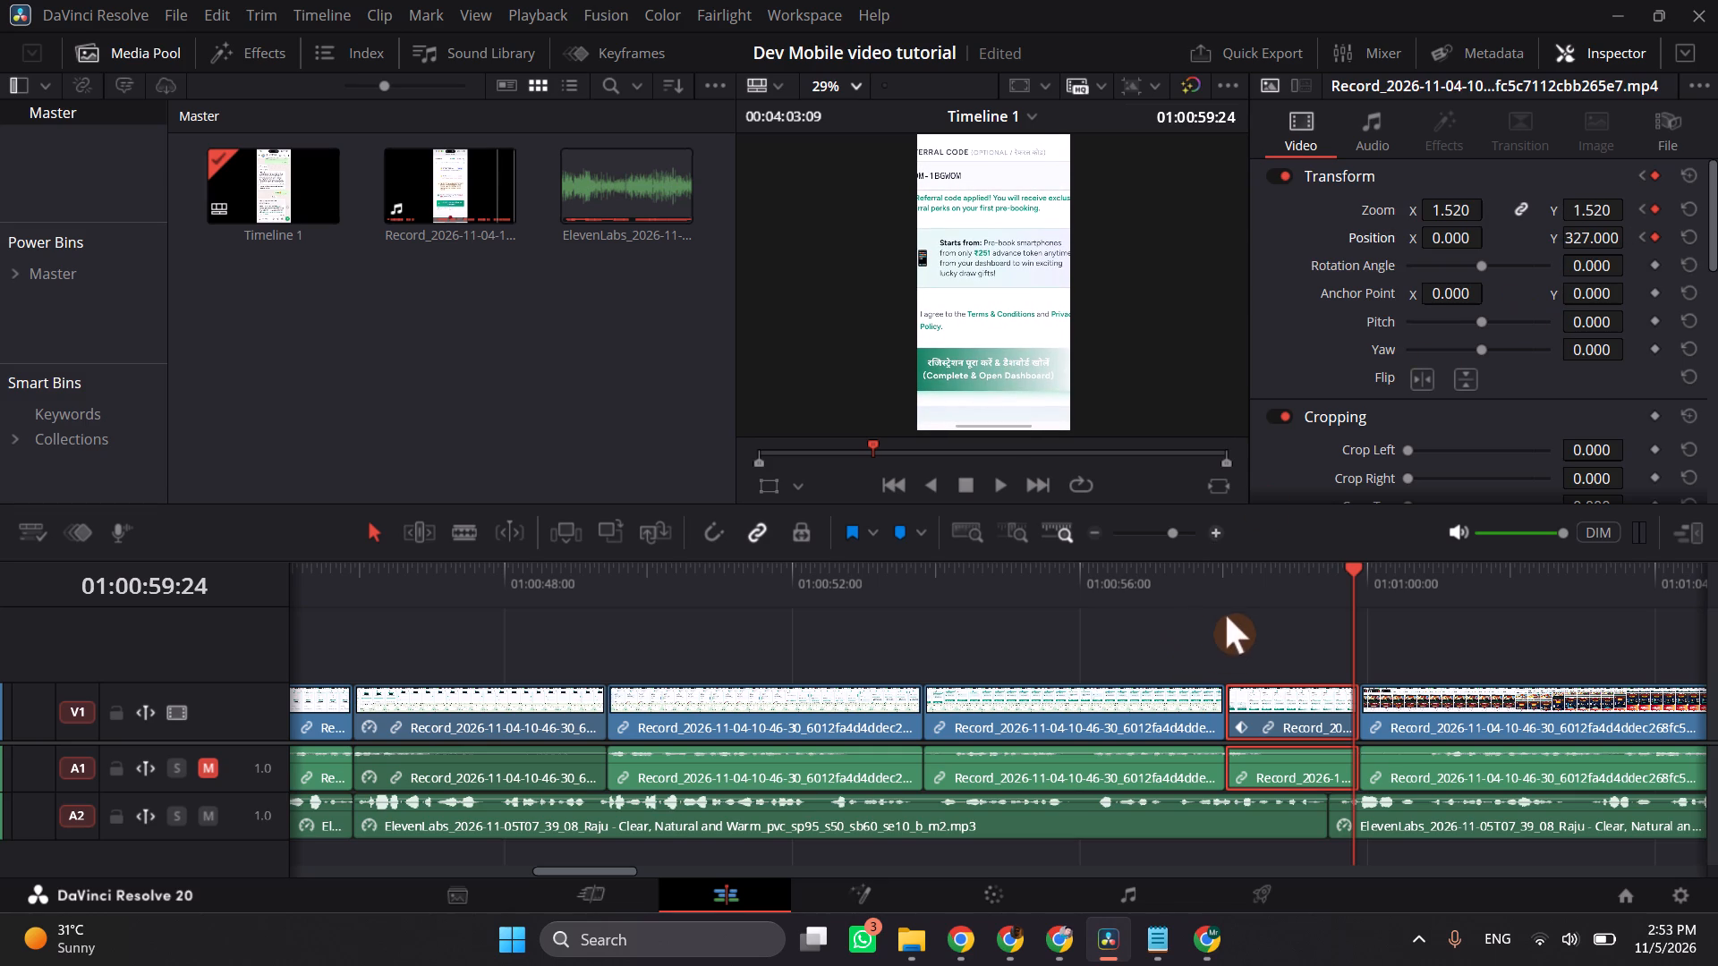
Play the newly keyframed clip from its start to check the zoom and the cut to the dashboard clip.
click(1235, 586)
key(space)
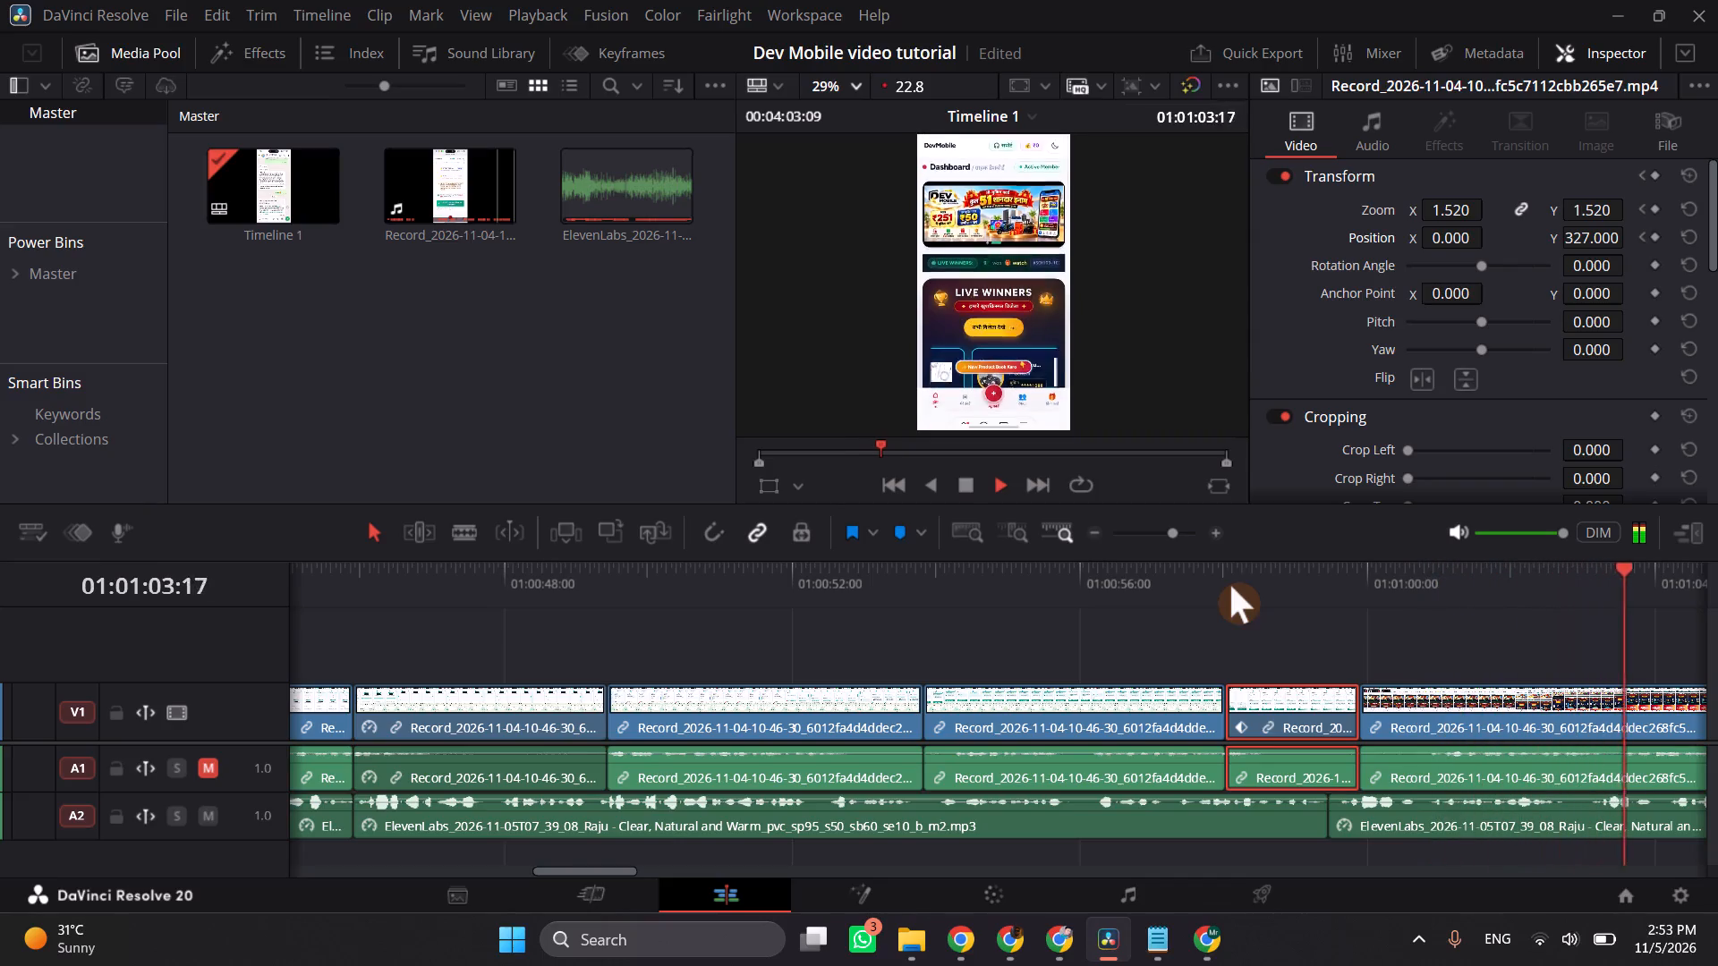
scroll(1268, 656, left, 5)
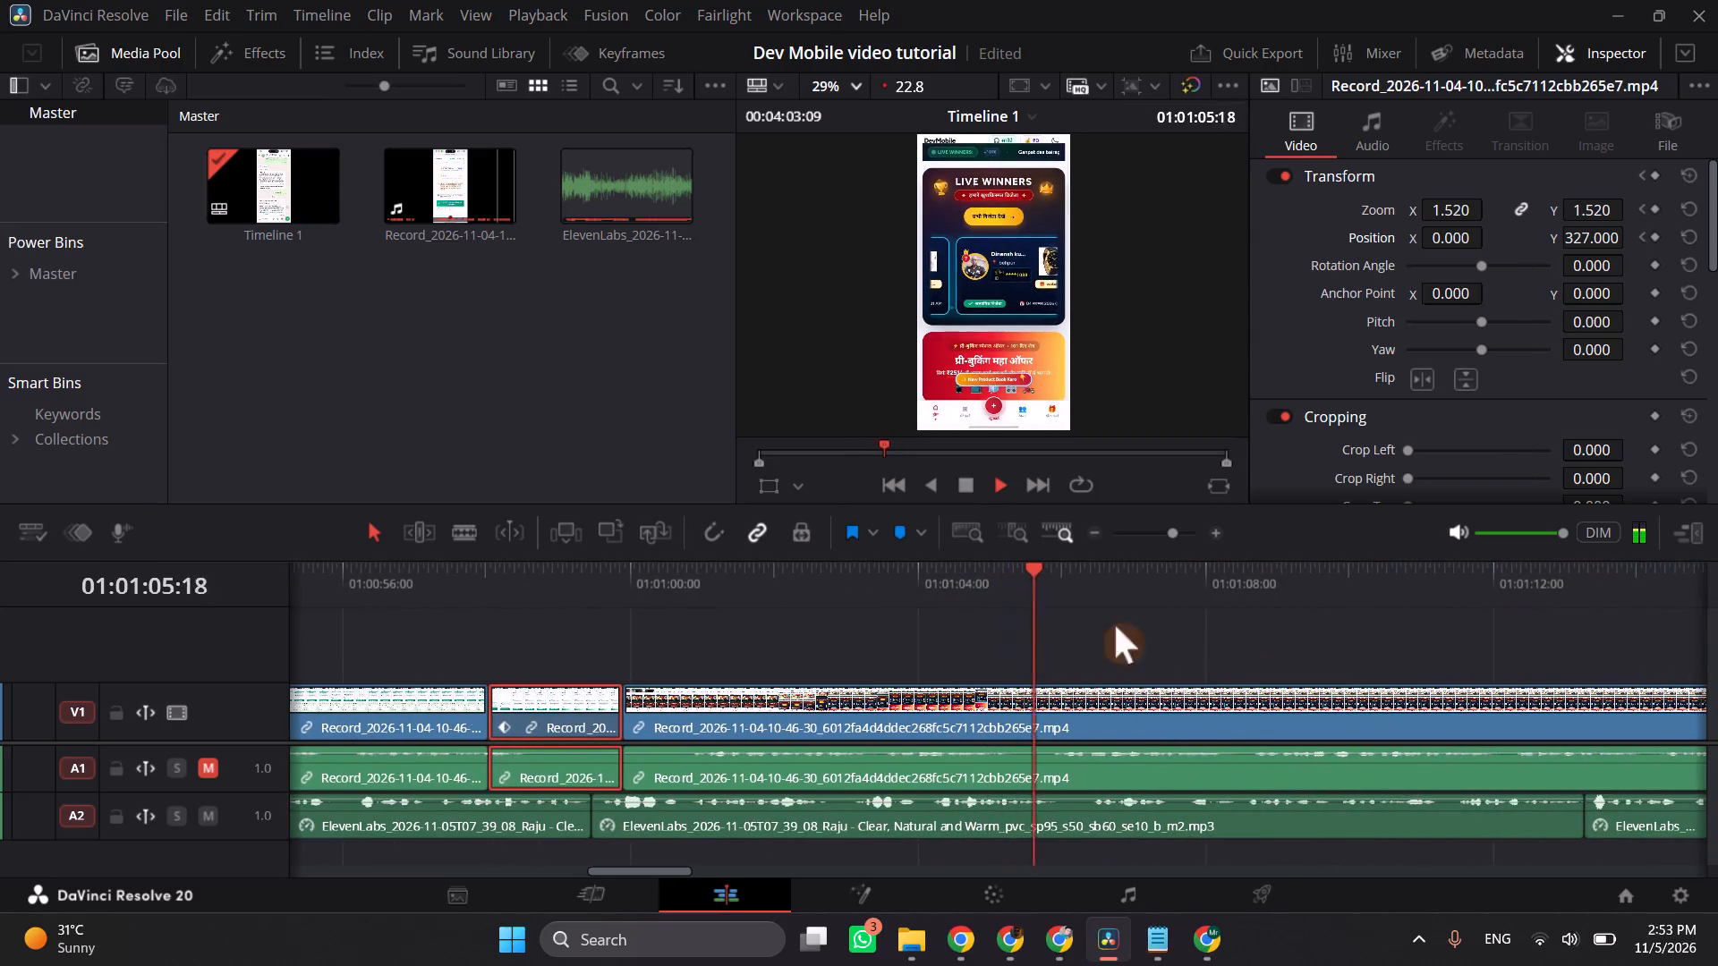
key(space)
Review the dashboard clip against the voice-over from about 01:01:05 to 01:01:13, looking for the next spot that needs zoom emphasis.
drag(1056, 587, 1216, 598)
key(space)
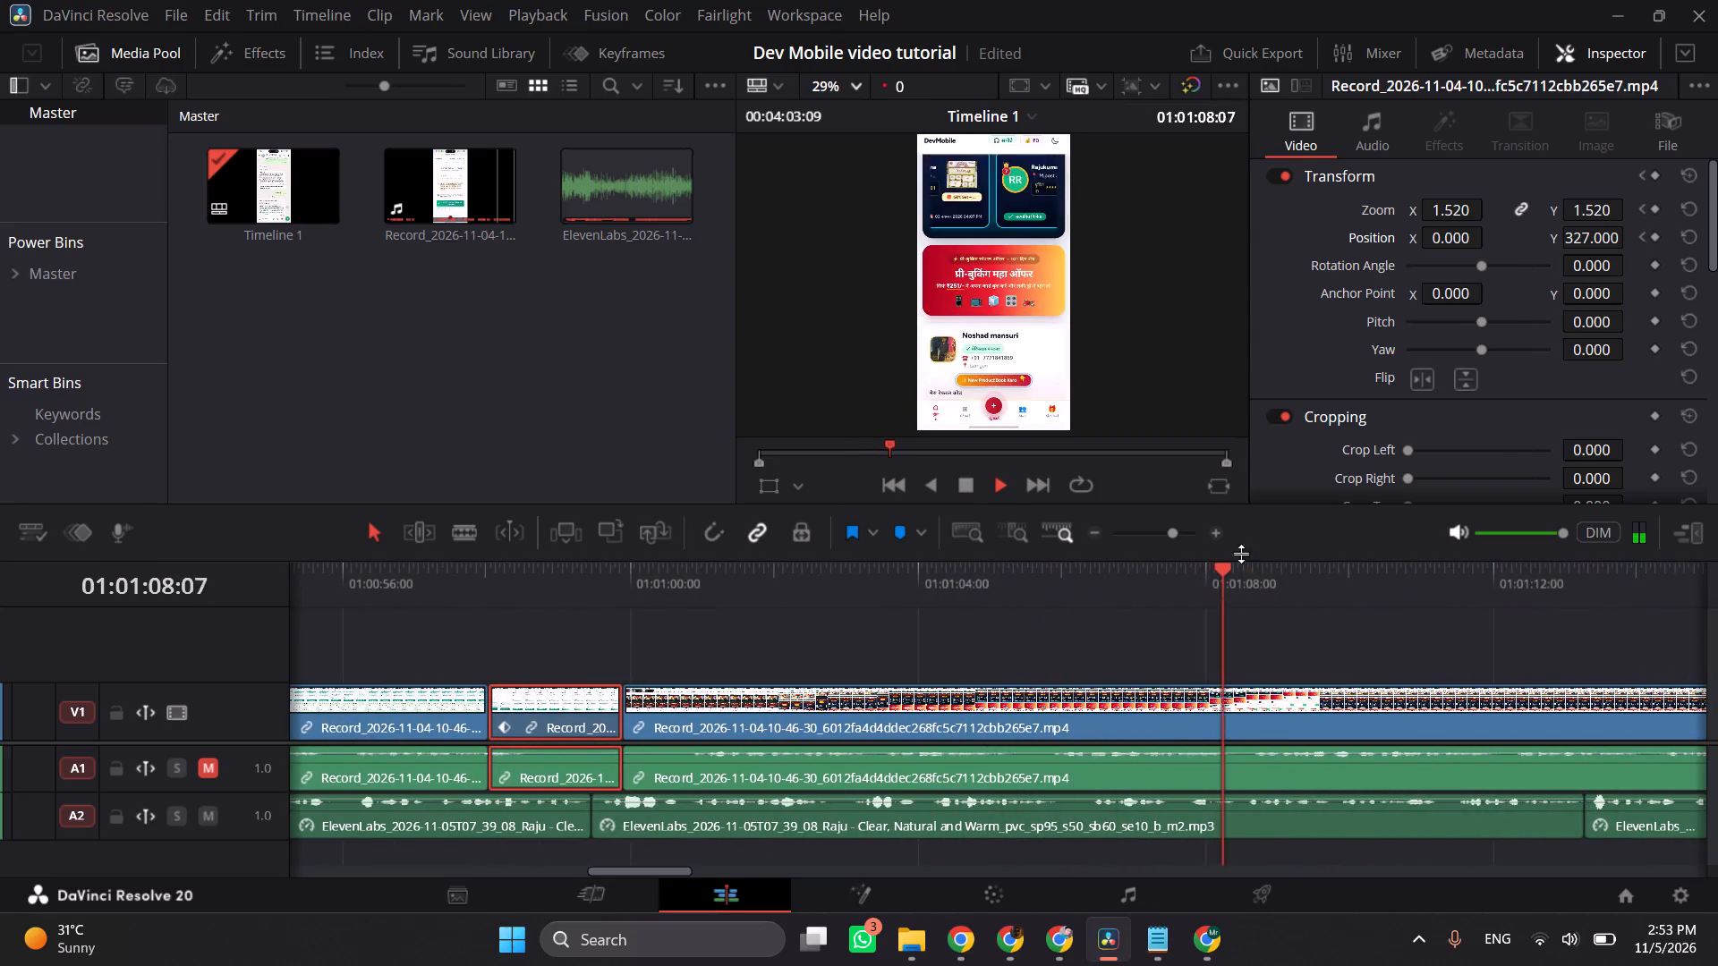
scroll(1236, 555, left, 4)
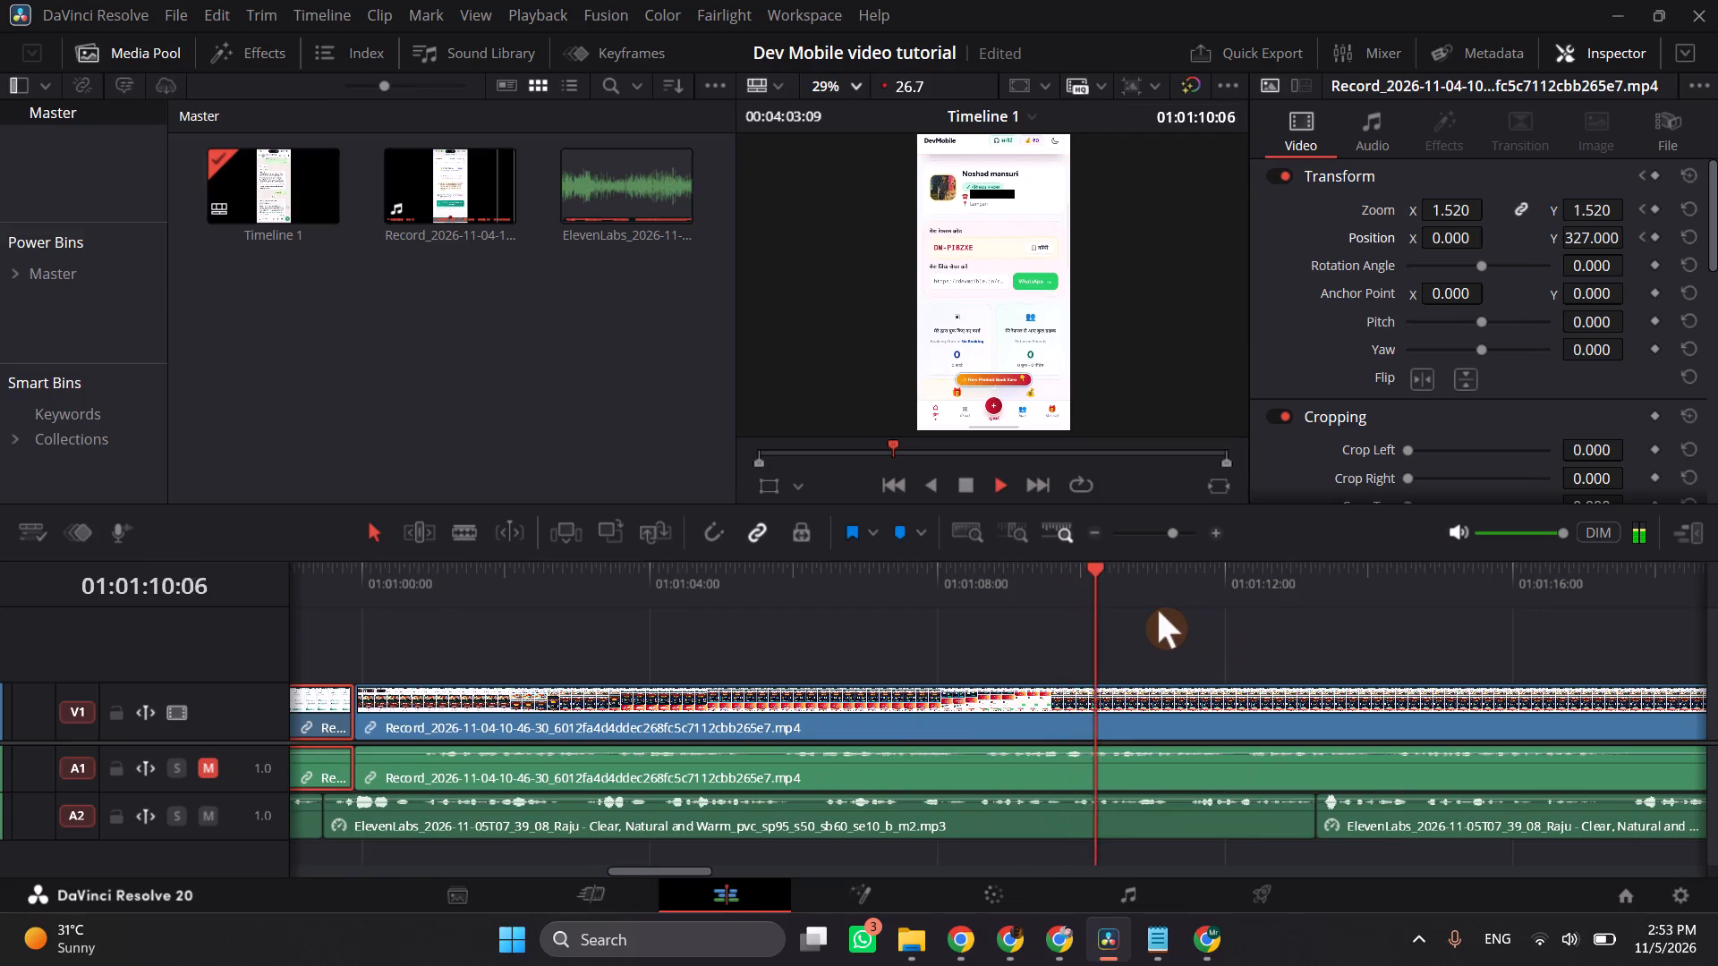
scroll(1151, 607, left, 1)
key(space)
key(space)
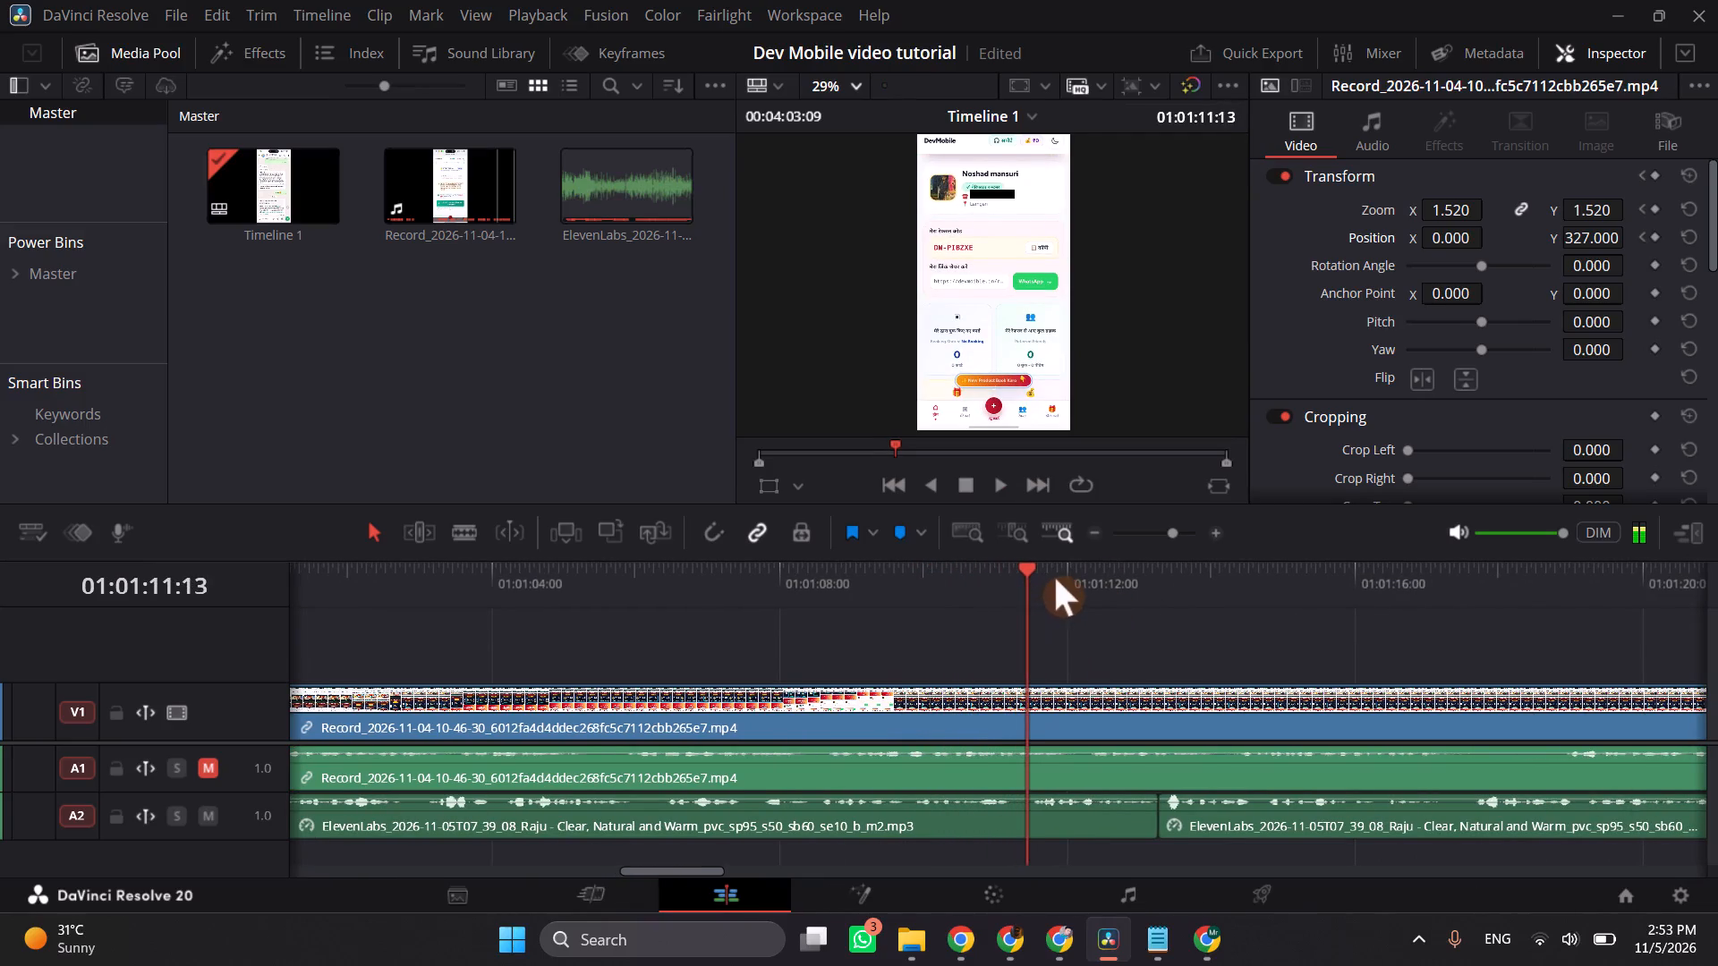
key(space)
click(1139, 580)
key(space)
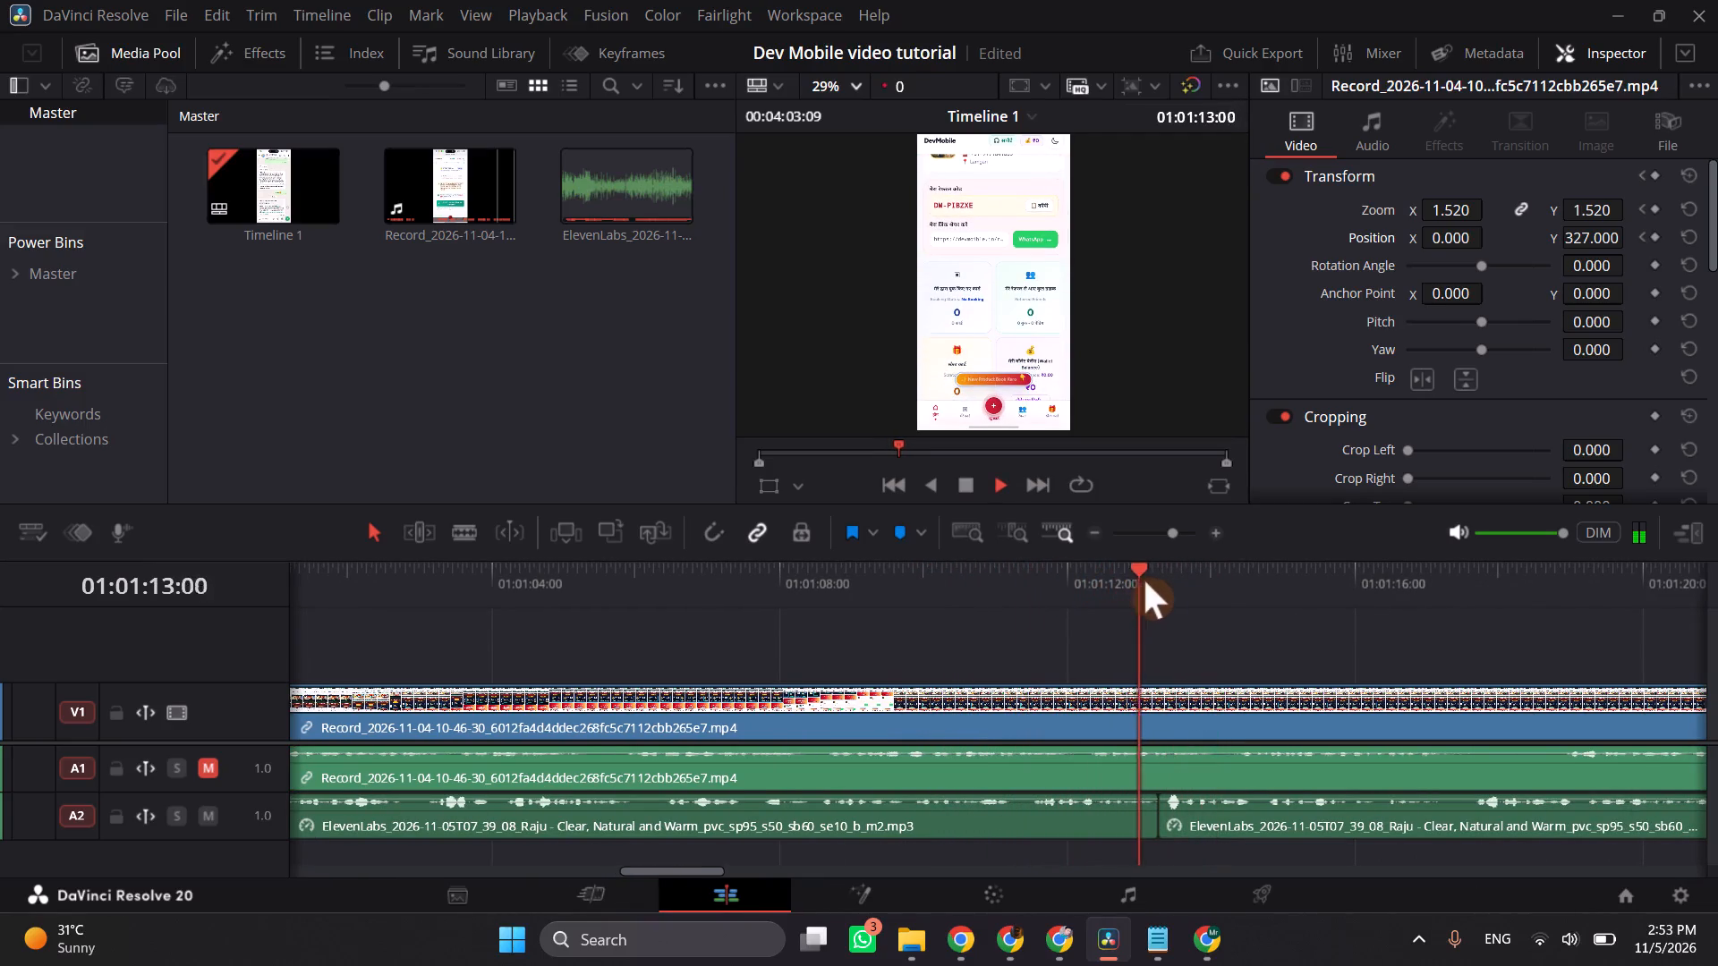
key(space)
Add zoom and position keyframes to the dashboard clip at 01:01:13:09, near the start of the next voice-over segment.
click(1165, 588)
drag(1161, 585, 1154, 586)
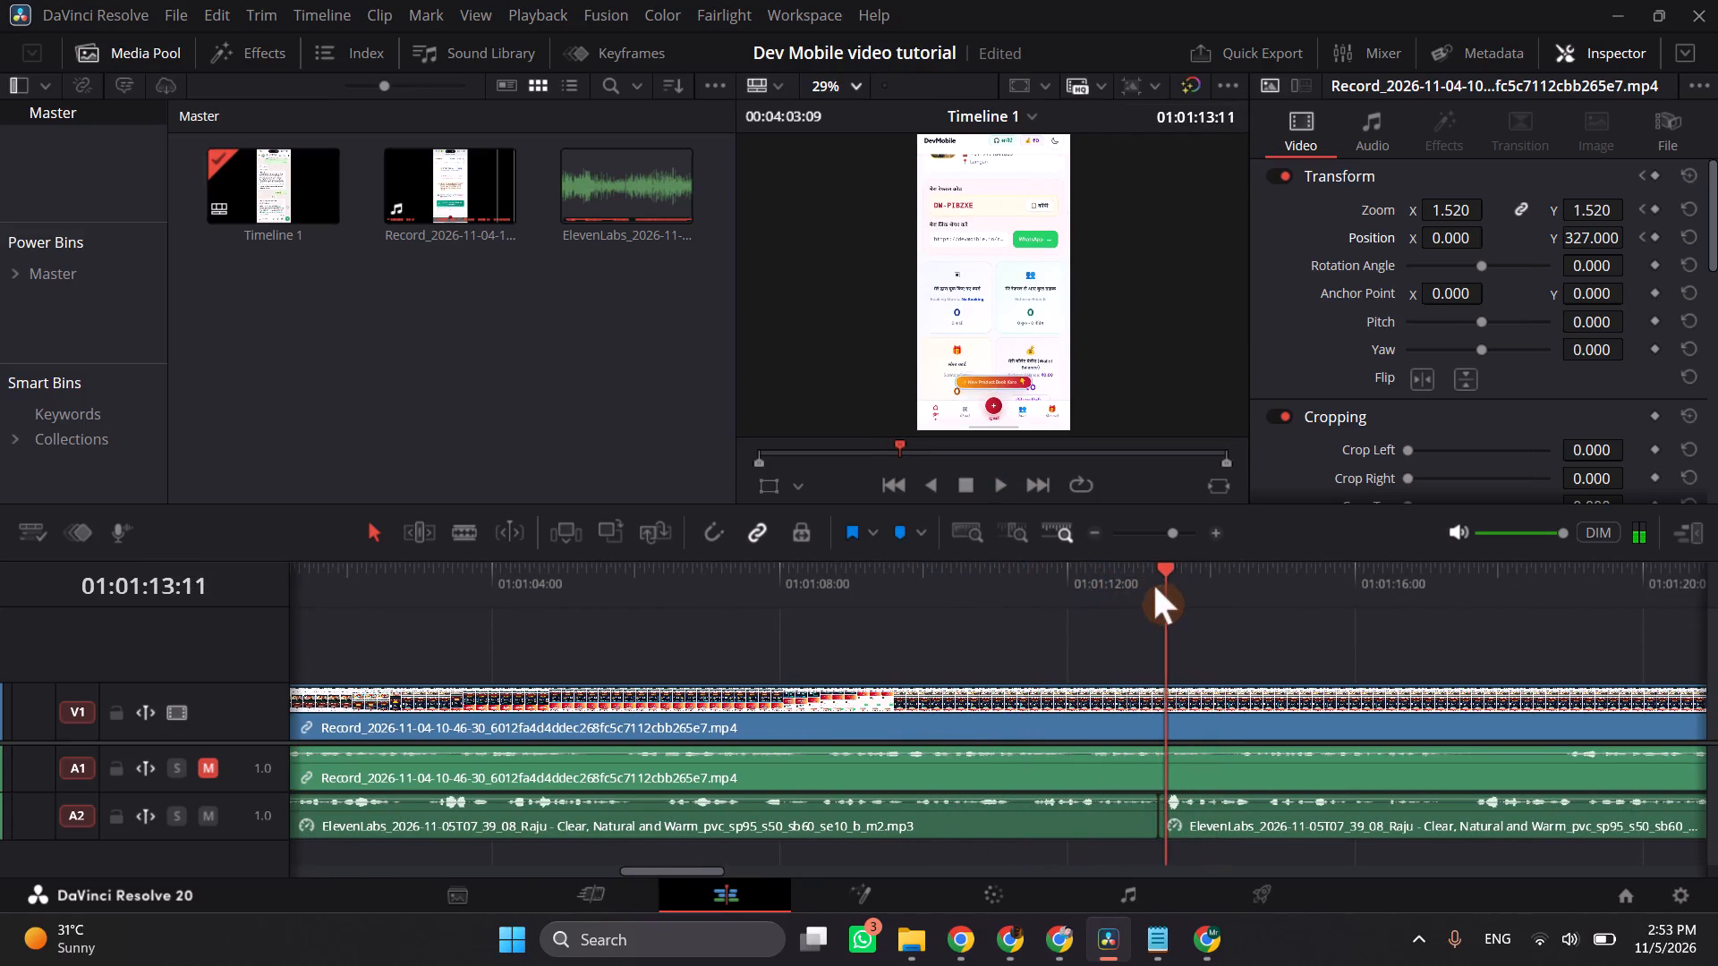
drag(1154, 586, 1147, 589)
click(1153, 581)
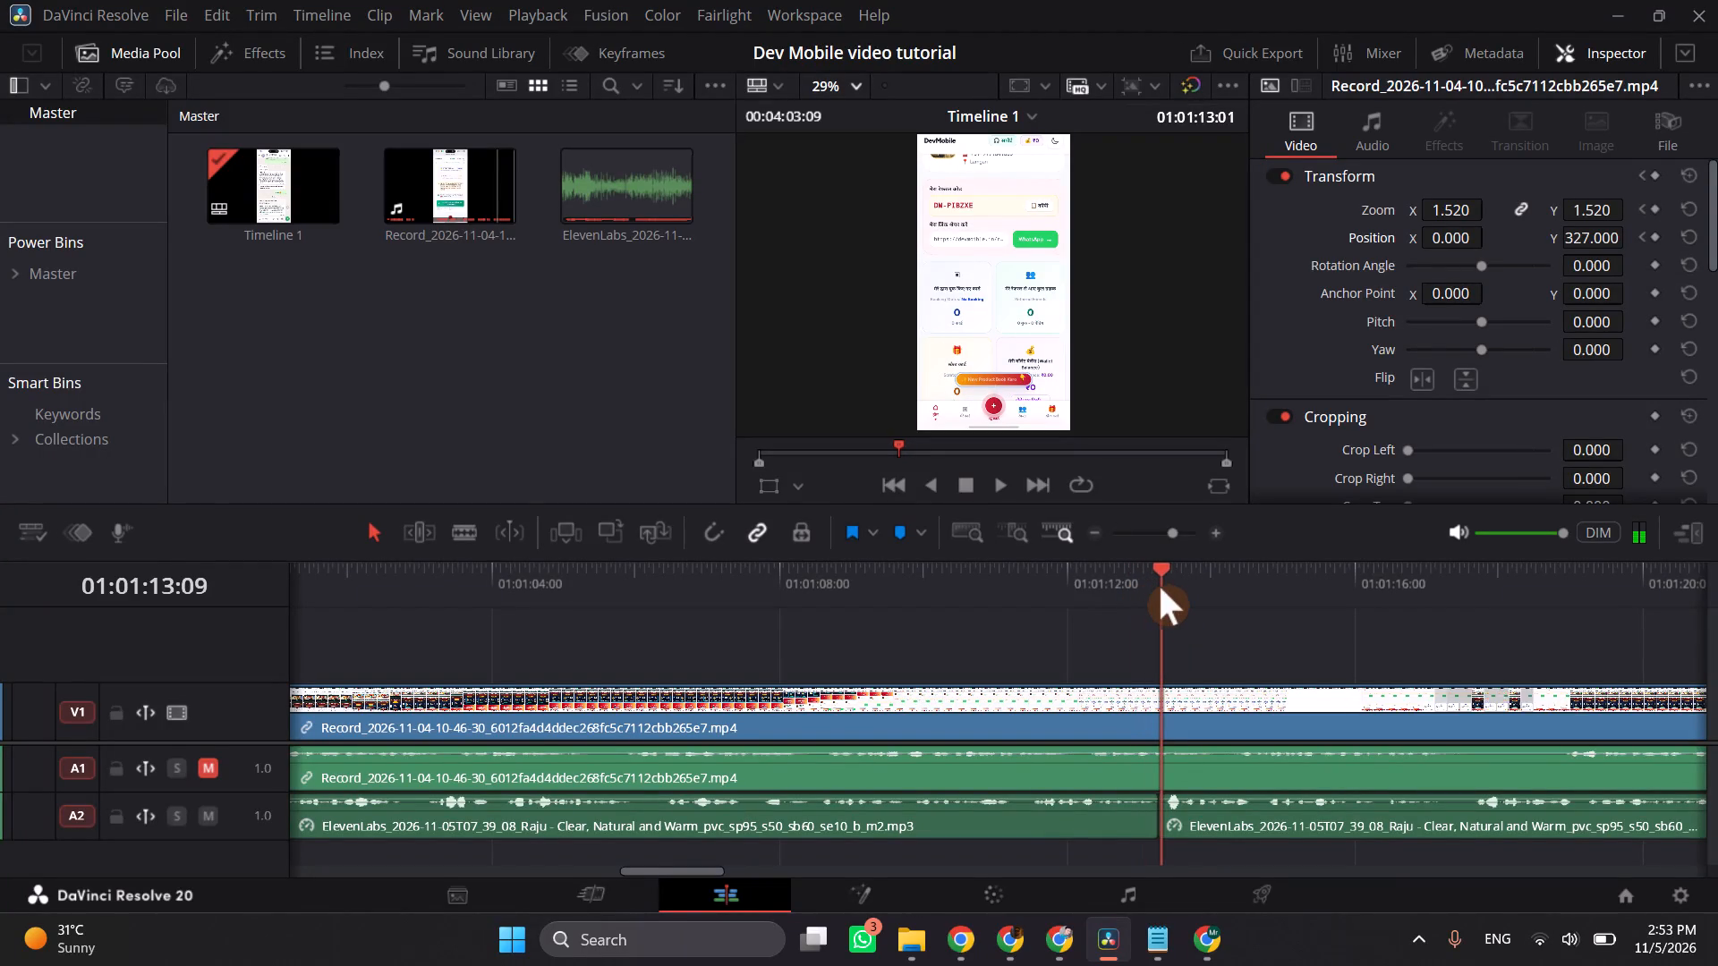
click(1186, 708)
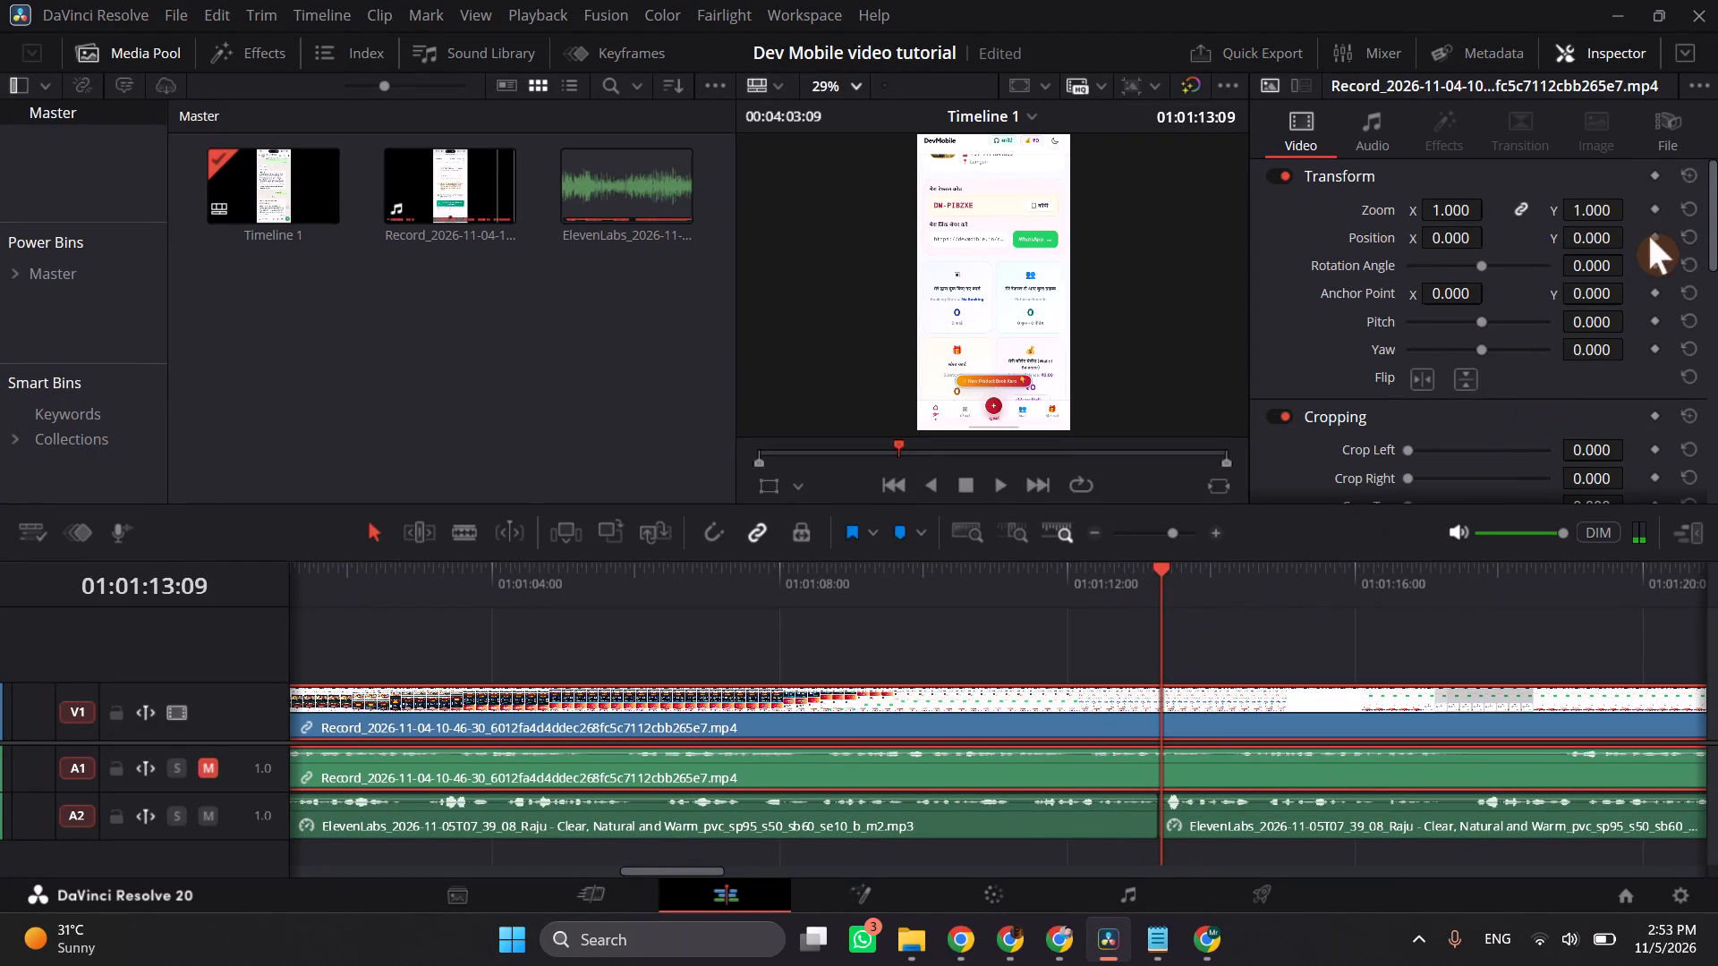
click(1654, 213)
click(1654, 235)
Add a second pair of zoom and position keyframes to the dashboard clip at 01:01:14:14.
key(space)
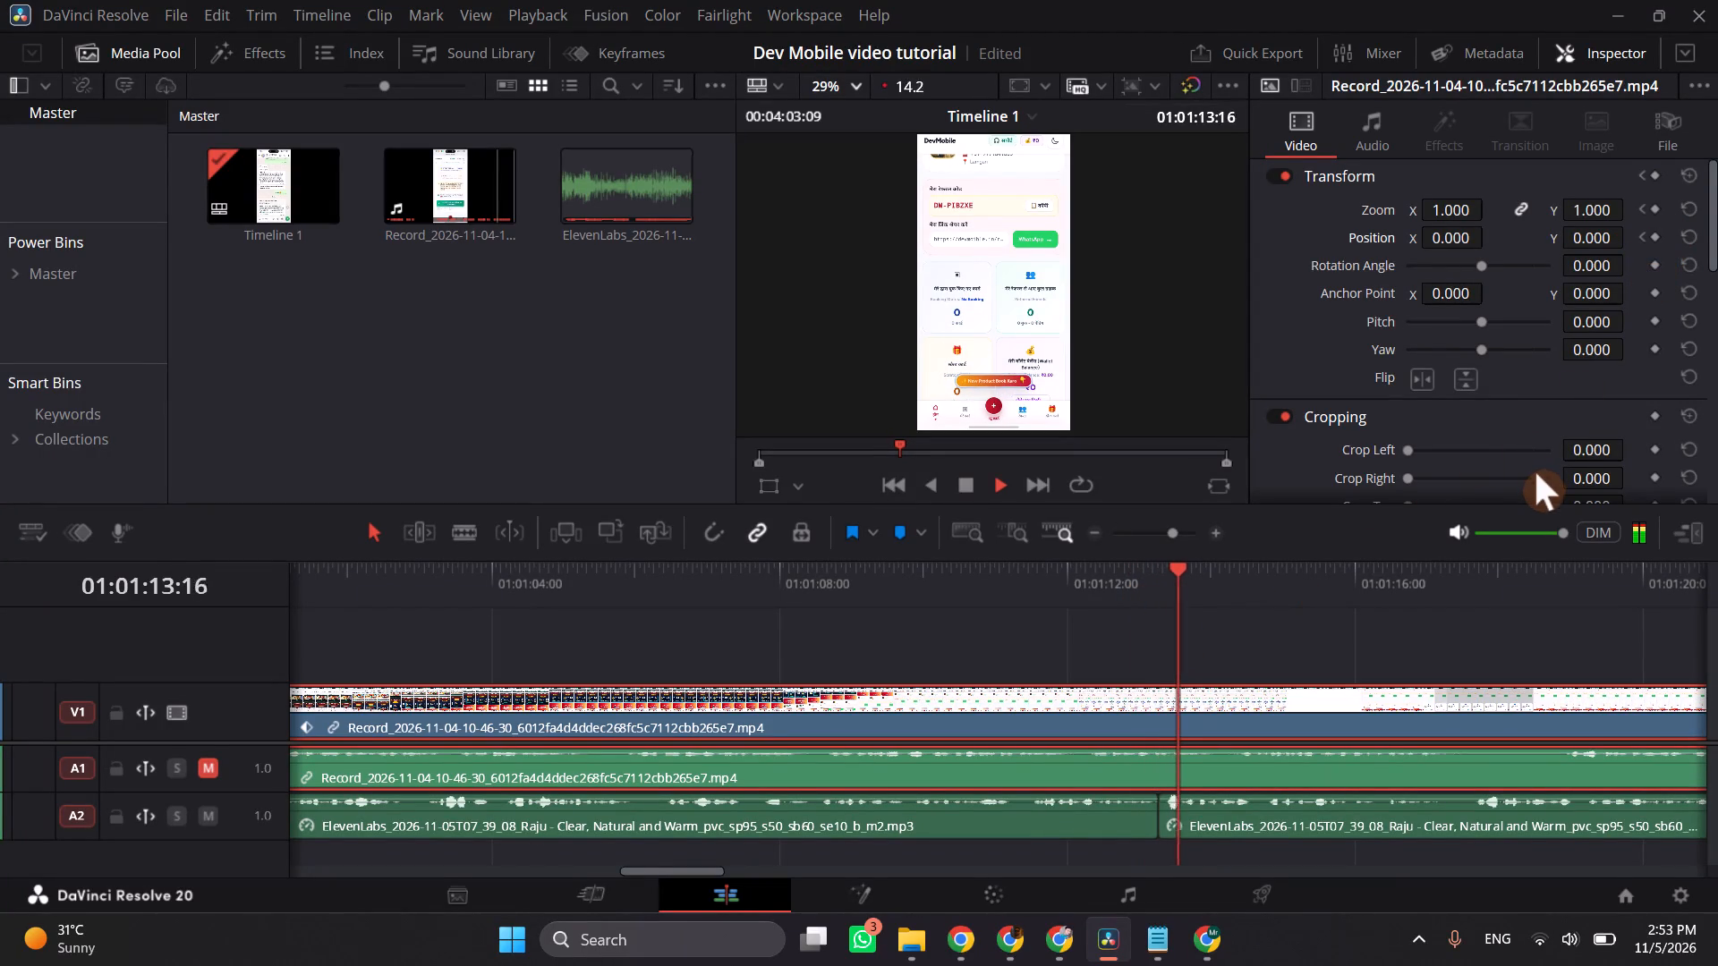
key(space)
click(1657, 214)
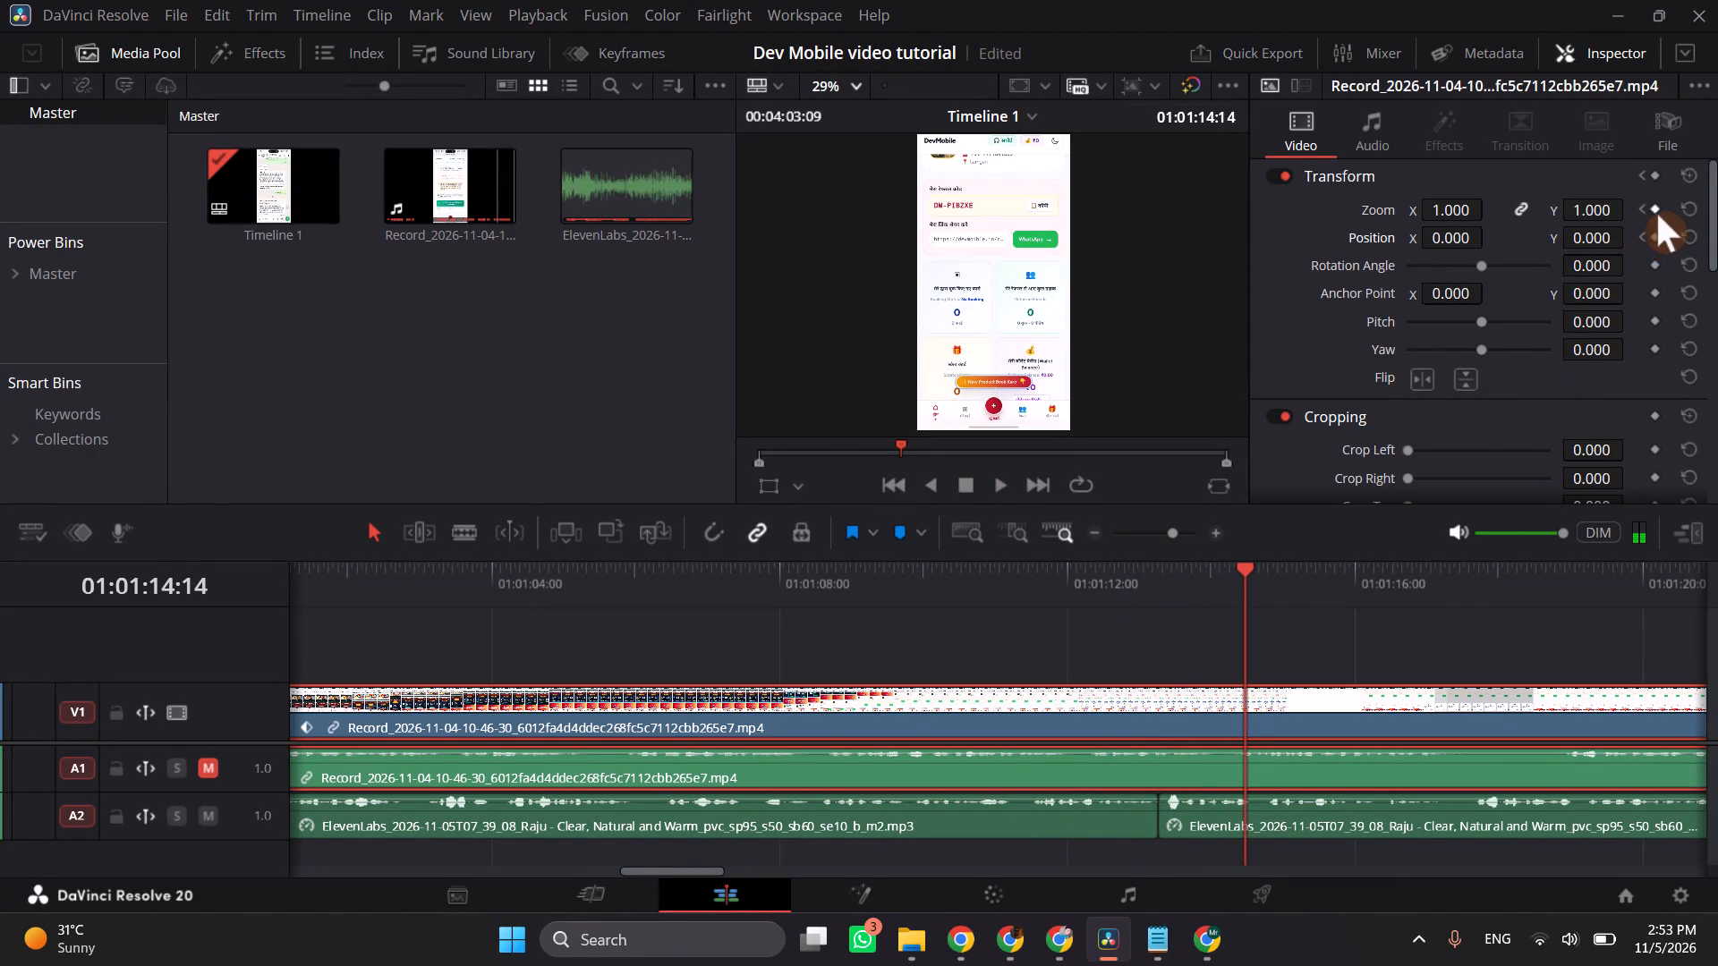
click(1659, 241)
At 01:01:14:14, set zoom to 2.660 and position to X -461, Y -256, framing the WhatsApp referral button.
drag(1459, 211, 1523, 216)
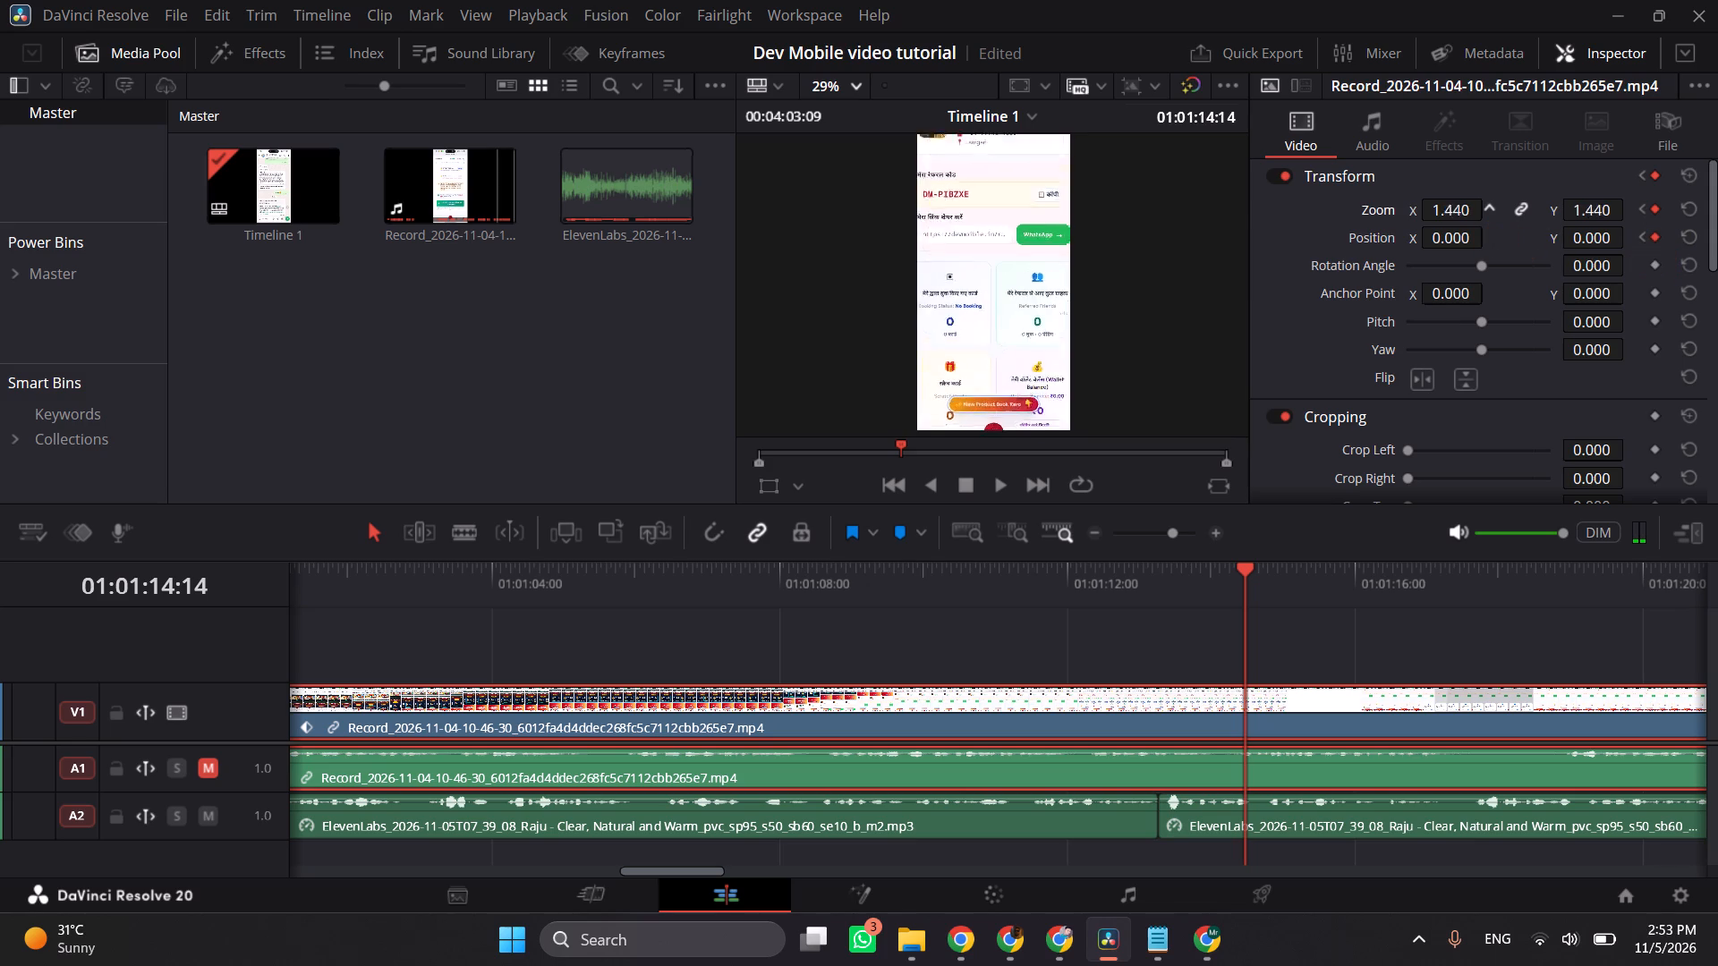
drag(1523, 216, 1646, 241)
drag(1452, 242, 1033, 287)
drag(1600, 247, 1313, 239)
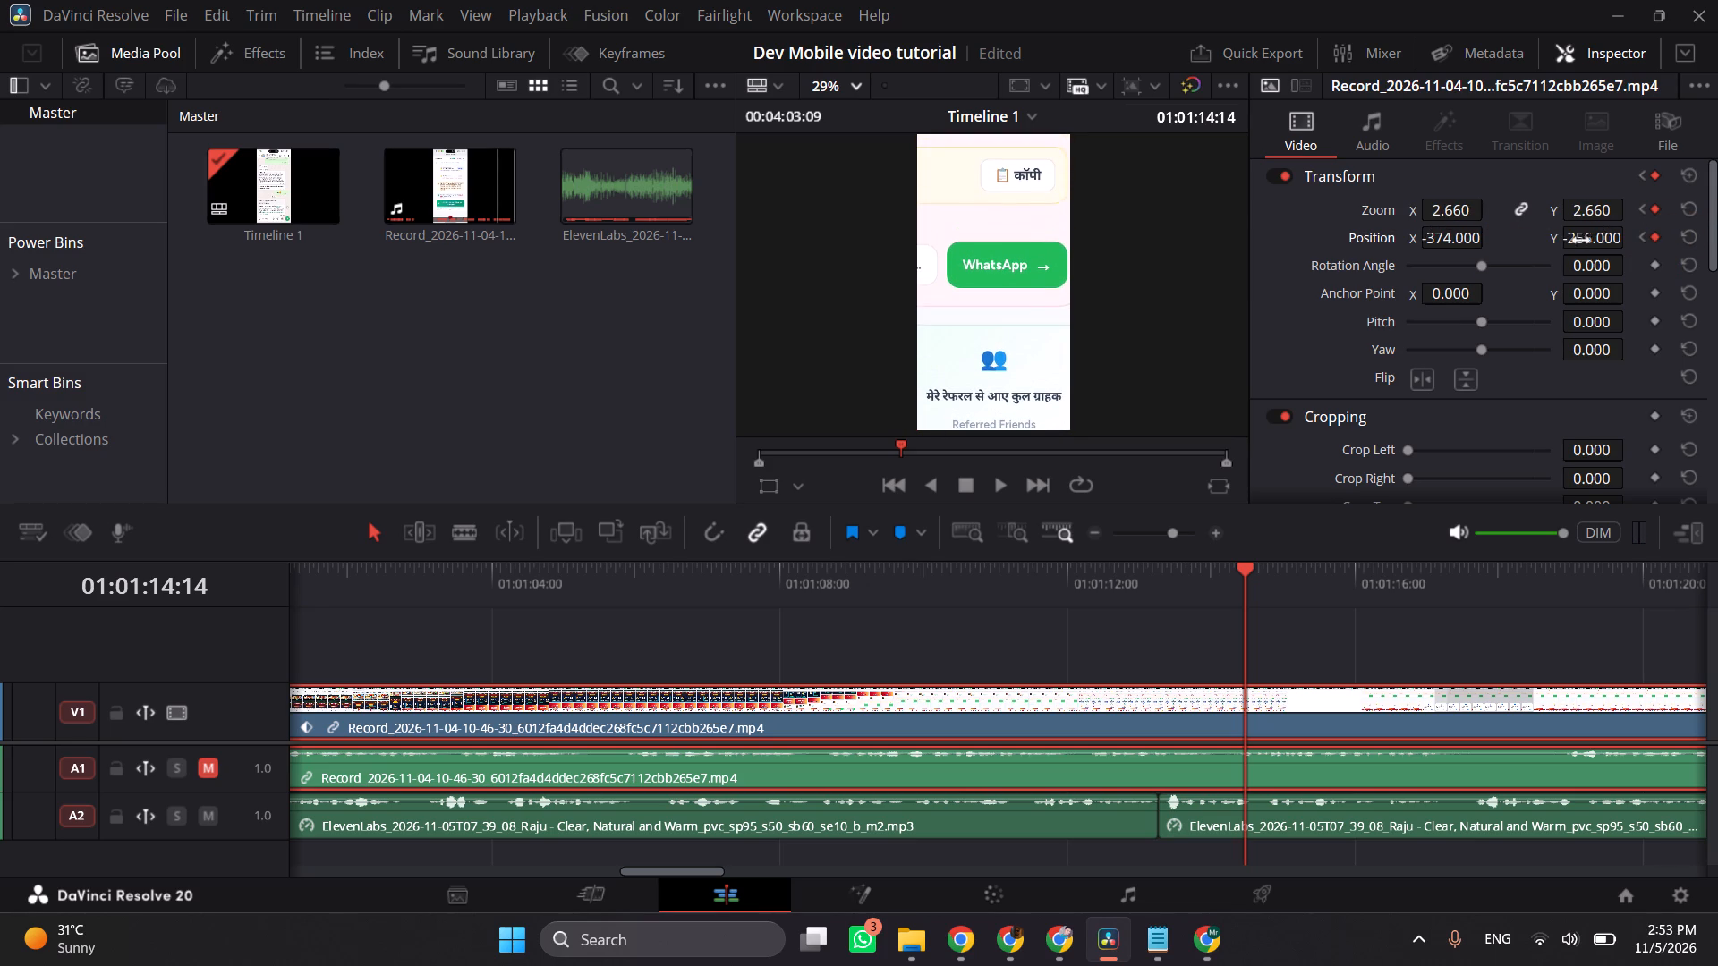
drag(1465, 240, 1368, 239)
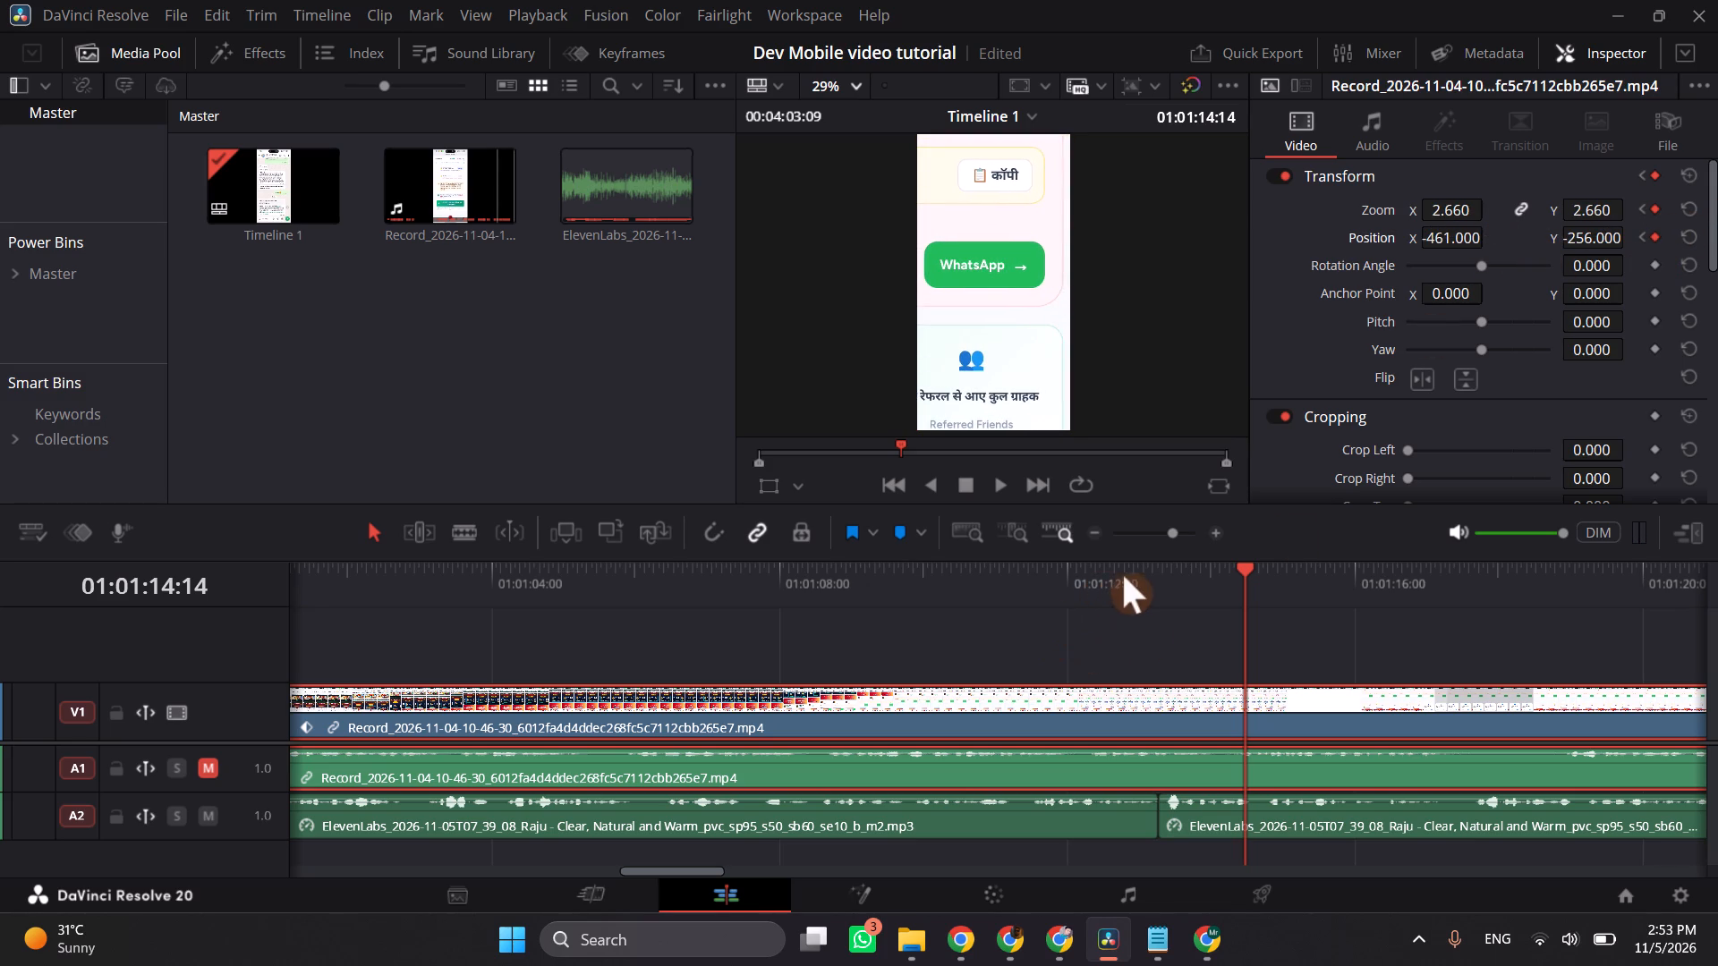
Play the dashboard clip from just before the keyframes to about 01:01:20 to check the zoom on the WhatsApp button.
click(1135, 578)
key(space)
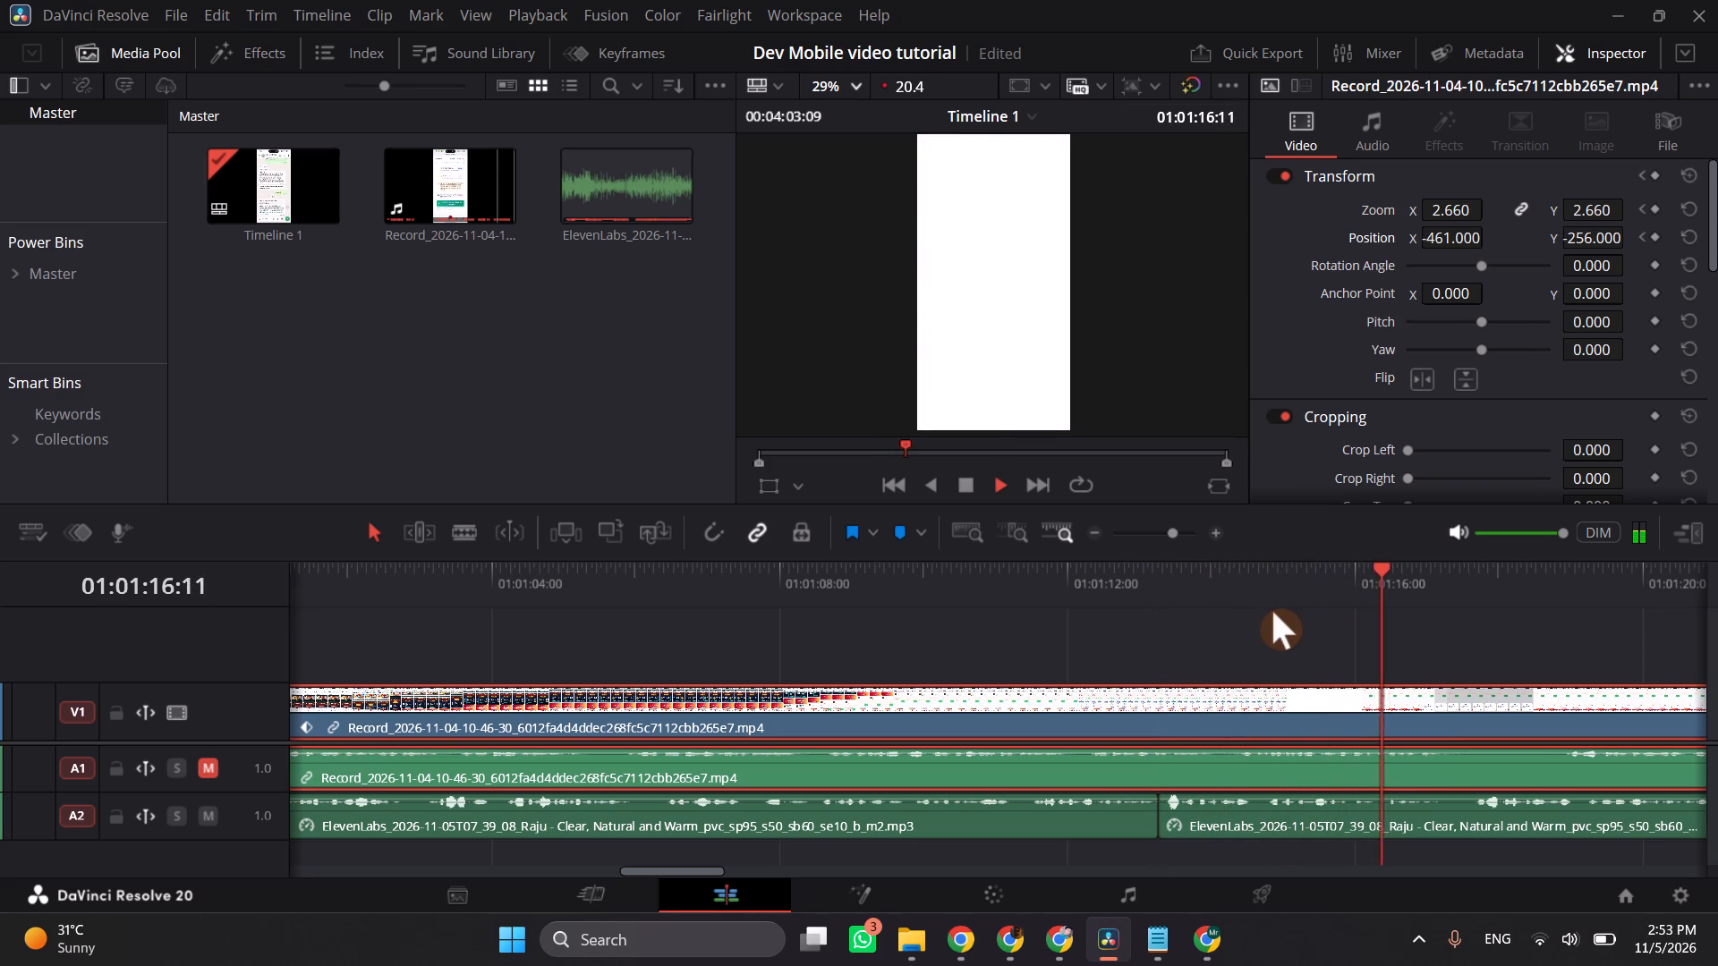
key(space)
key(space)
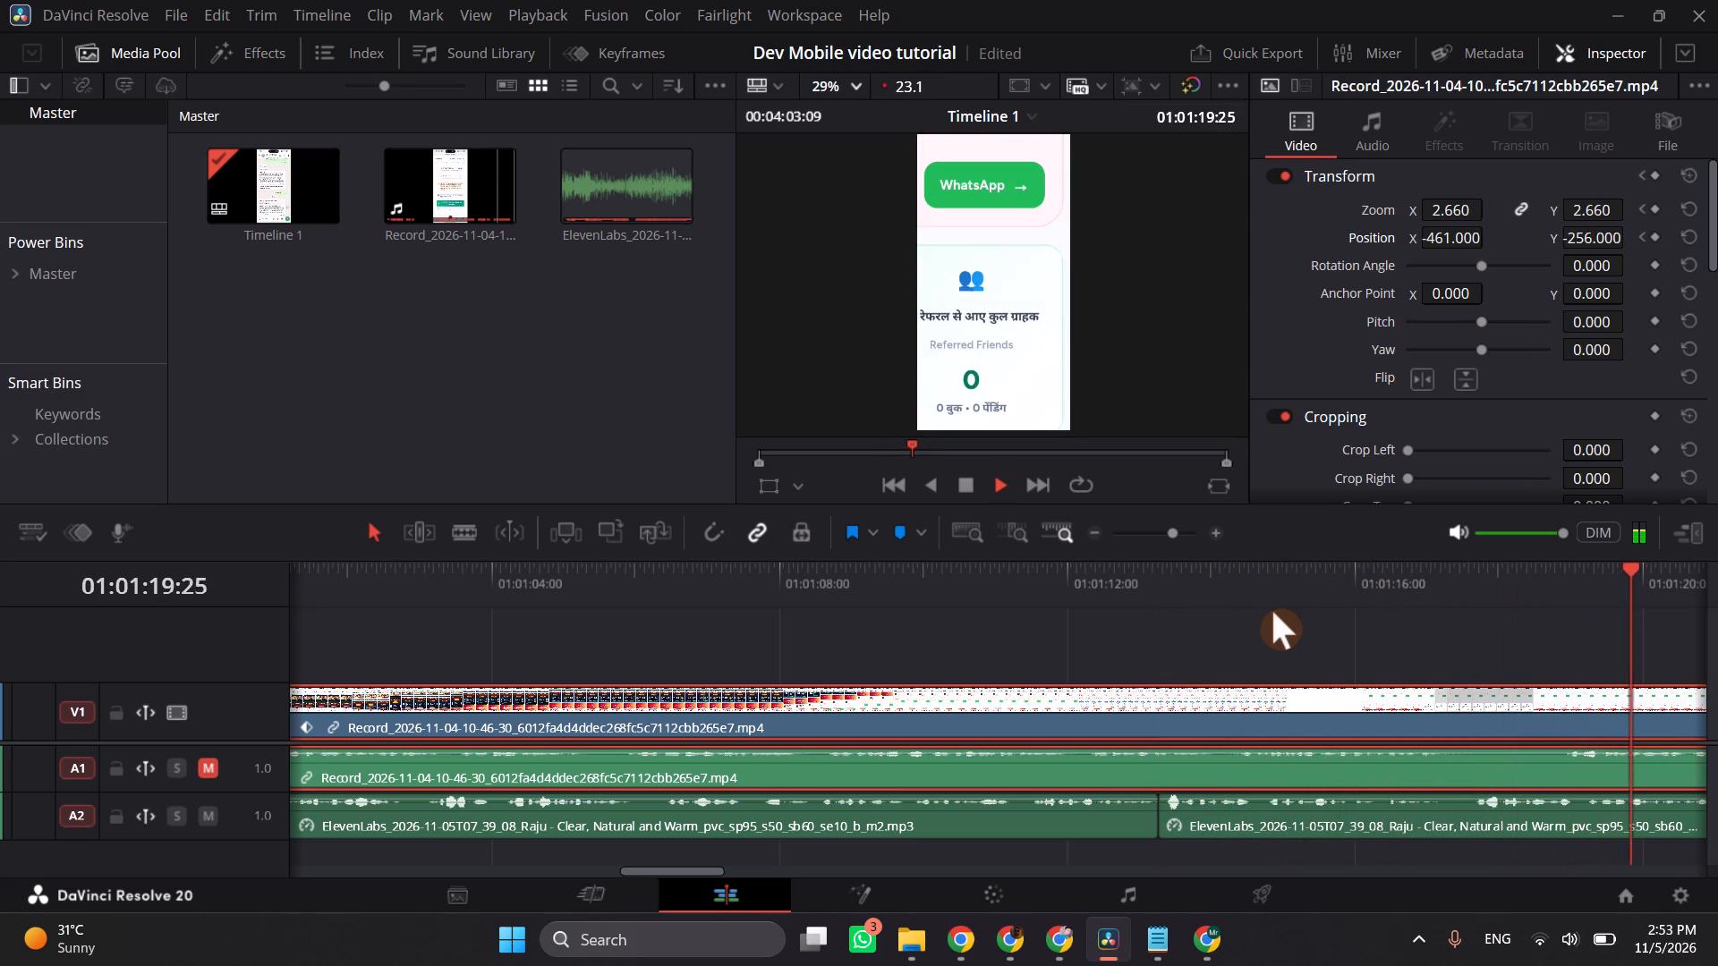
key(space)
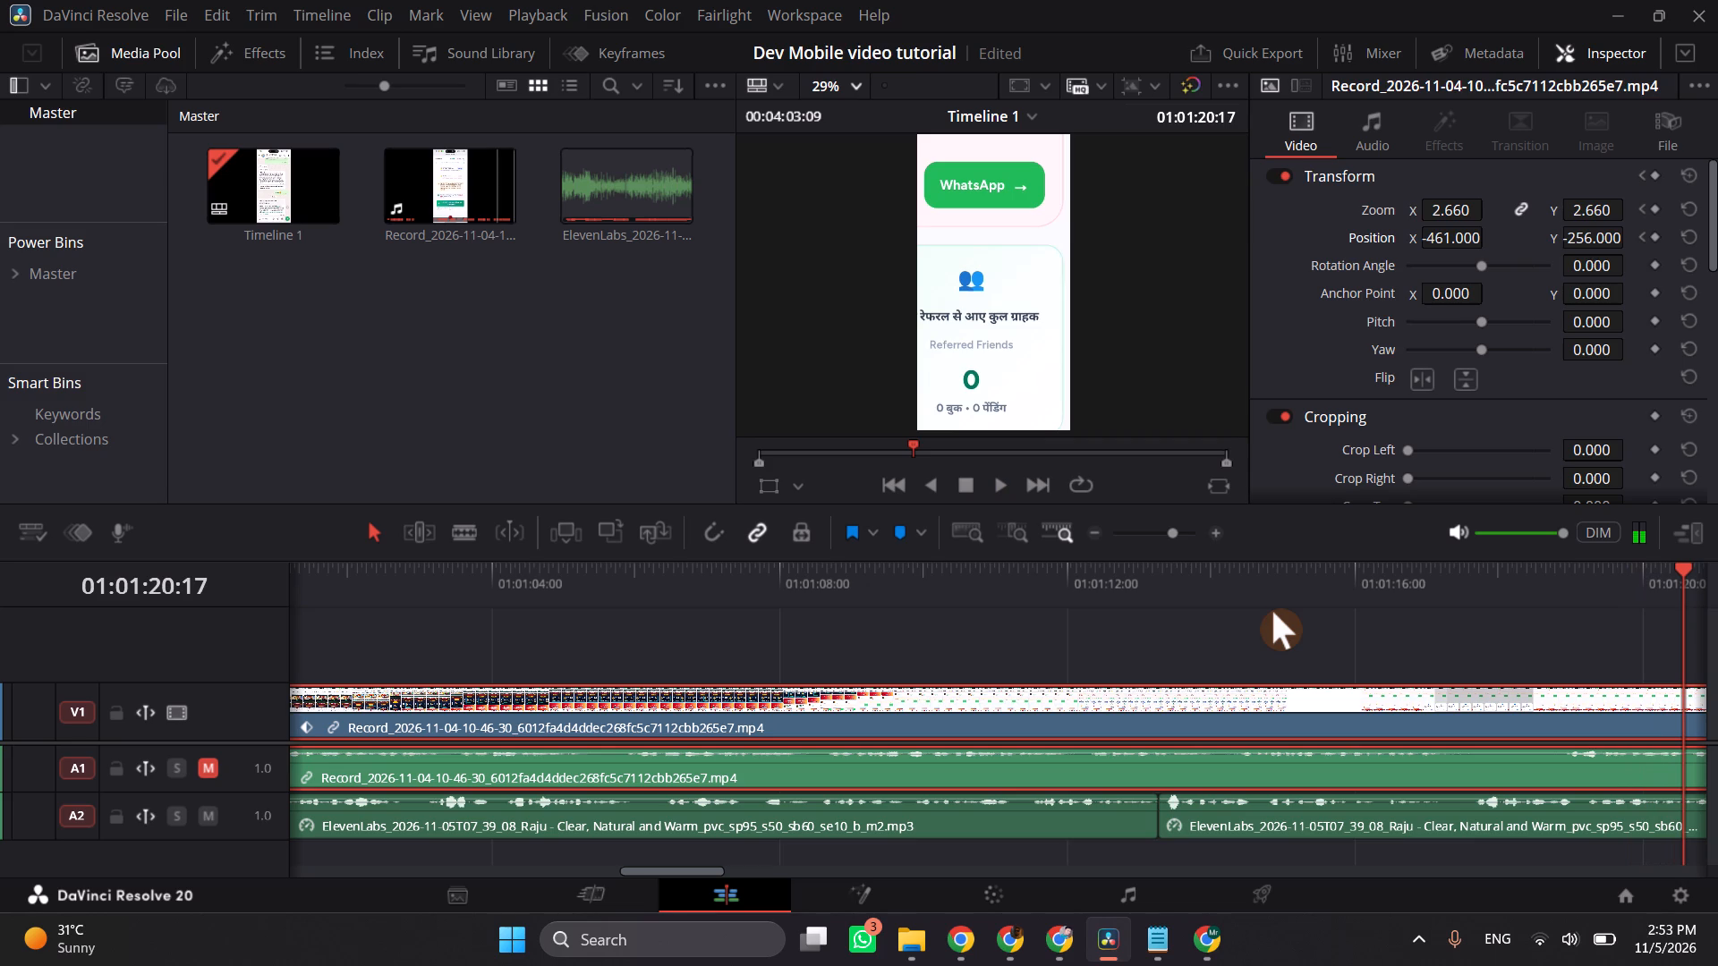
Go back to the second keyframe at 01:01:14:14 and reset its zoom to 1.000 and position to 0.
click(1646, 207)
click(1643, 231)
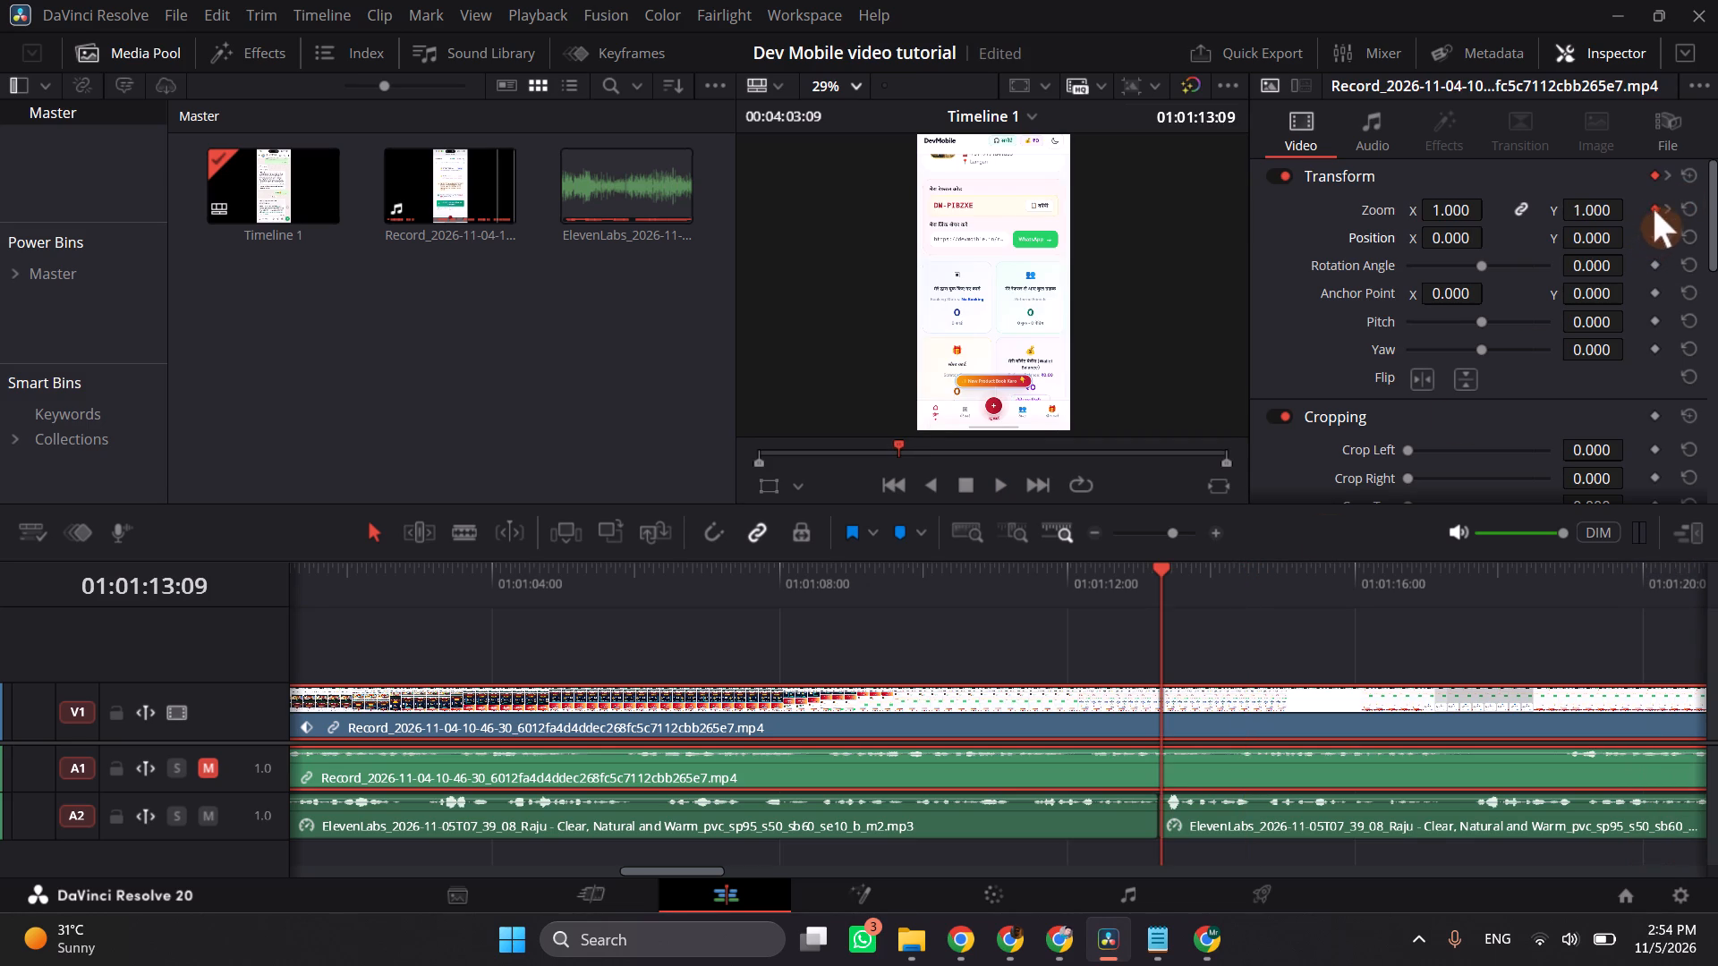
click(1669, 206)
drag(1667, 206, 1654, 206)
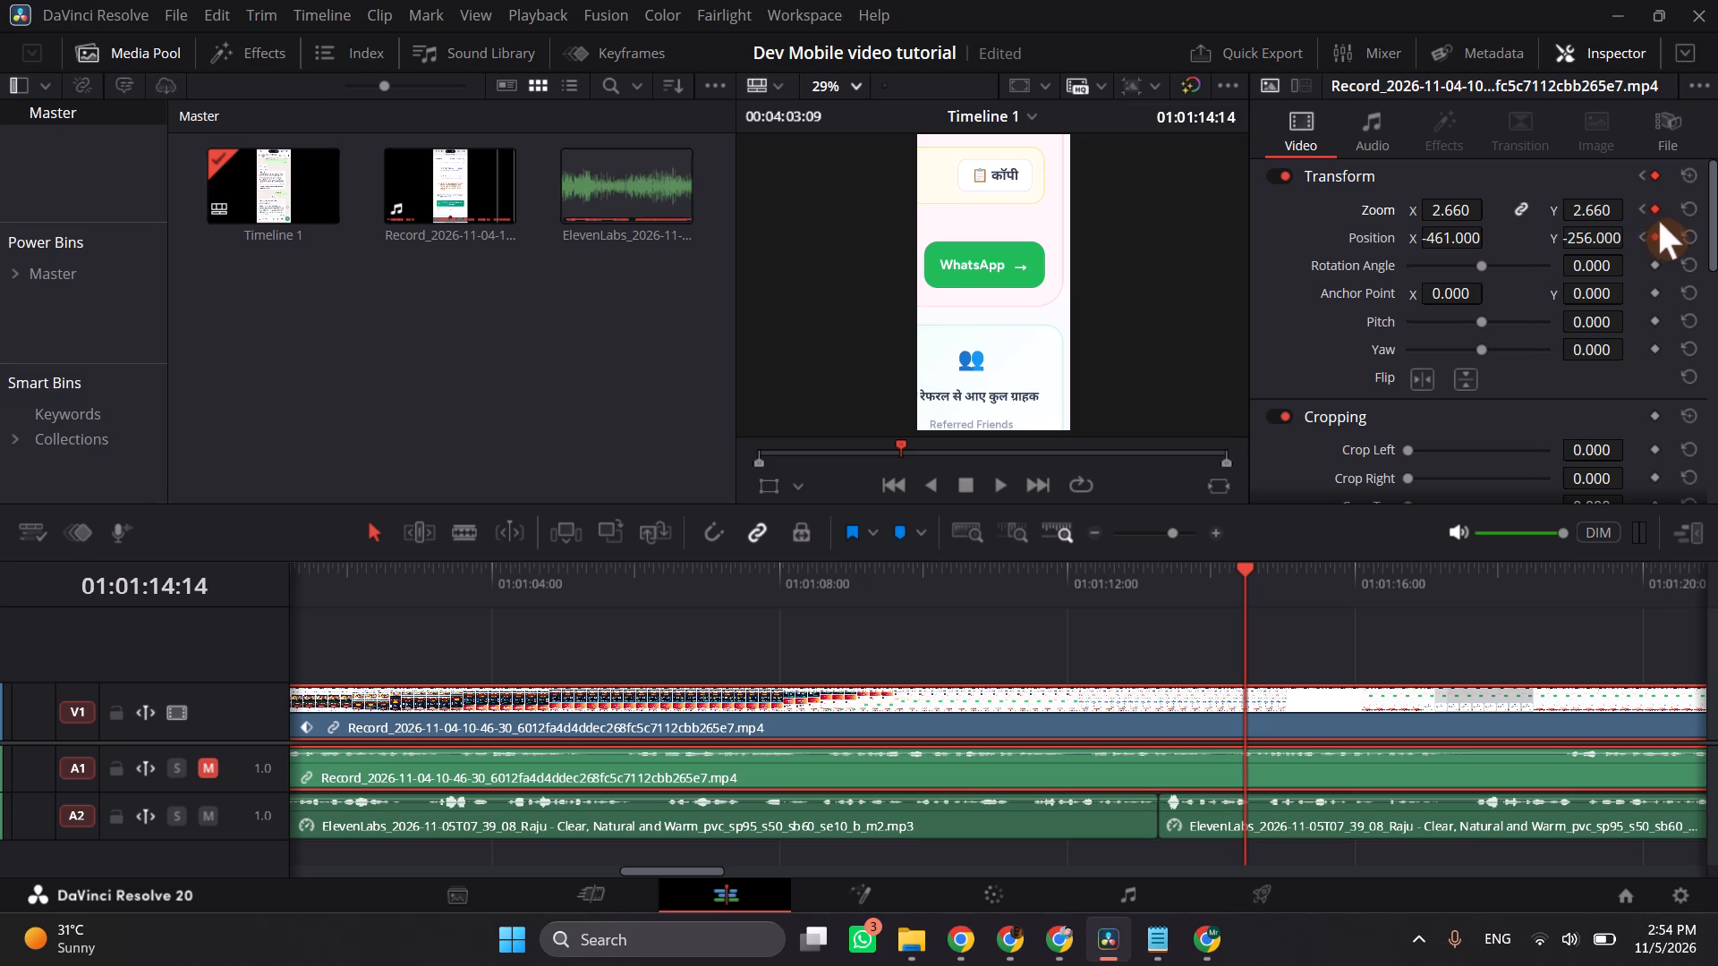
double_click(1377, 209)
double_click(1382, 233)
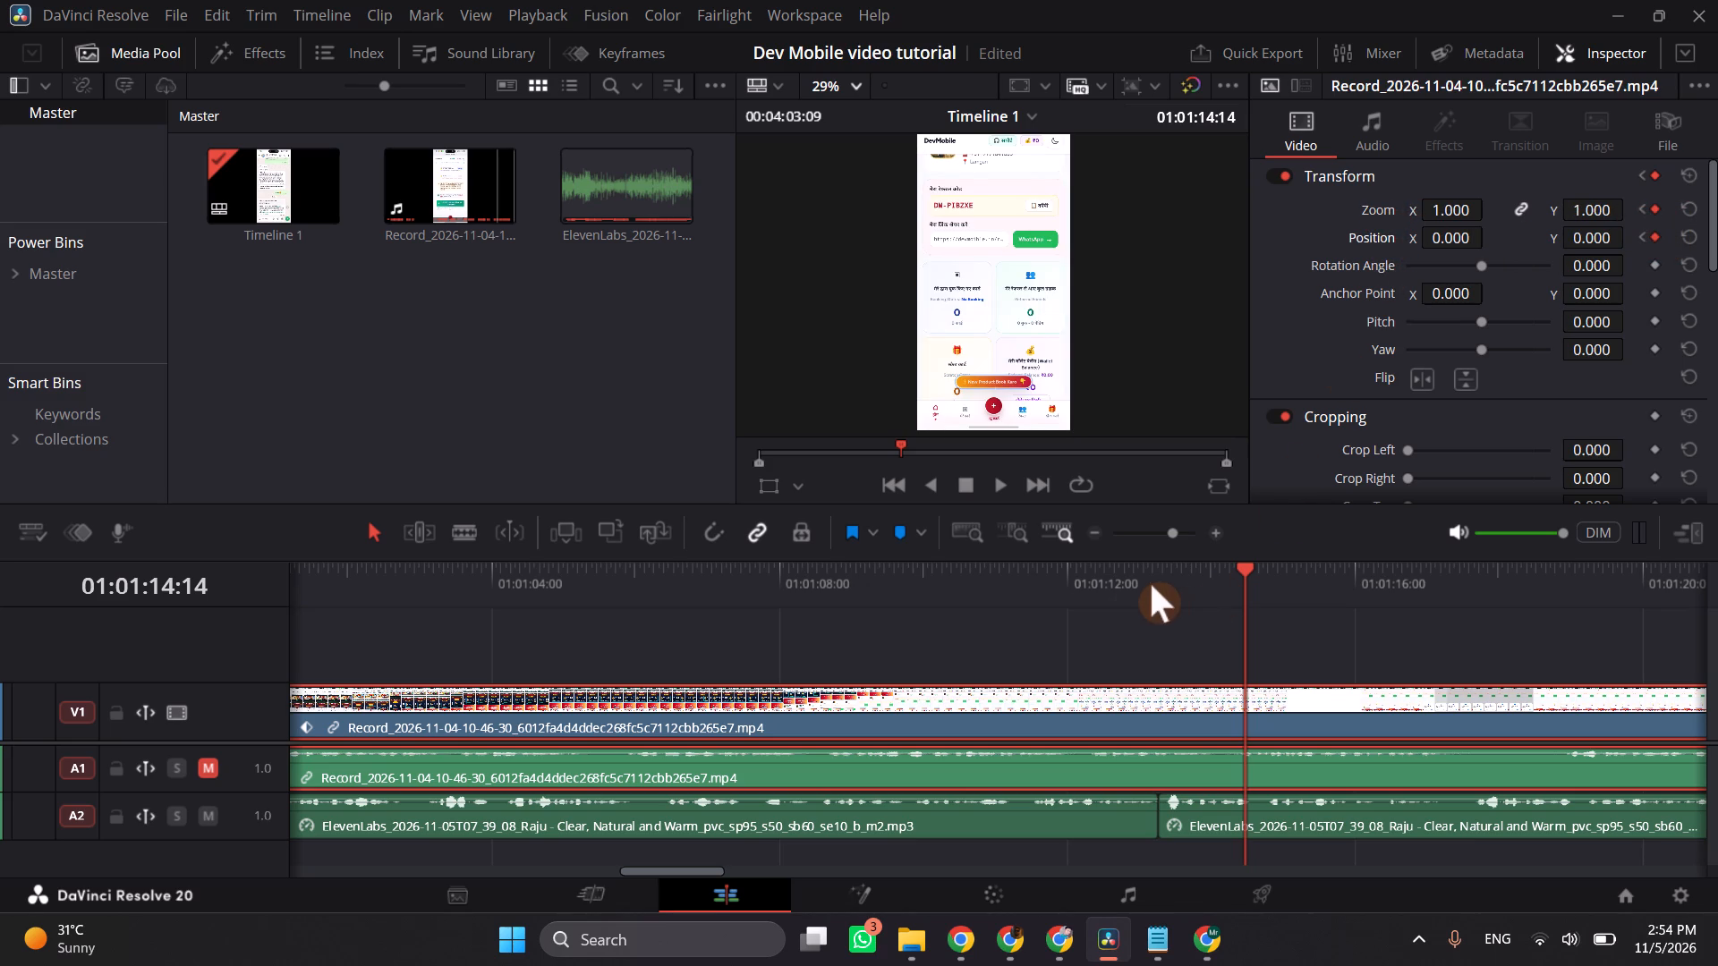
Replay the dashboard clip across the two keyframes up to about 01:01:15 to check the reset framing.
click(1107, 584)
key(space)
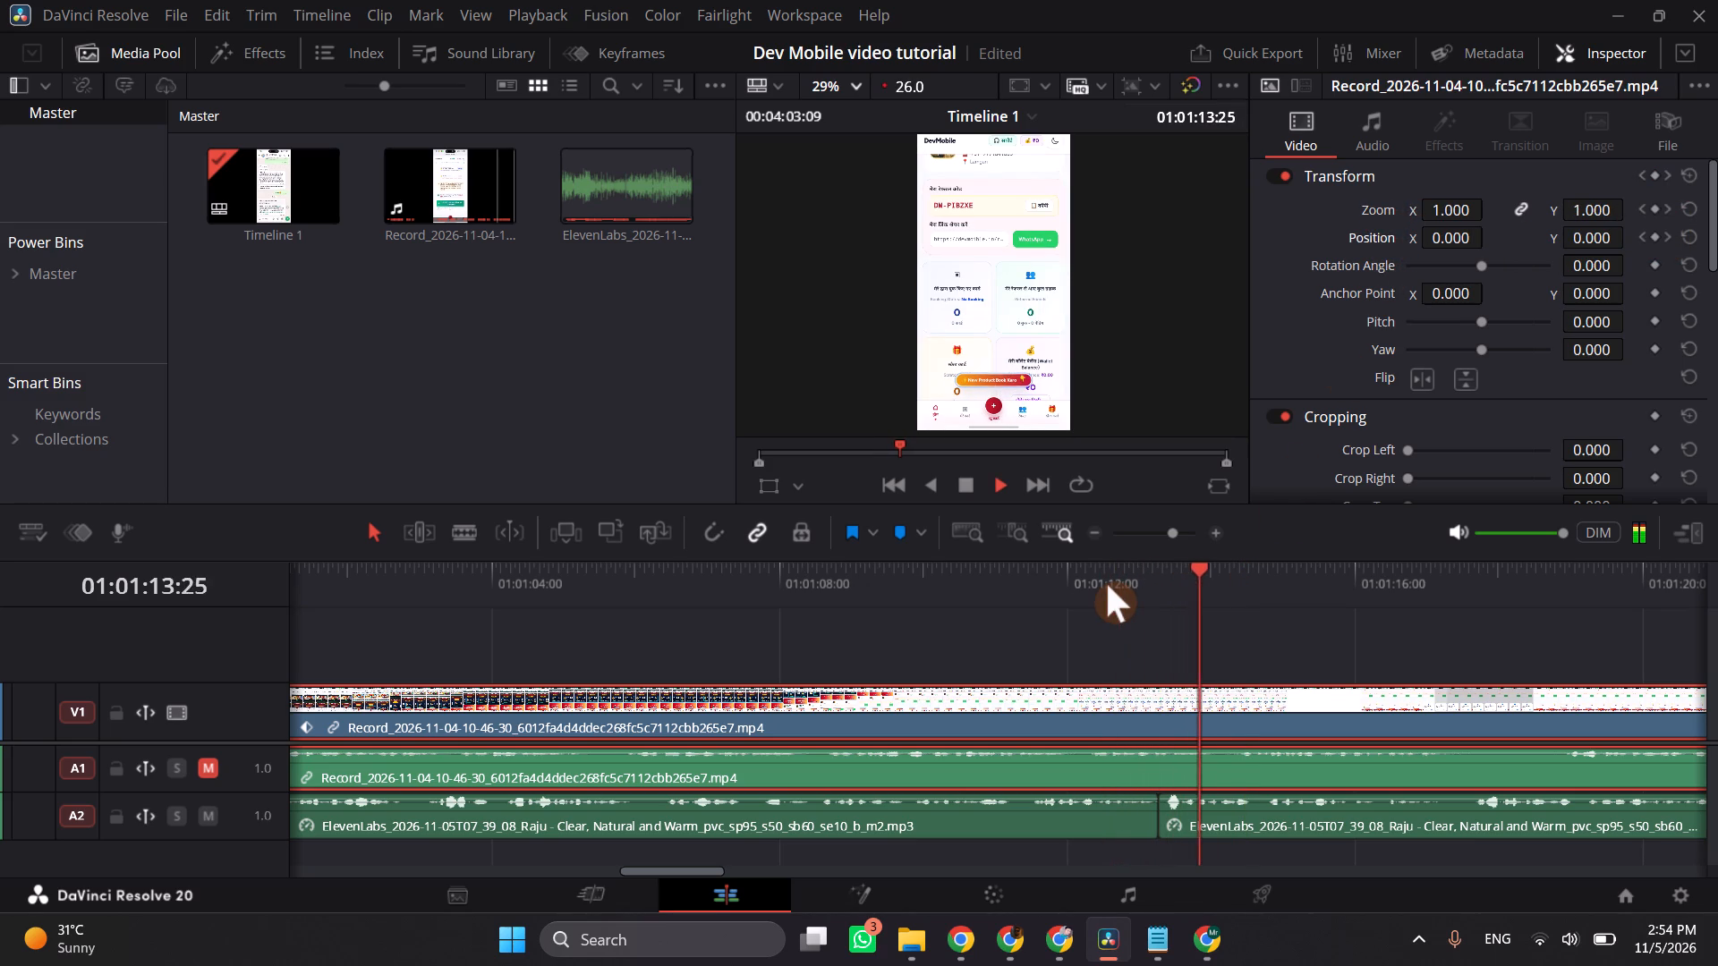
key(space)
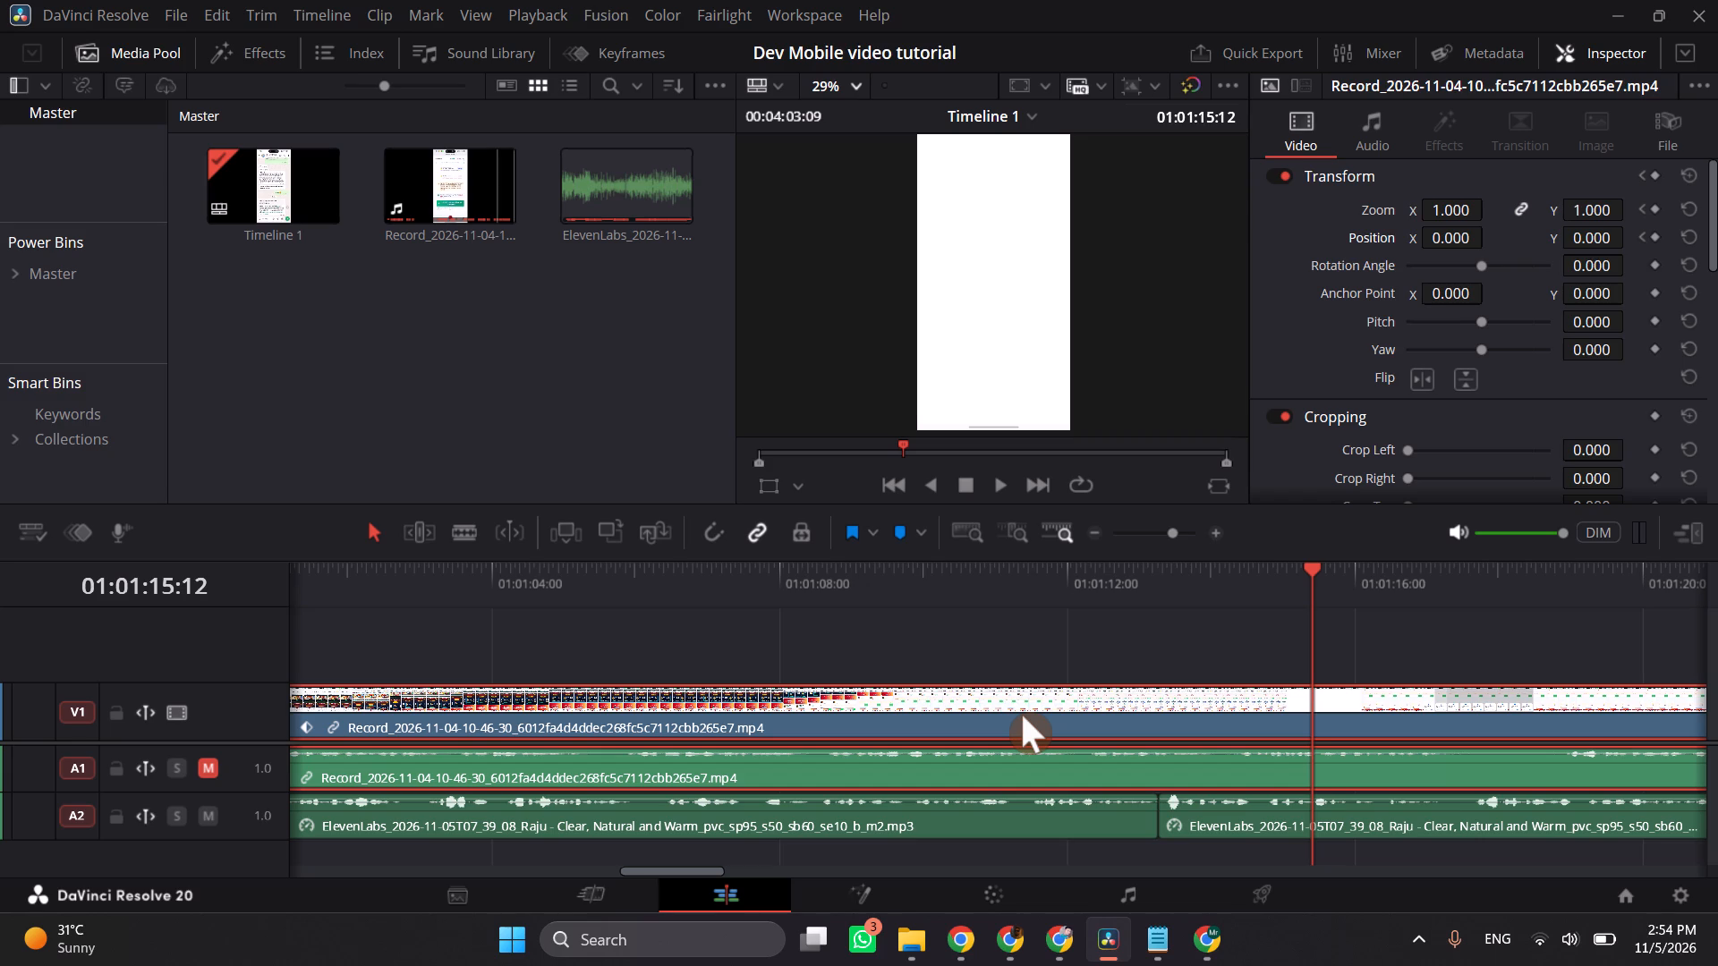
Review the rest of the dashboard clip against the voice-over, from 01:01:15 to the cut near 01:01:37.
key(space)
scroll(1325, 591, left, 1)
key(space)
drag(1033, 581, 1073, 583)
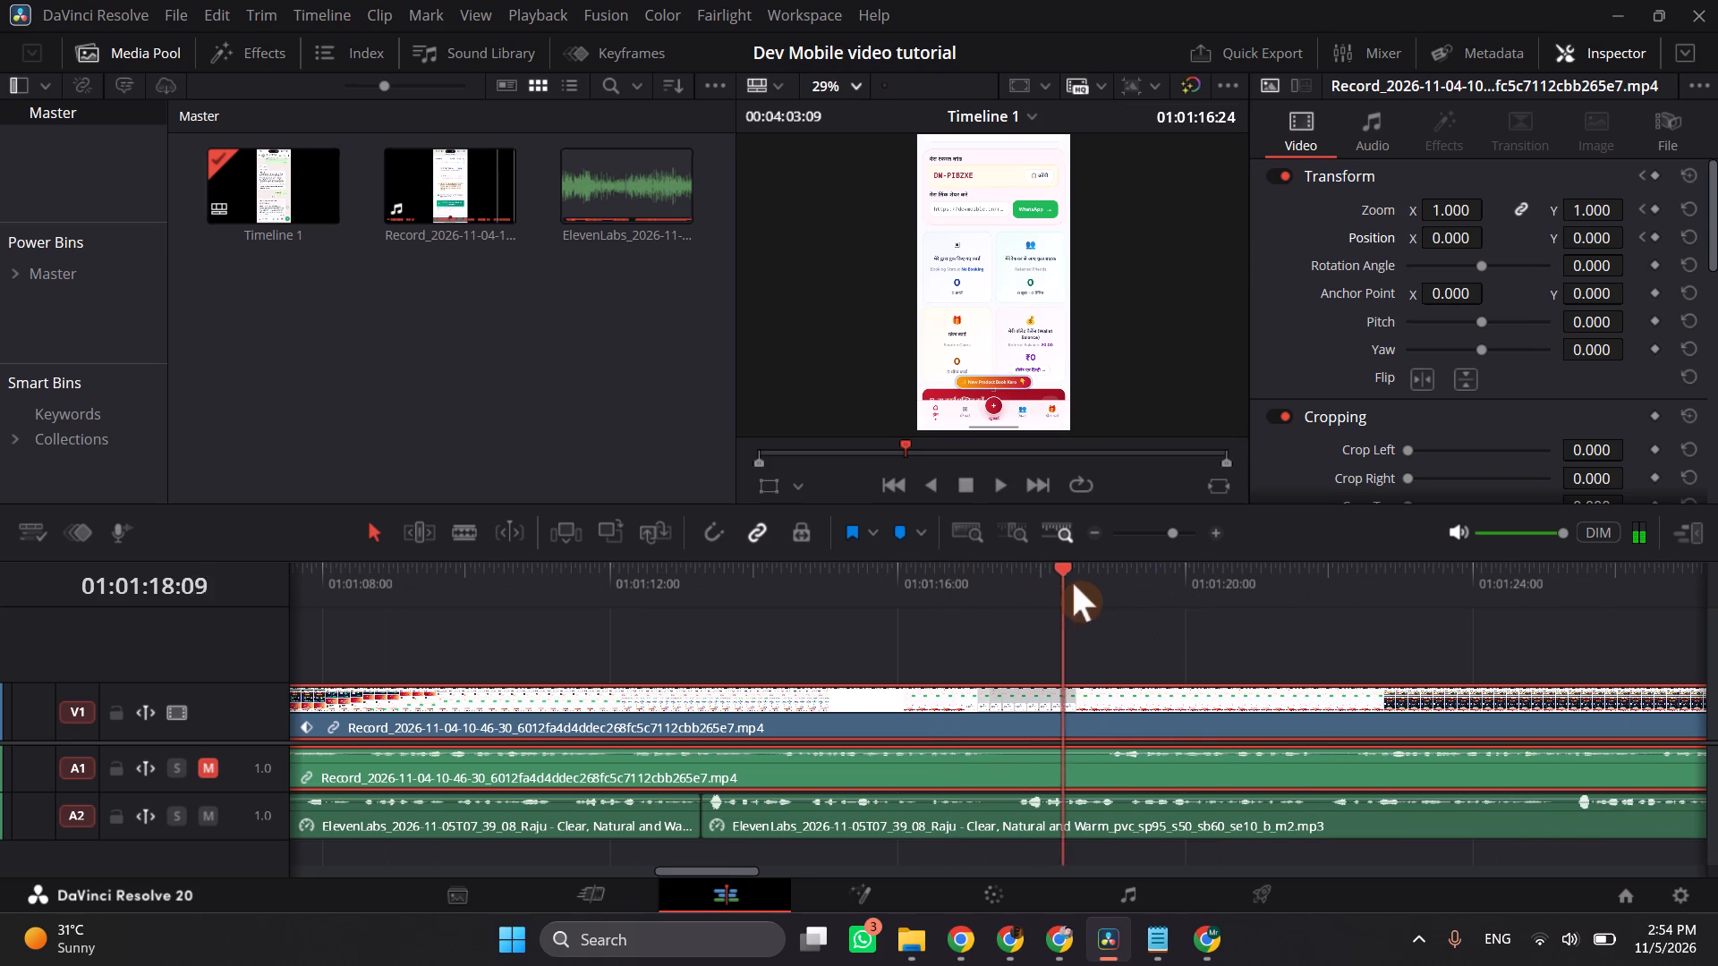
drag(1073, 583, 1081, 583)
key(space)
drag(1146, 580, 1252, 580)
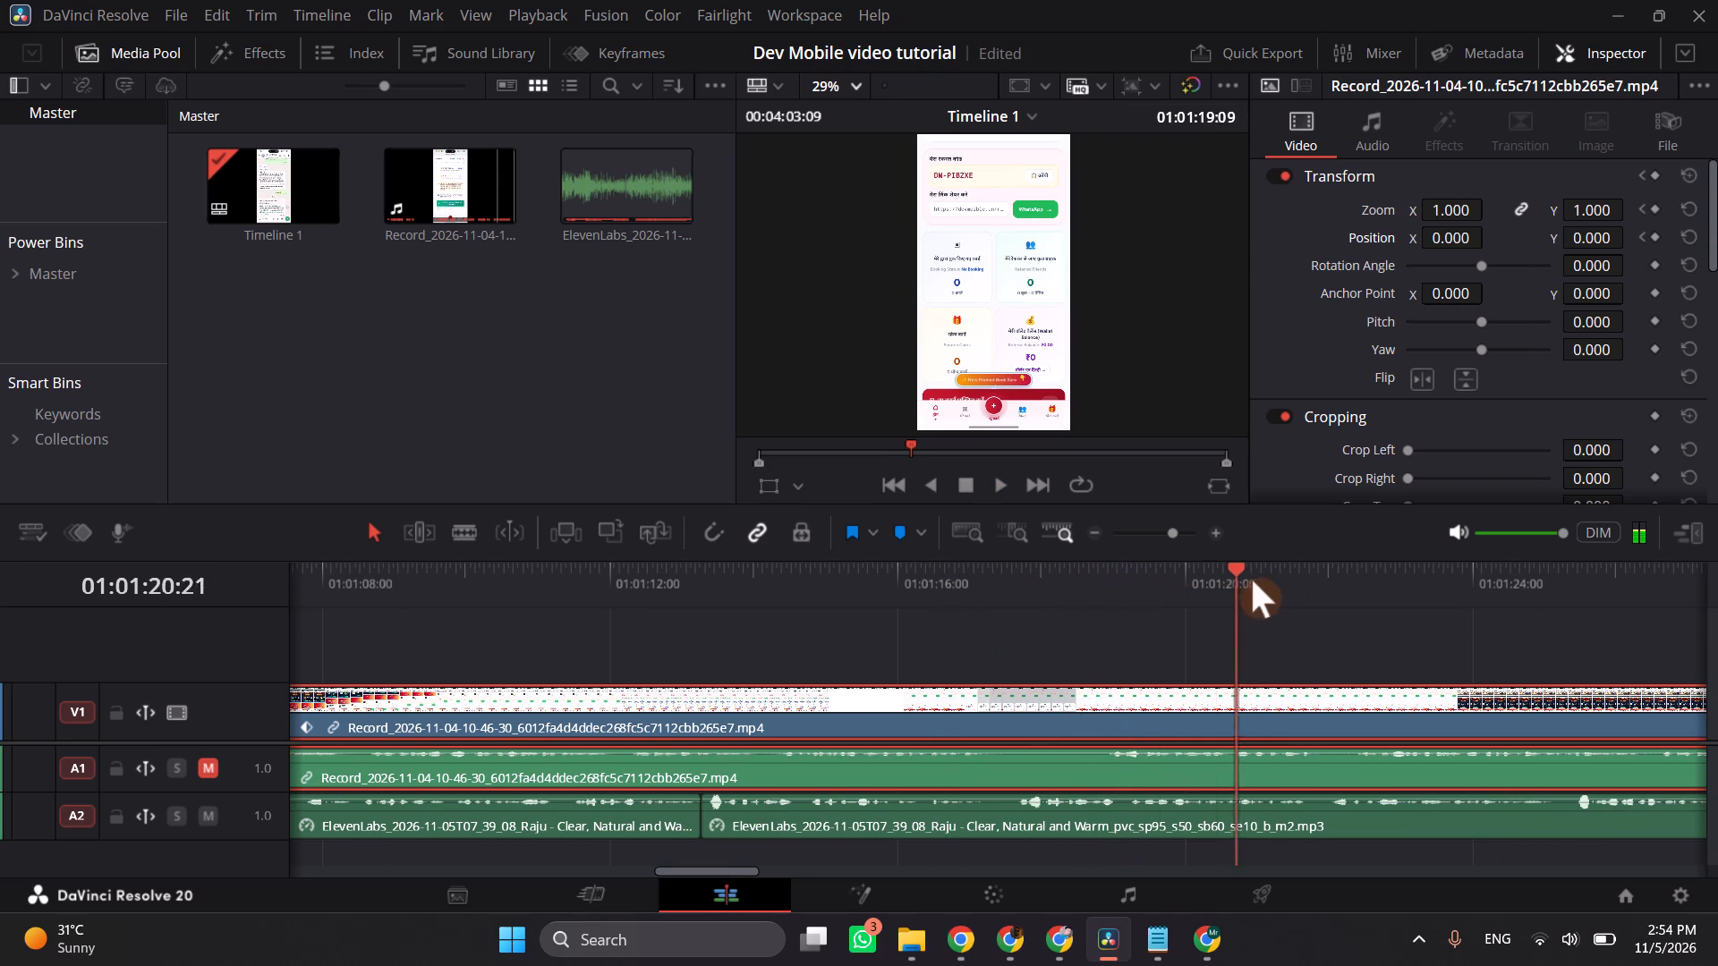
drag(1252, 580, 1261, 580)
key(space)
key(space)
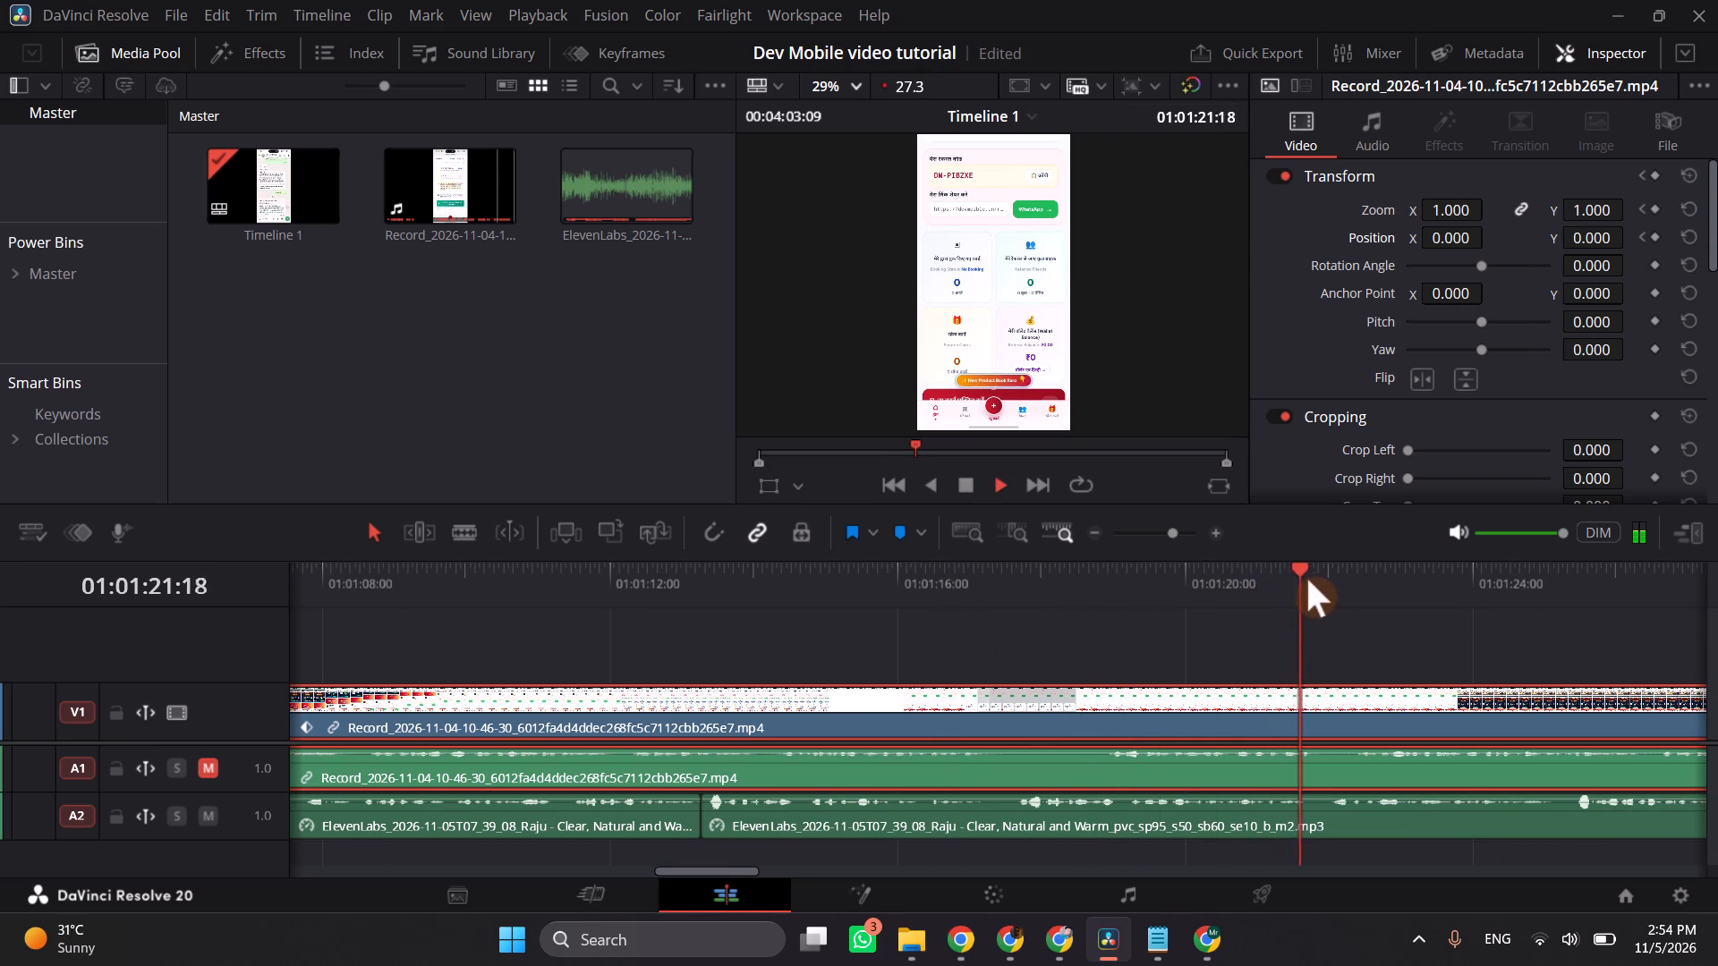
drag(1436, 593, 1515, 583)
key(space)
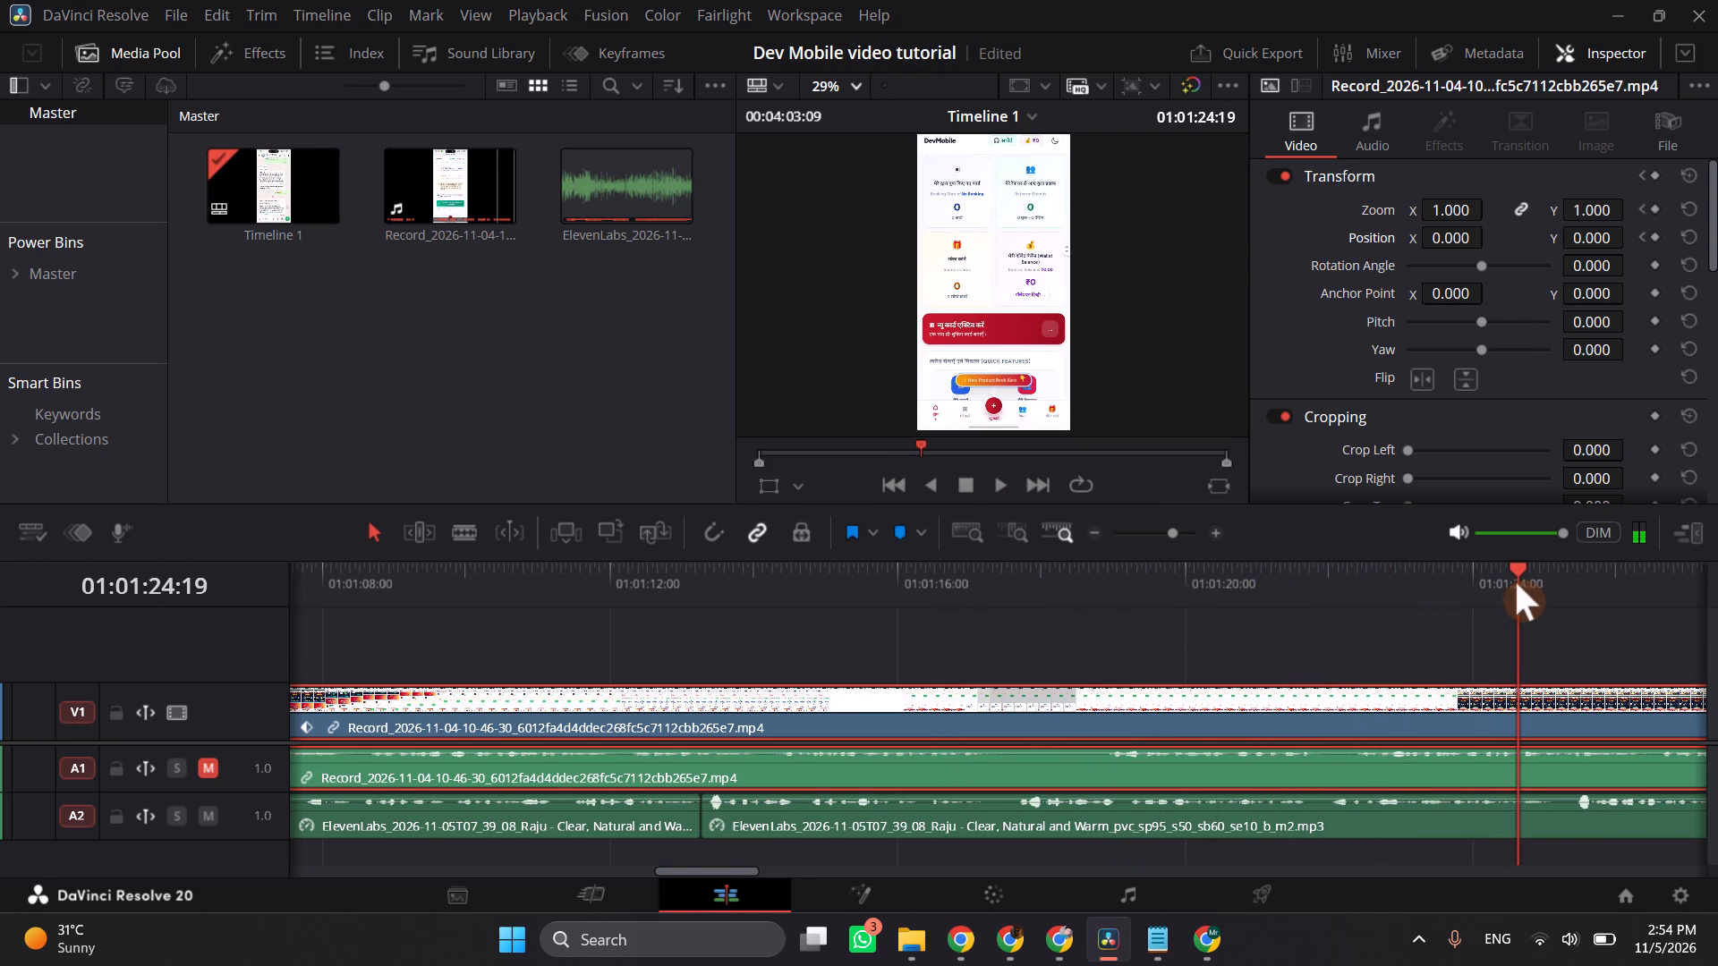
scroll(1511, 580, left, 1)
key(space)
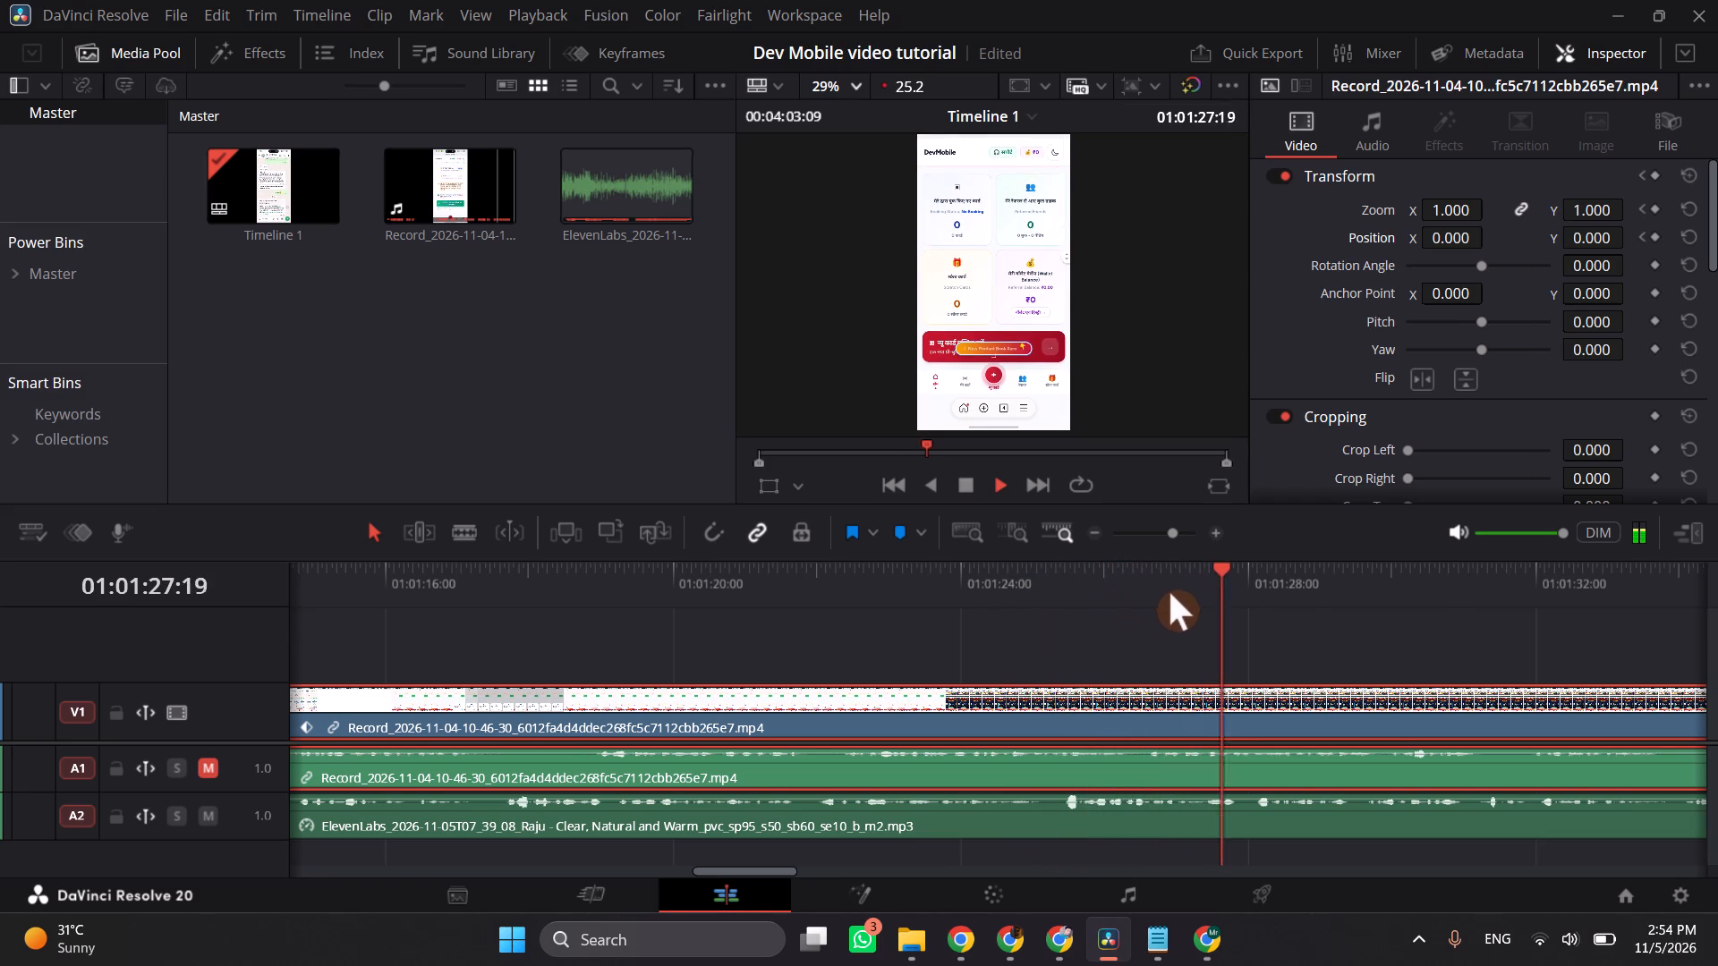
drag(1202, 589, 1416, 589)
scroll(1416, 589, left, 2)
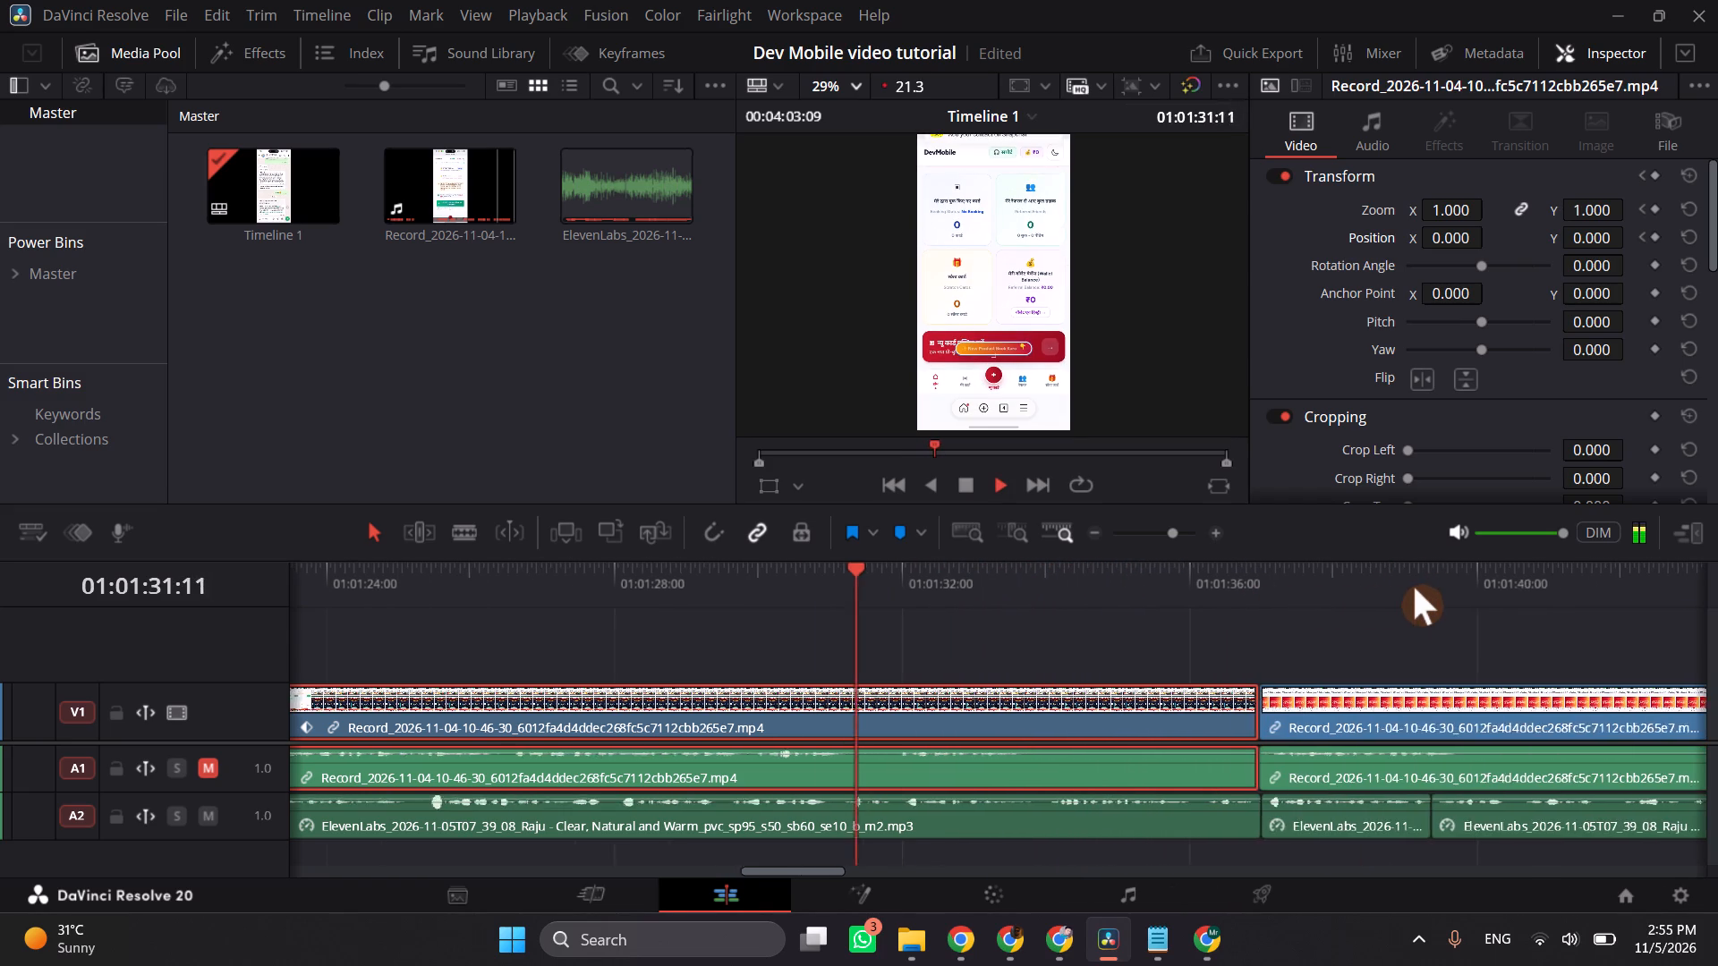
key(space)
drag(1132, 589, 1215, 574)
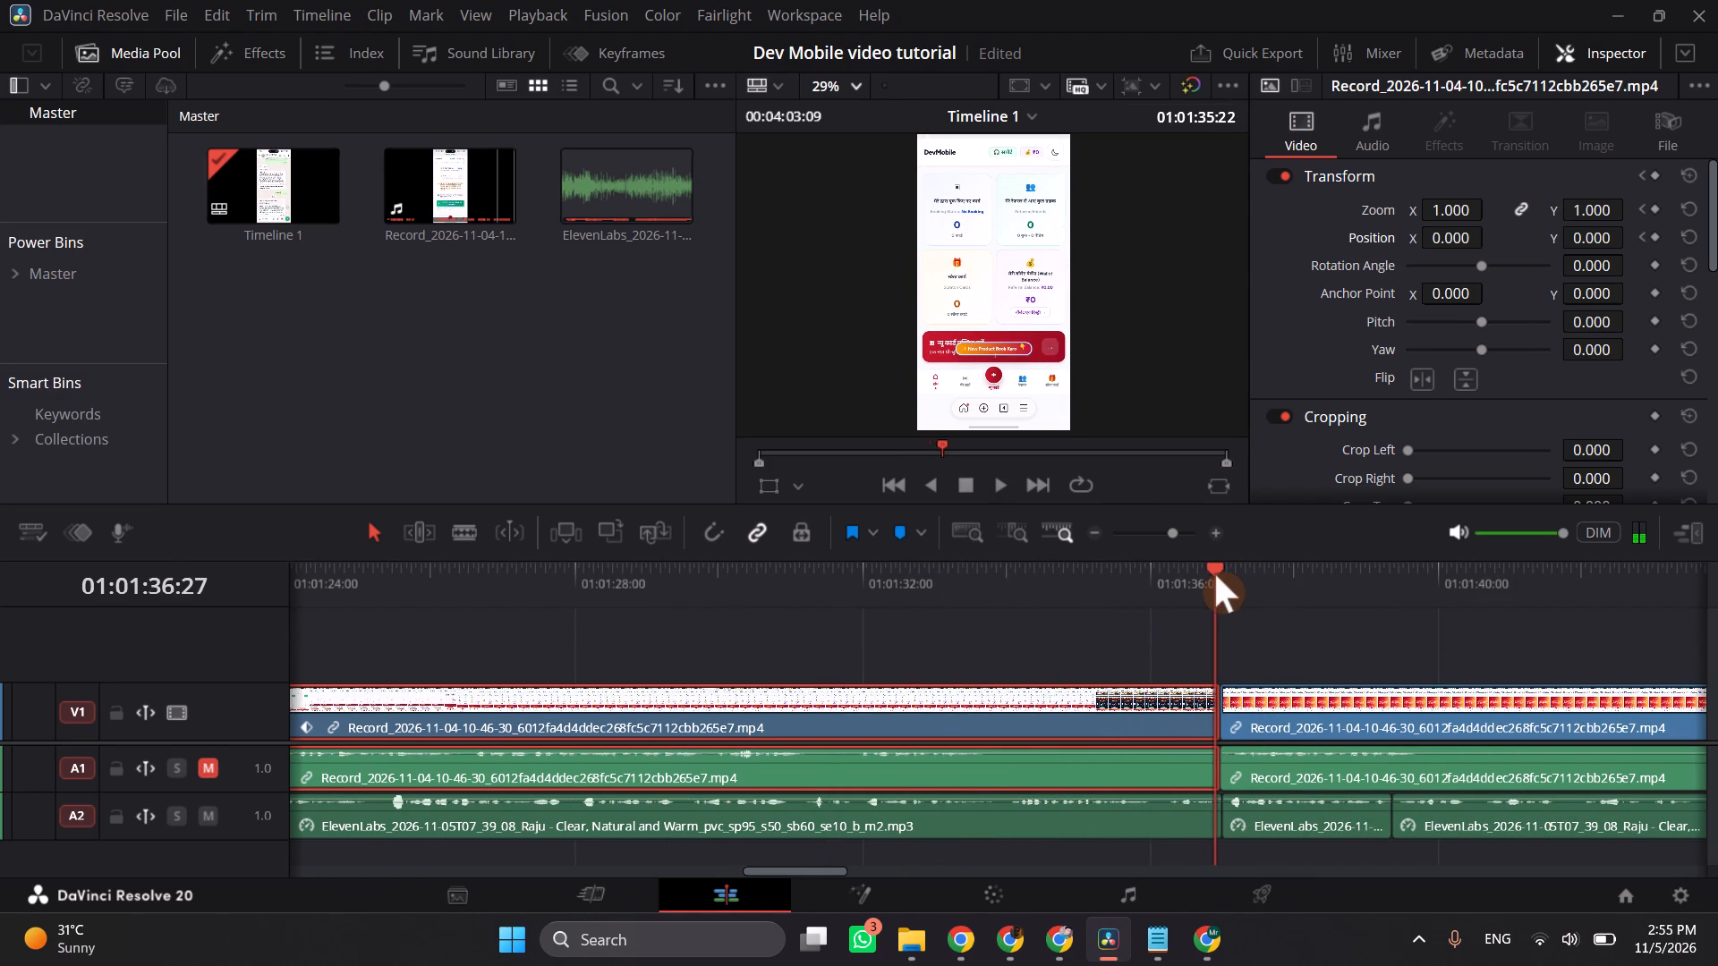
Replay the opening seconds of the following dashboard clip, about 01:01:37 to 01:01:41, checking how the picture matches the voice-over.
key(space)
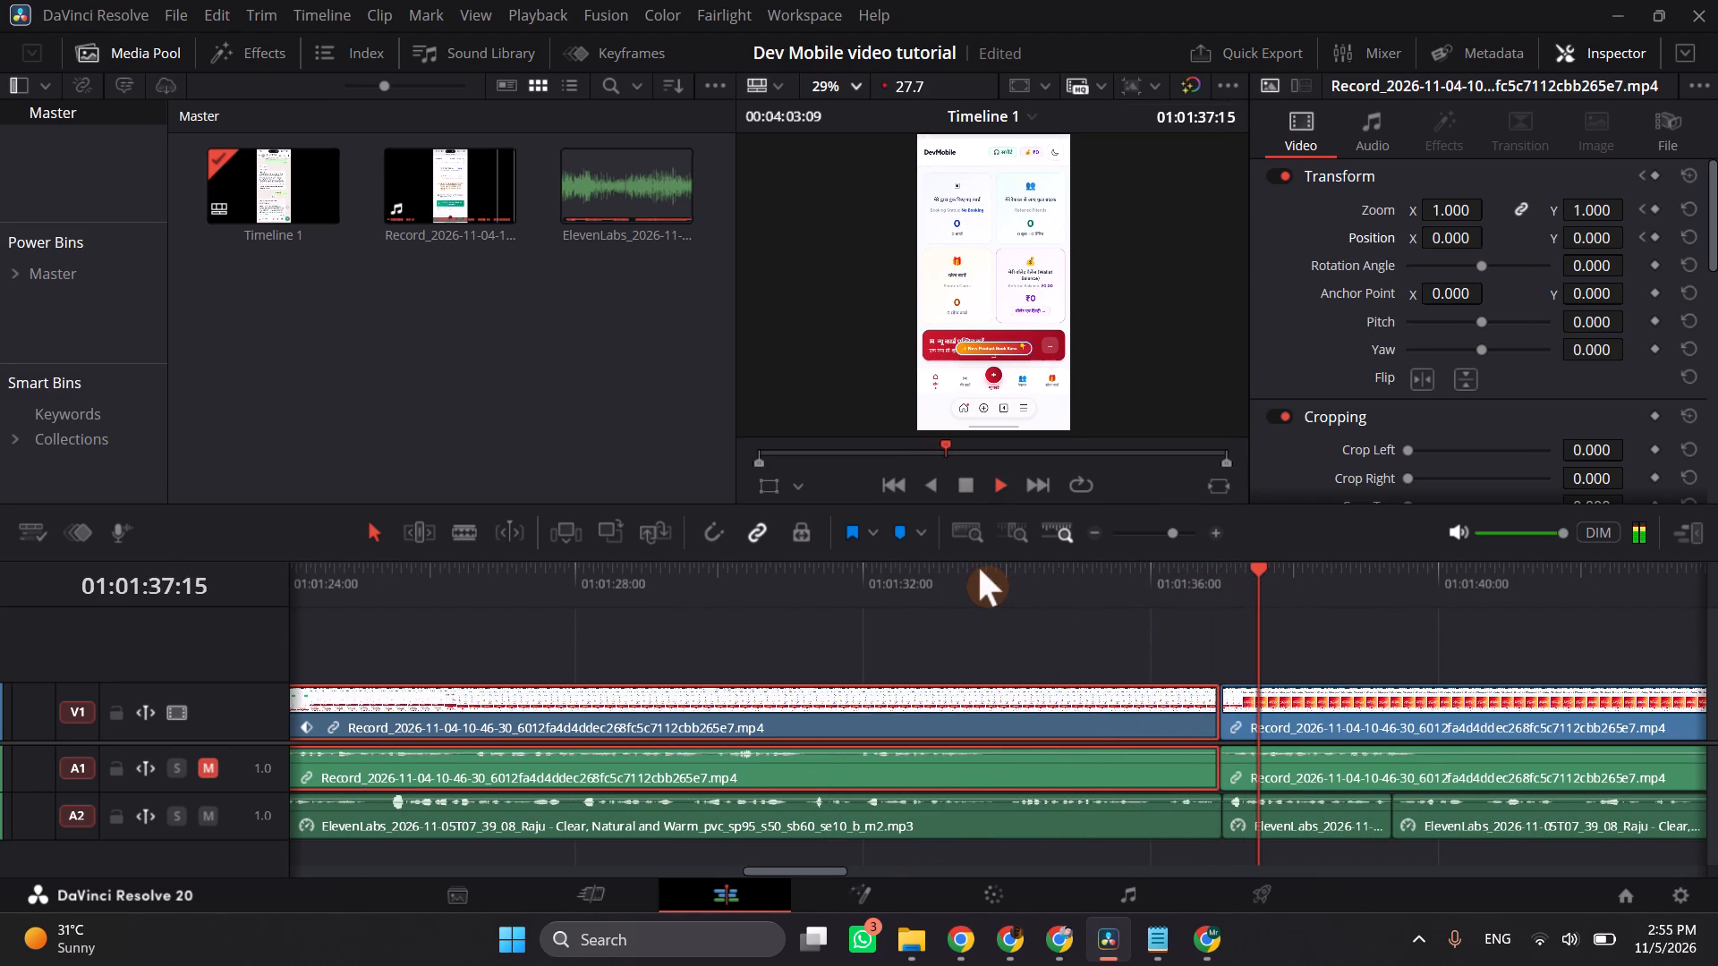
key(space)
scroll(1199, 610, left, 1)
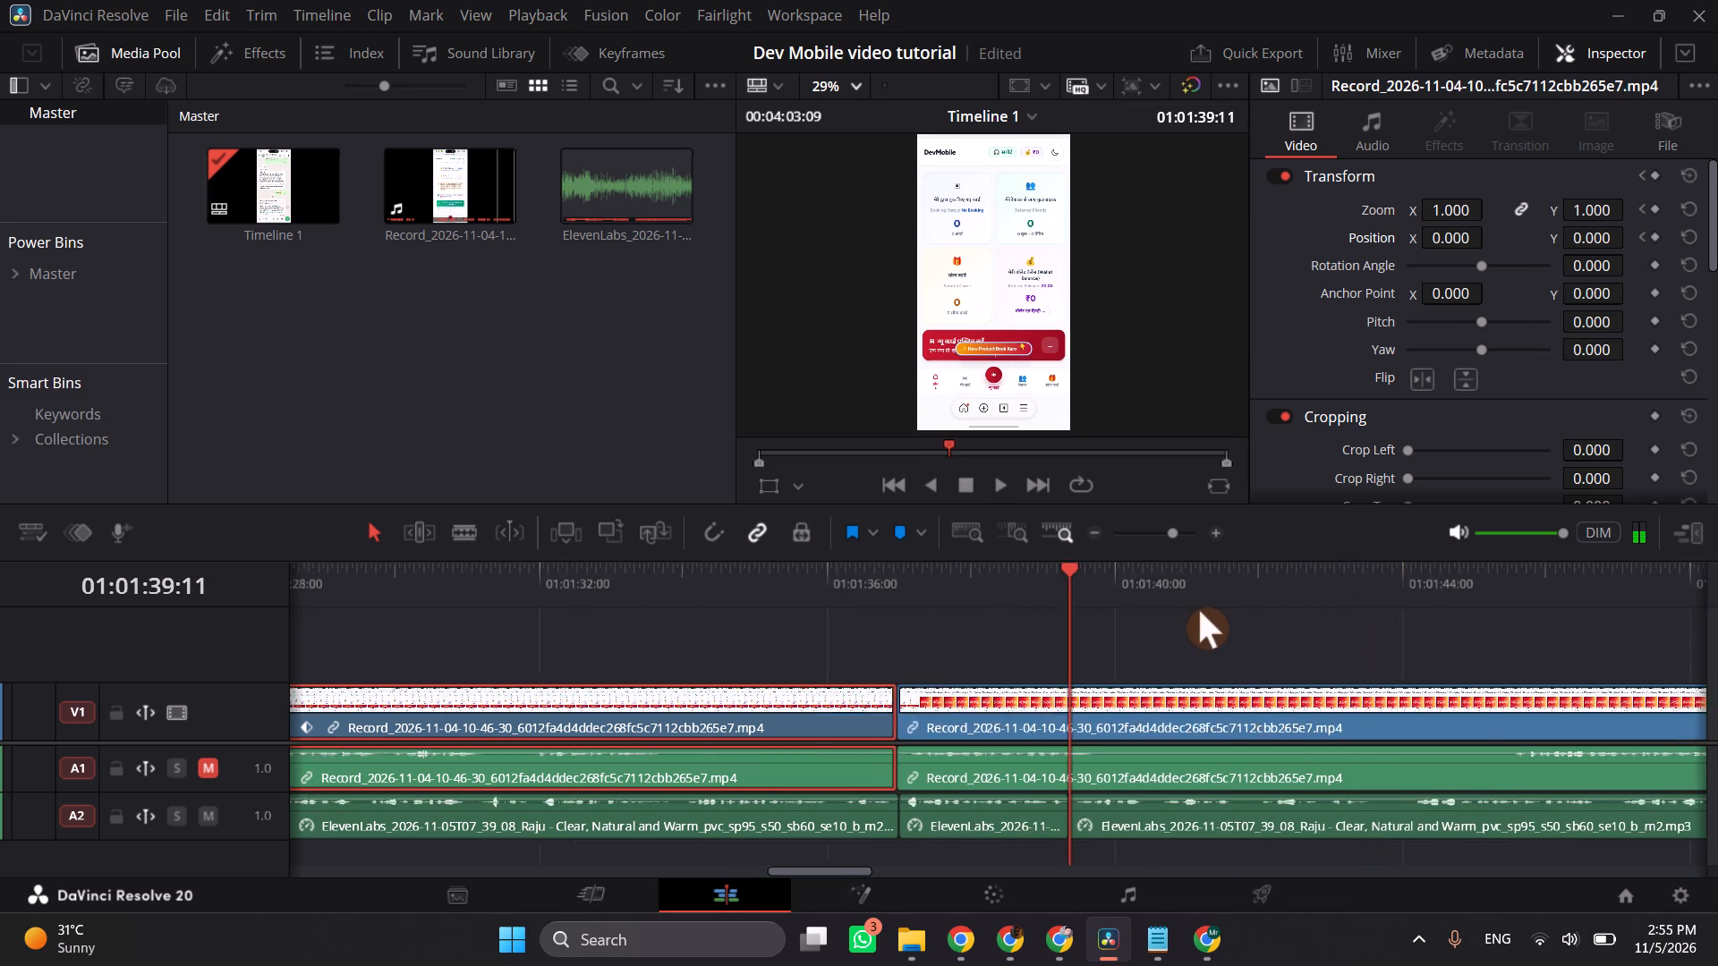
scroll(1199, 610, left, 1)
key(space)
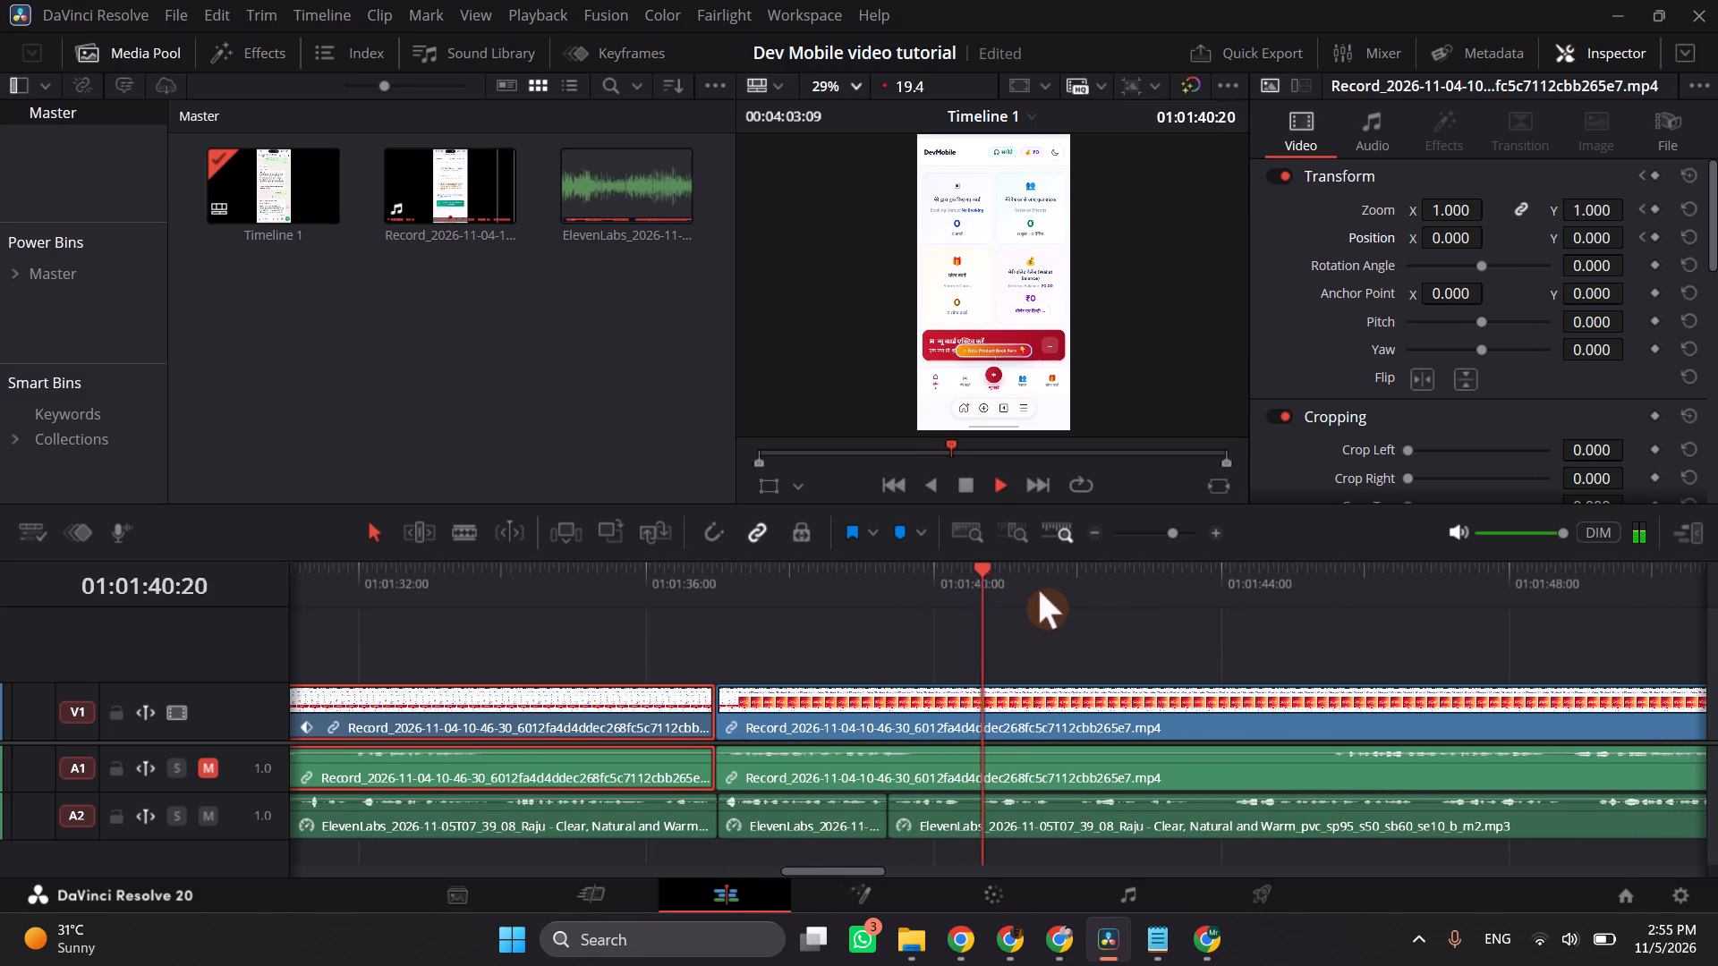
key(space)
click(885, 588)
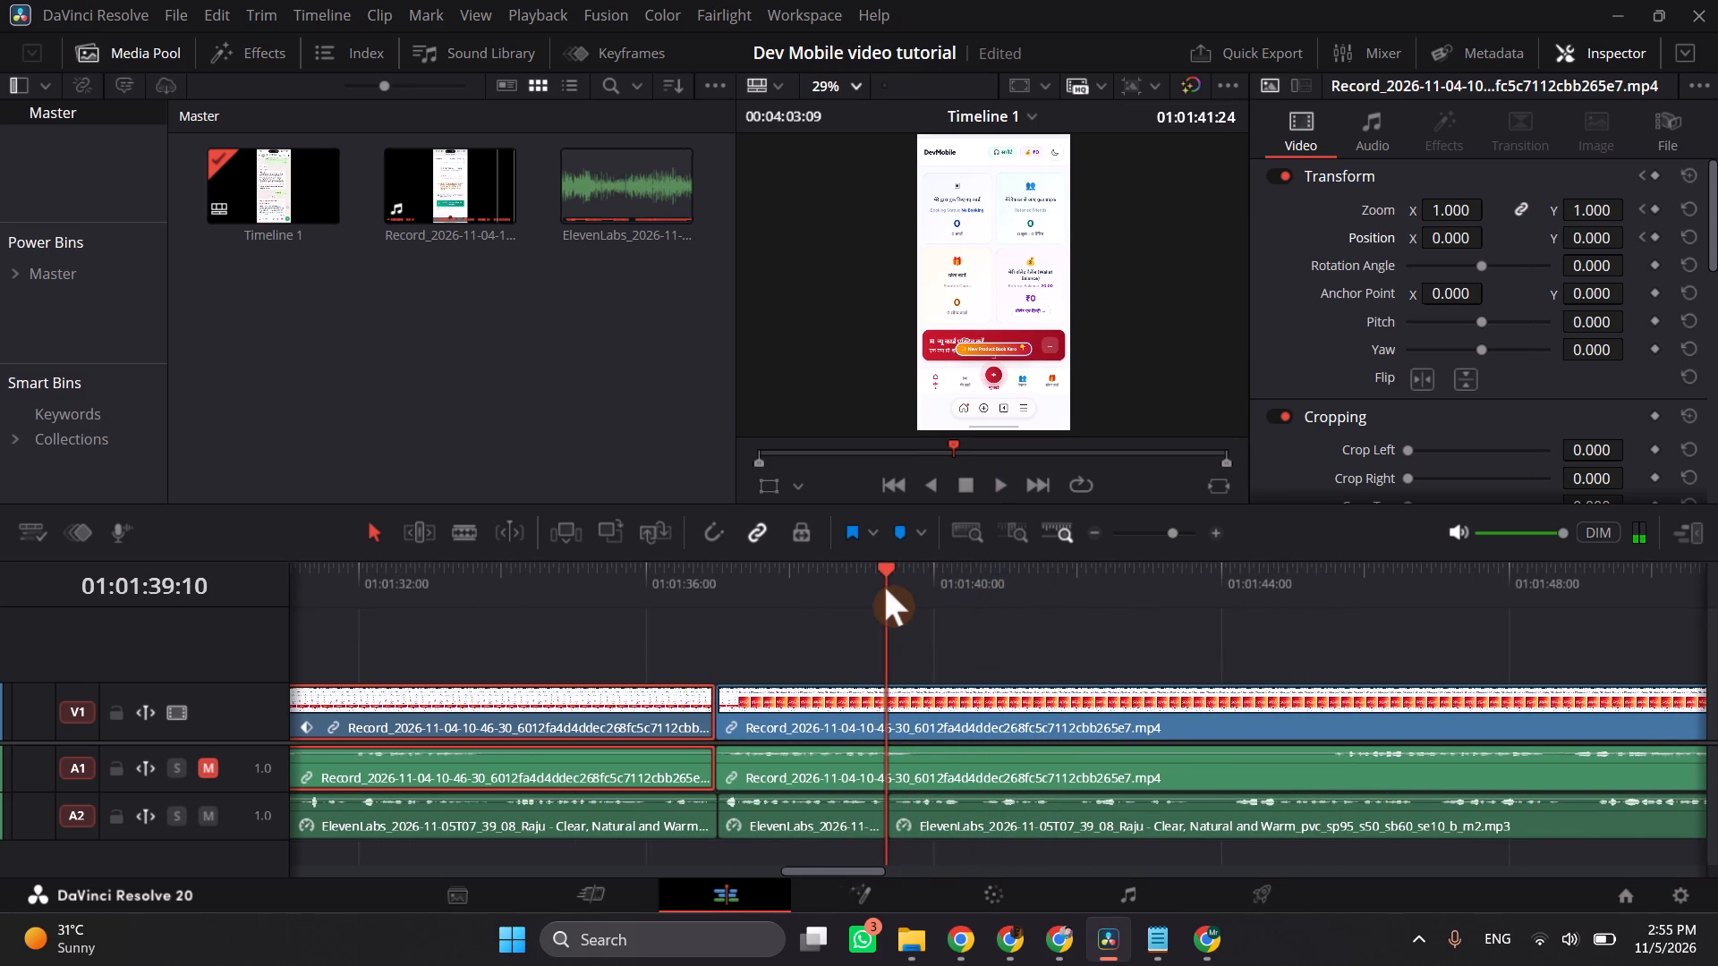
key(space)
key(space)
click(768, 582)
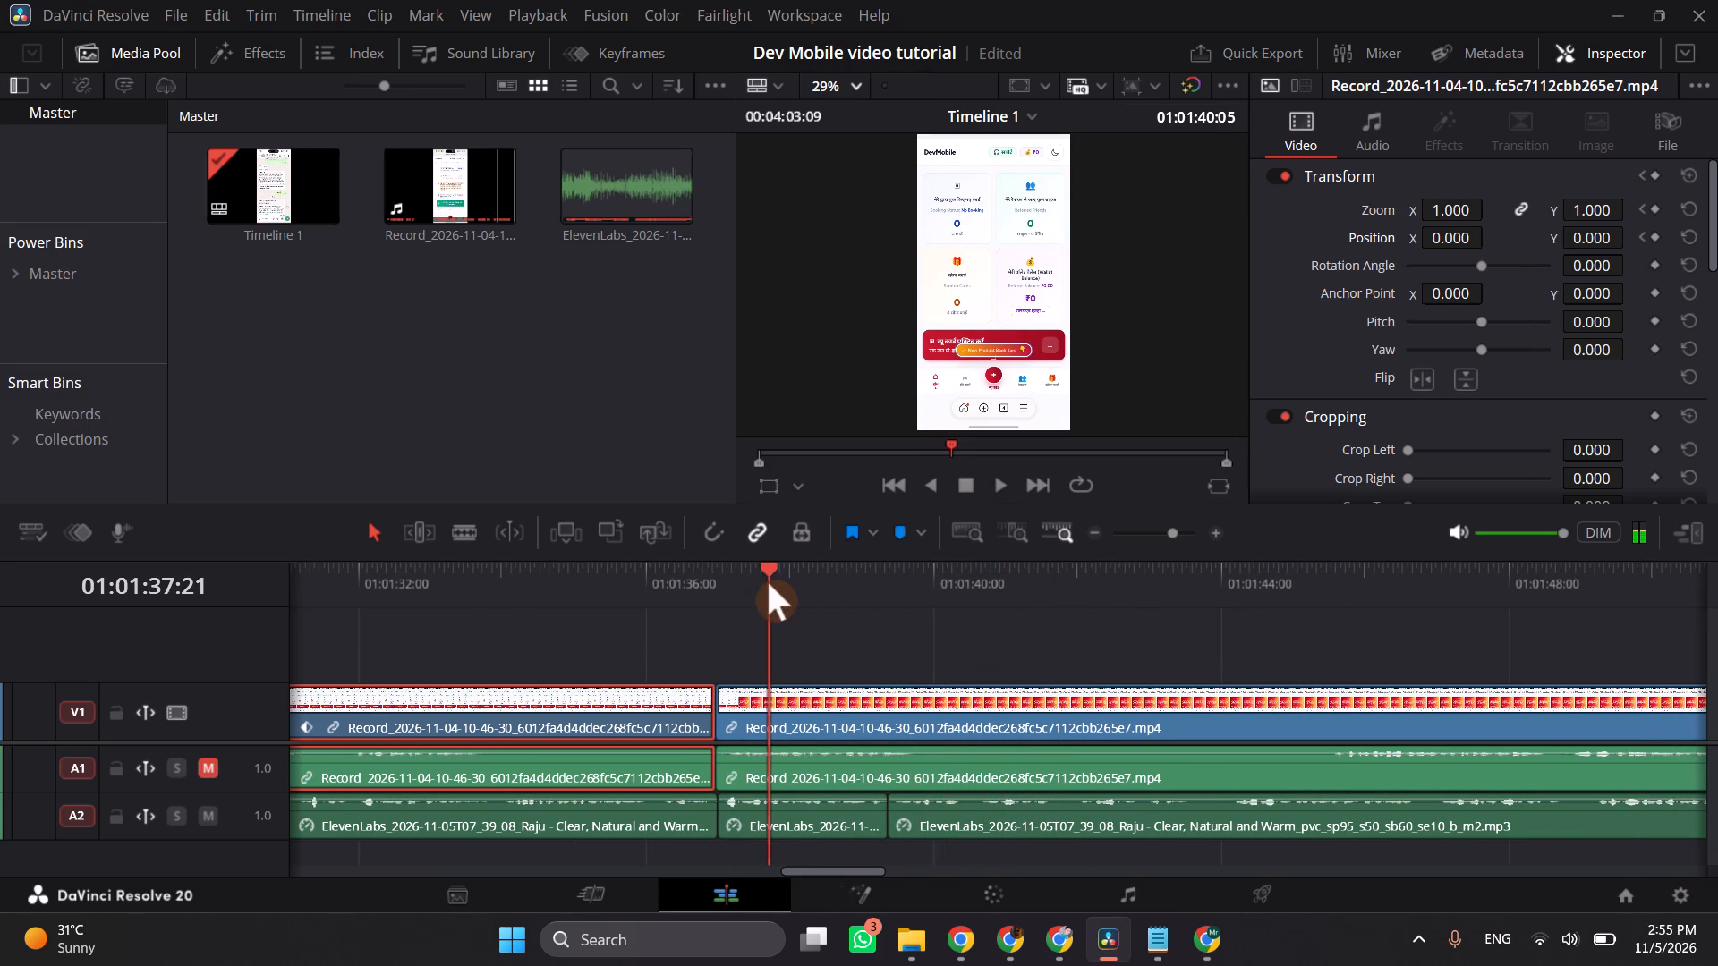
key(space)
key(space)
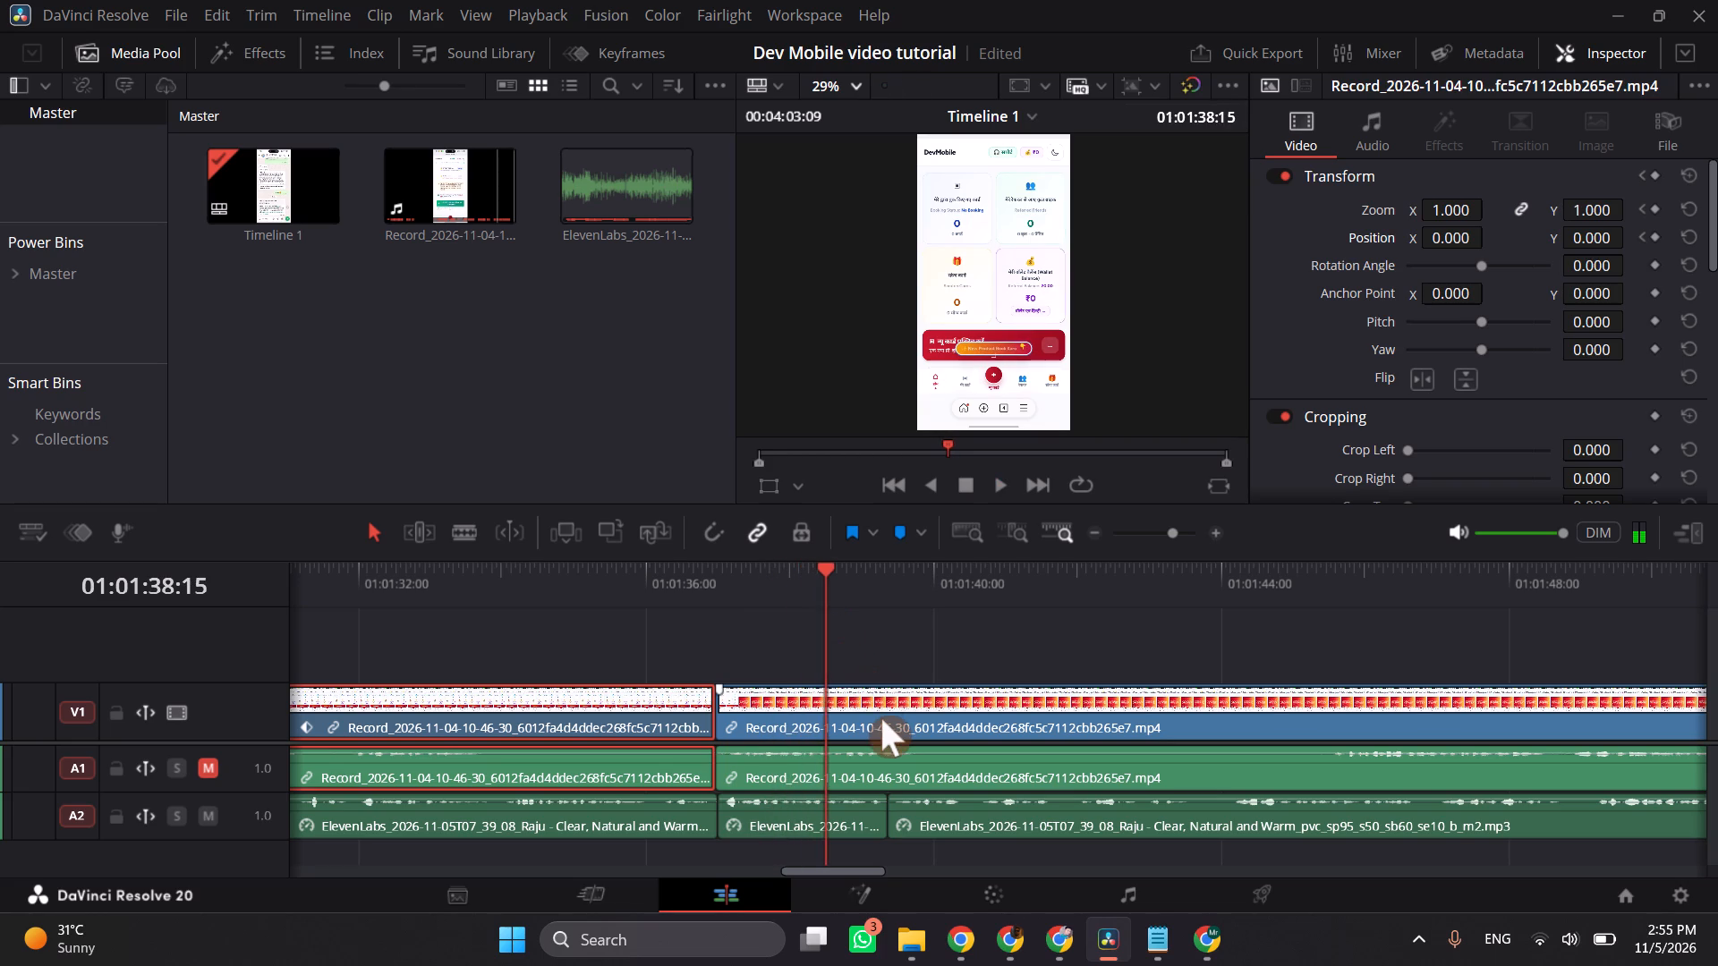
Split the dashboard clip after the 01:01:37 cut at 01:01:38:15 and again at 01:01:41:13.
click(881, 718)
key(ctrl+b)
key(space)
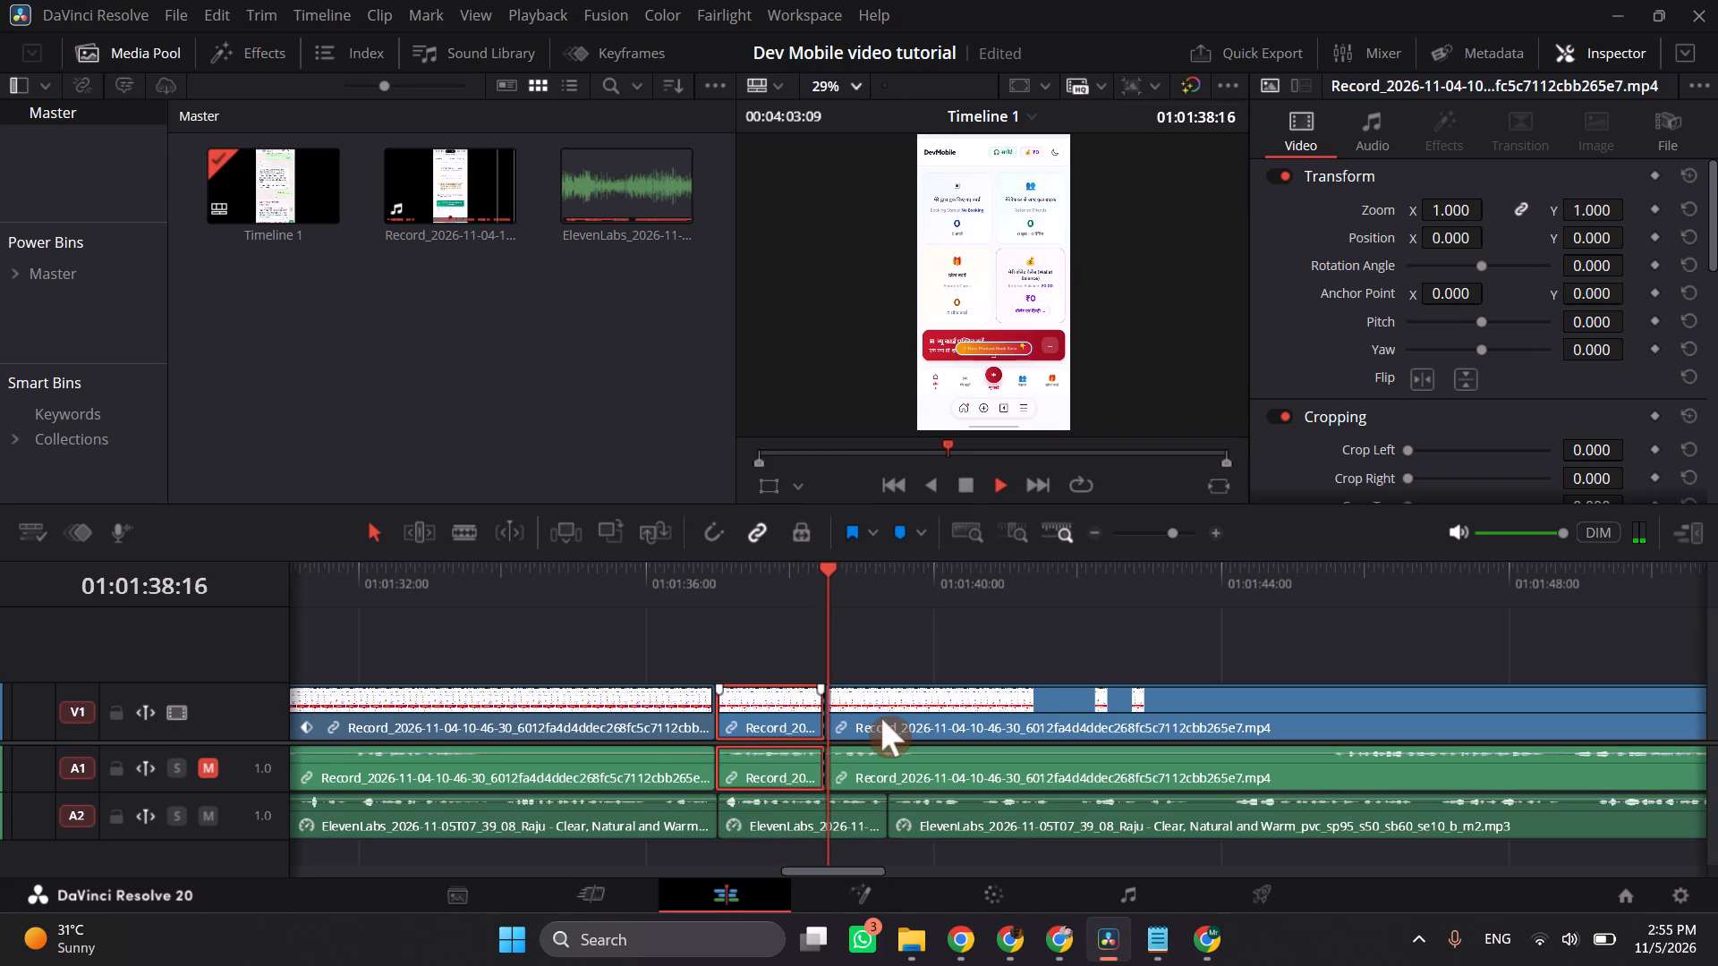
key(space)
key(space)
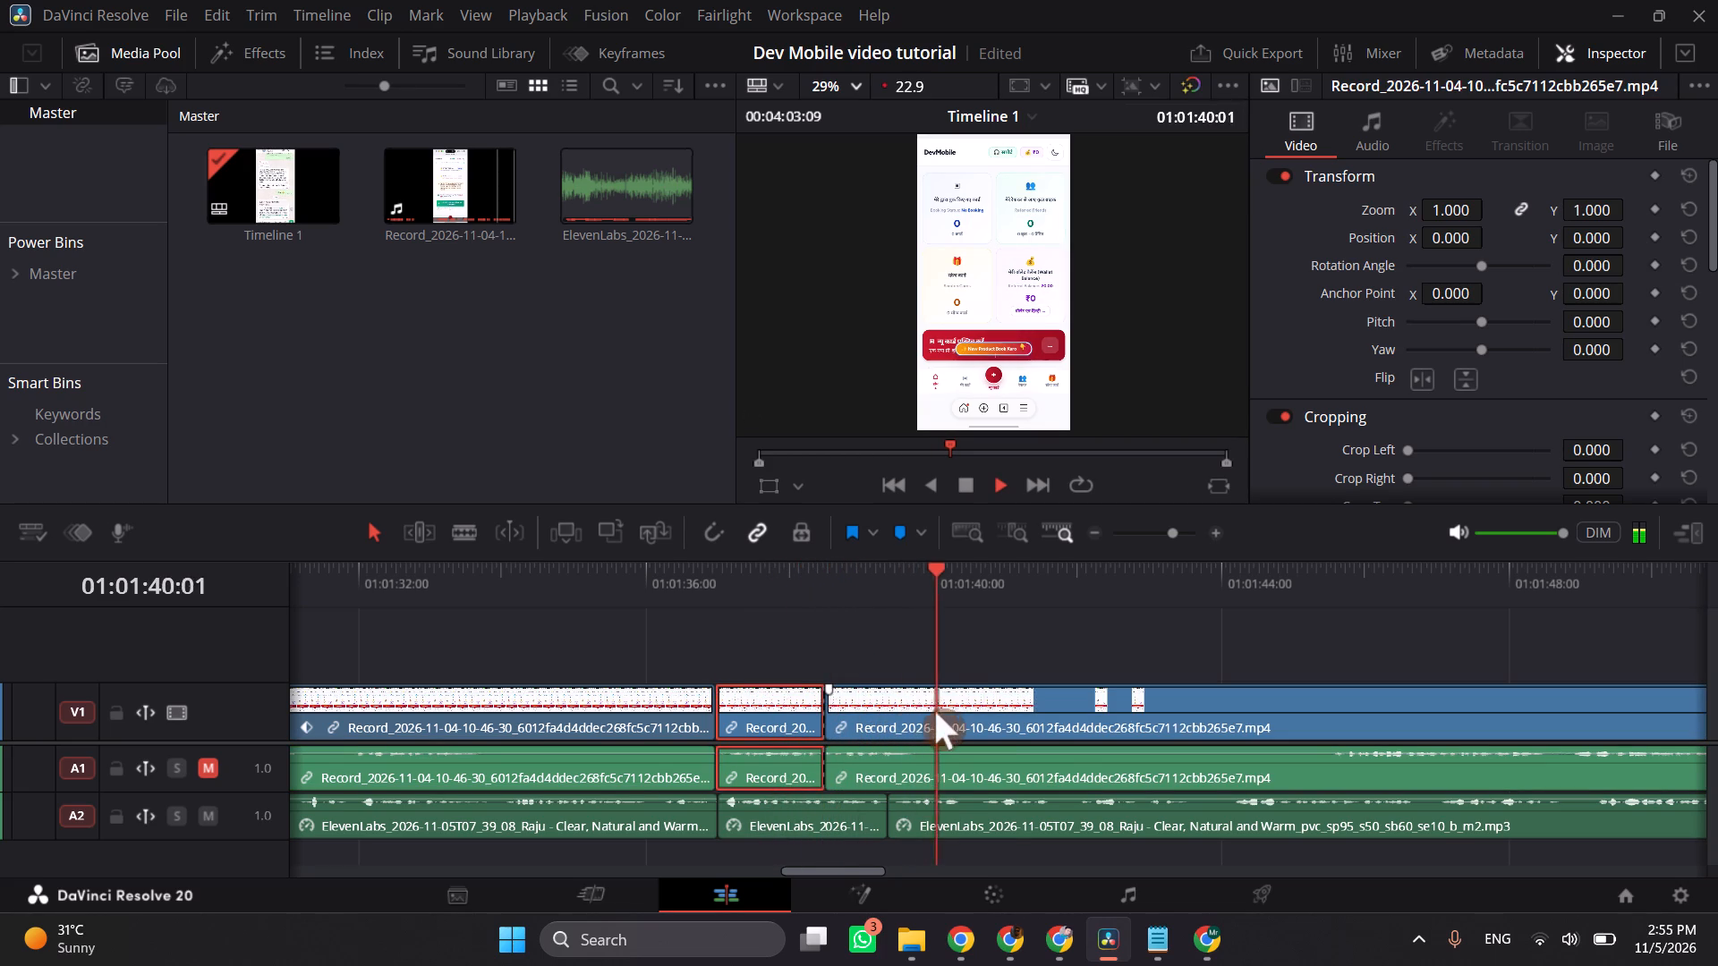
key(space)
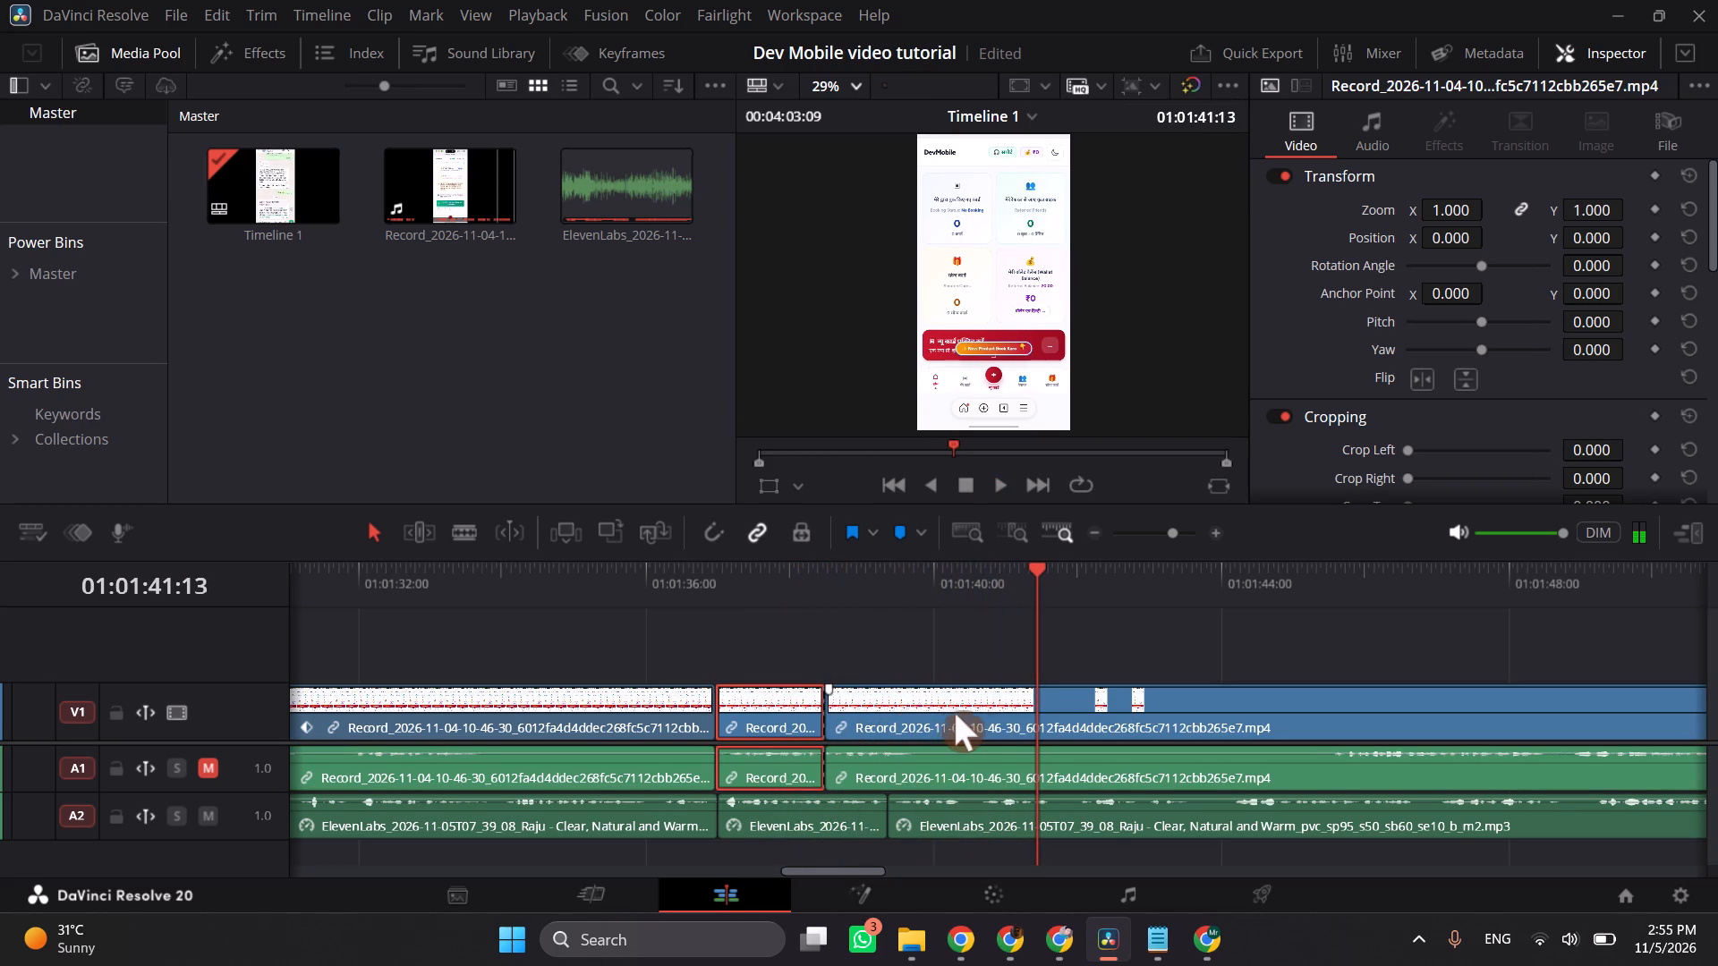
click(983, 713)
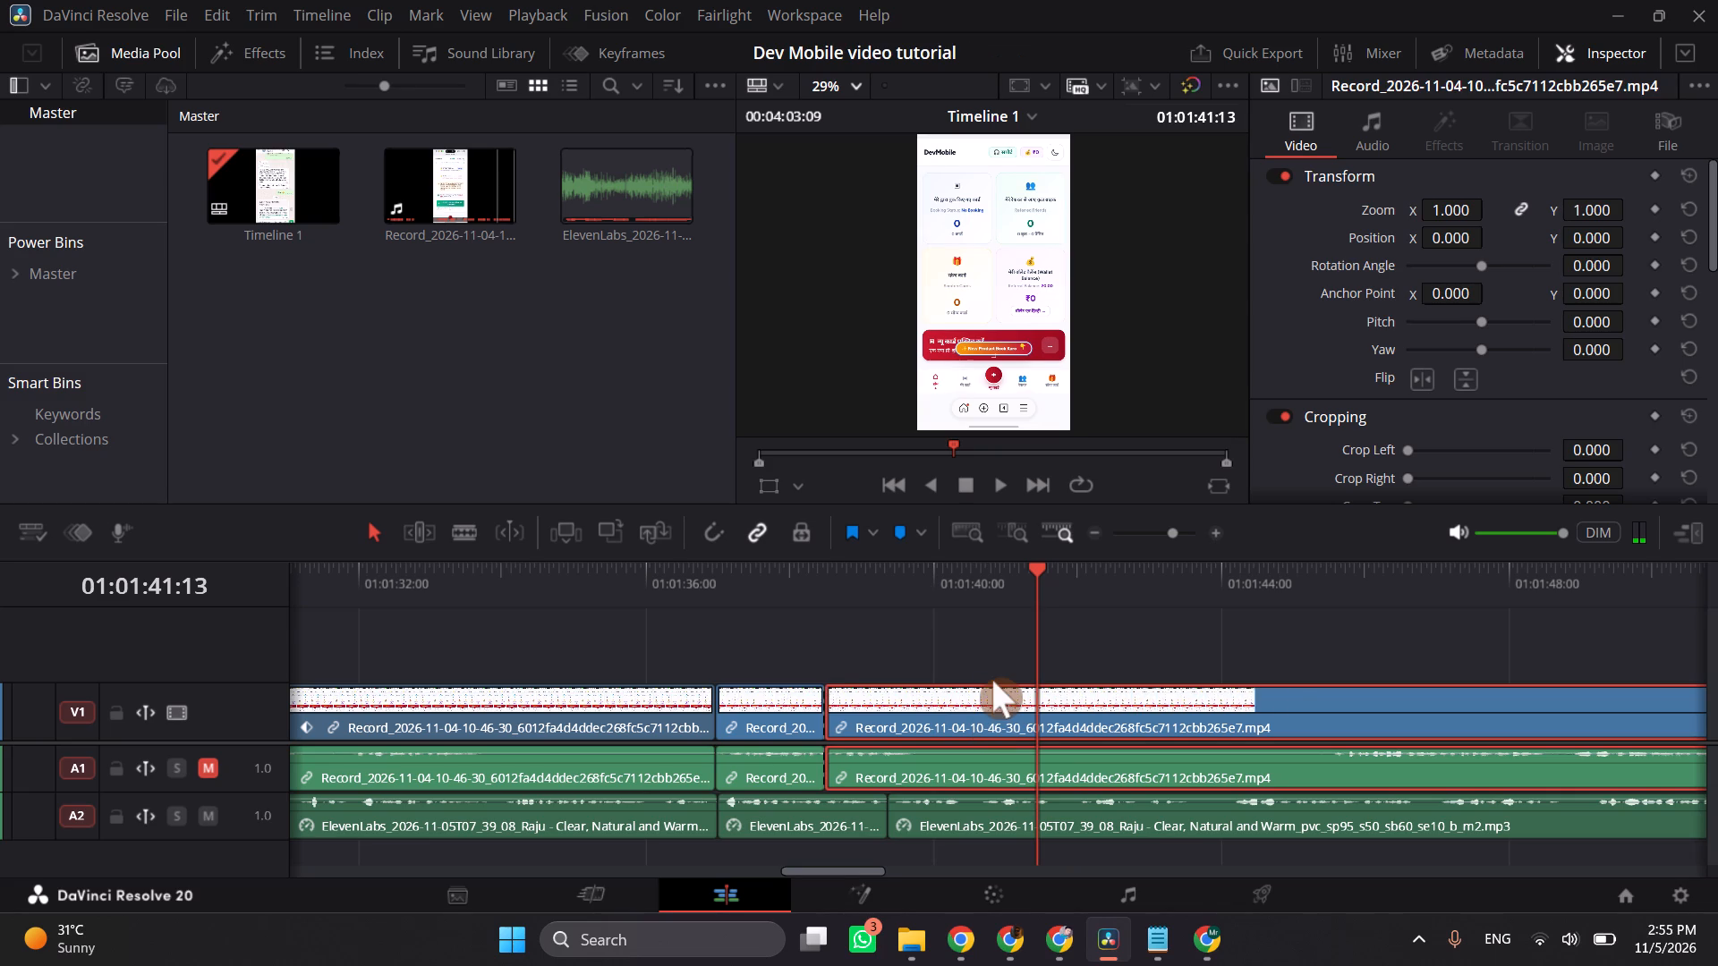
key(ctrl+b)
Add zoom and position keyframes to the newly isolated dashboard segment at 01:01:38:16 and 01:01:40:16.
click(836, 574)
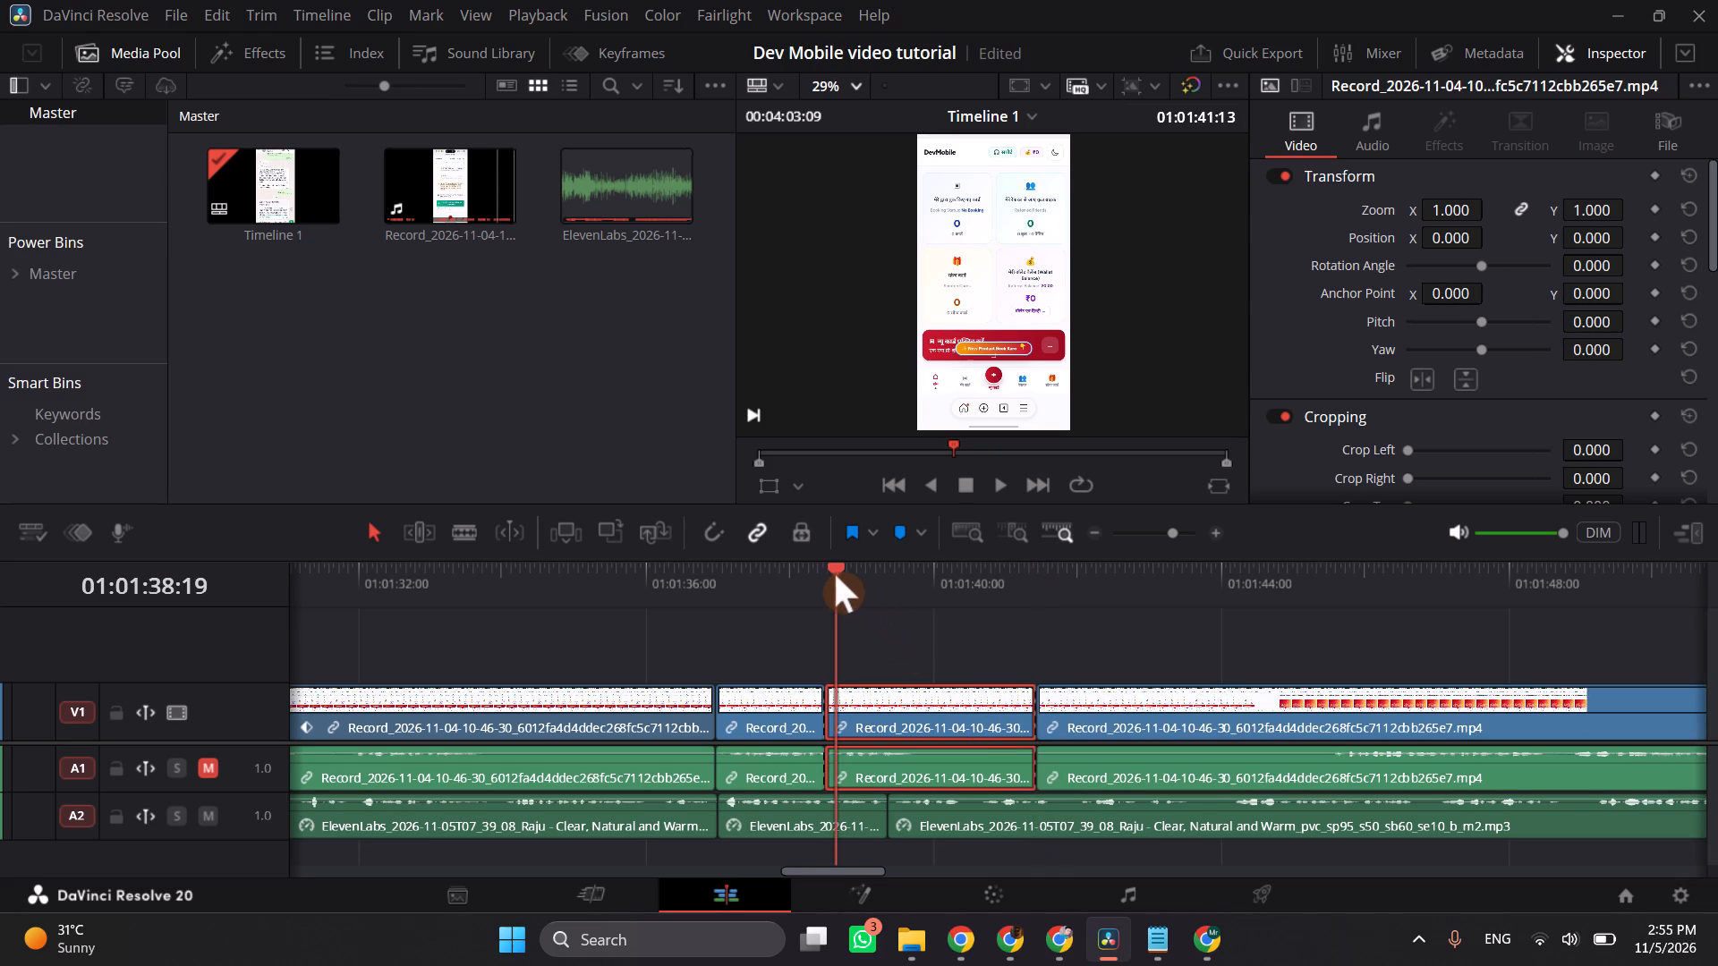
click(1656, 207)
click(1655, 233)
key(space)
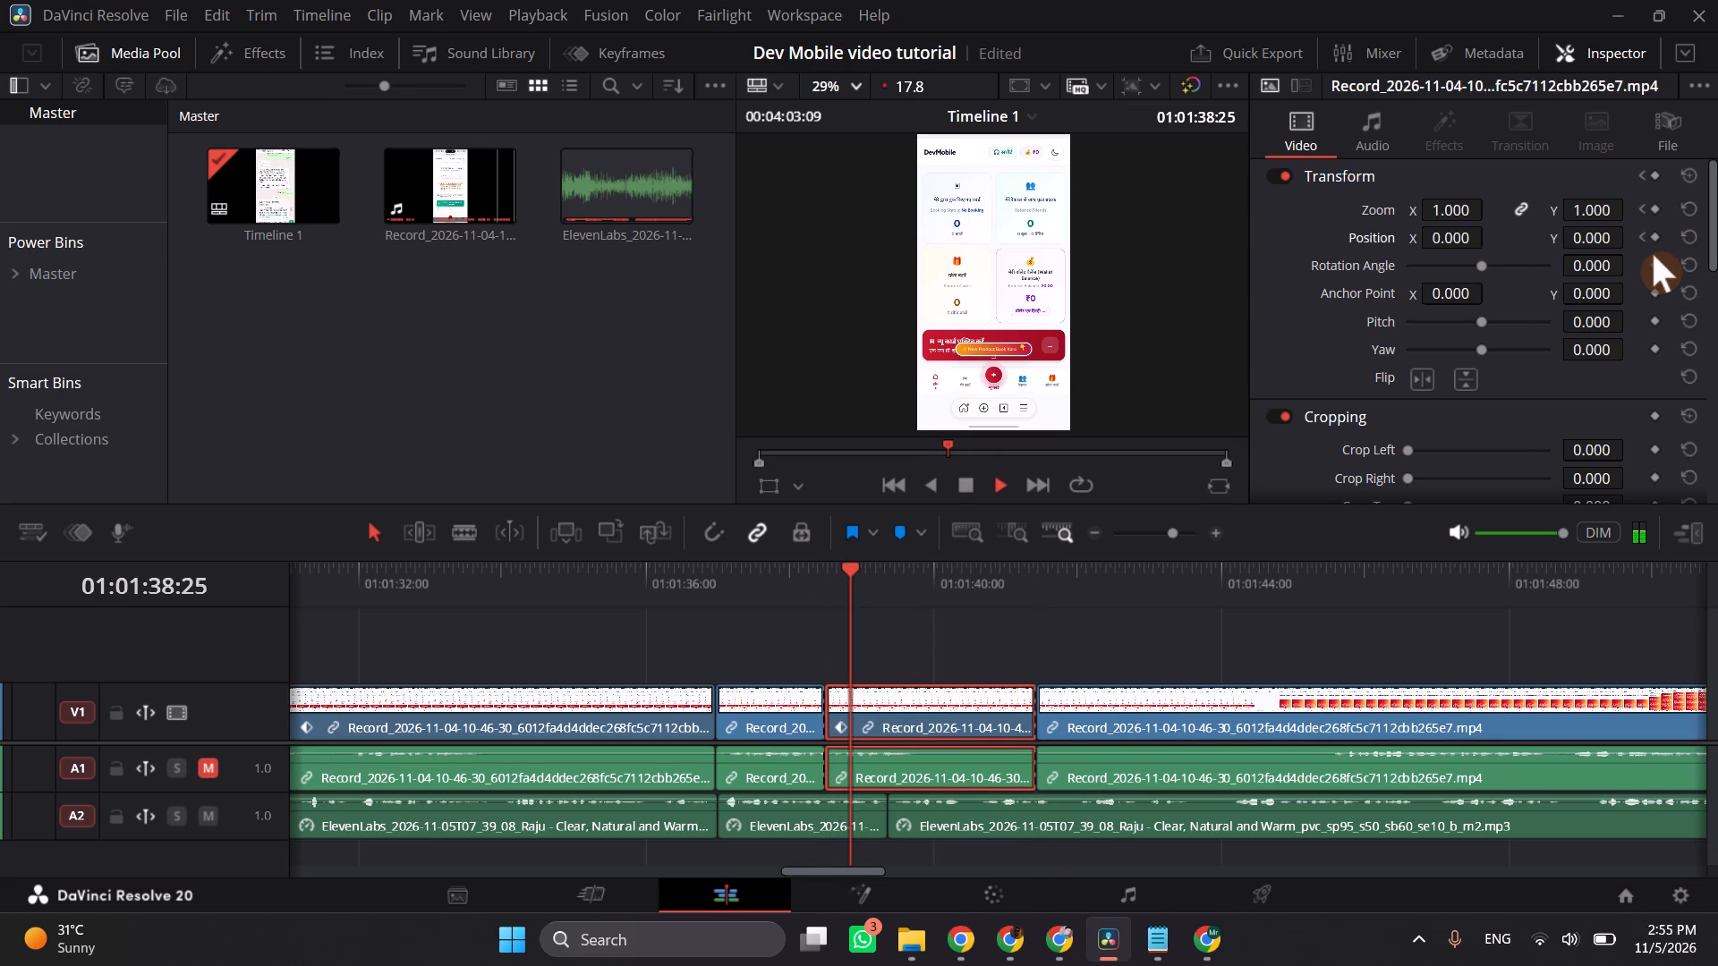
key(space)
key(space)
key(space)
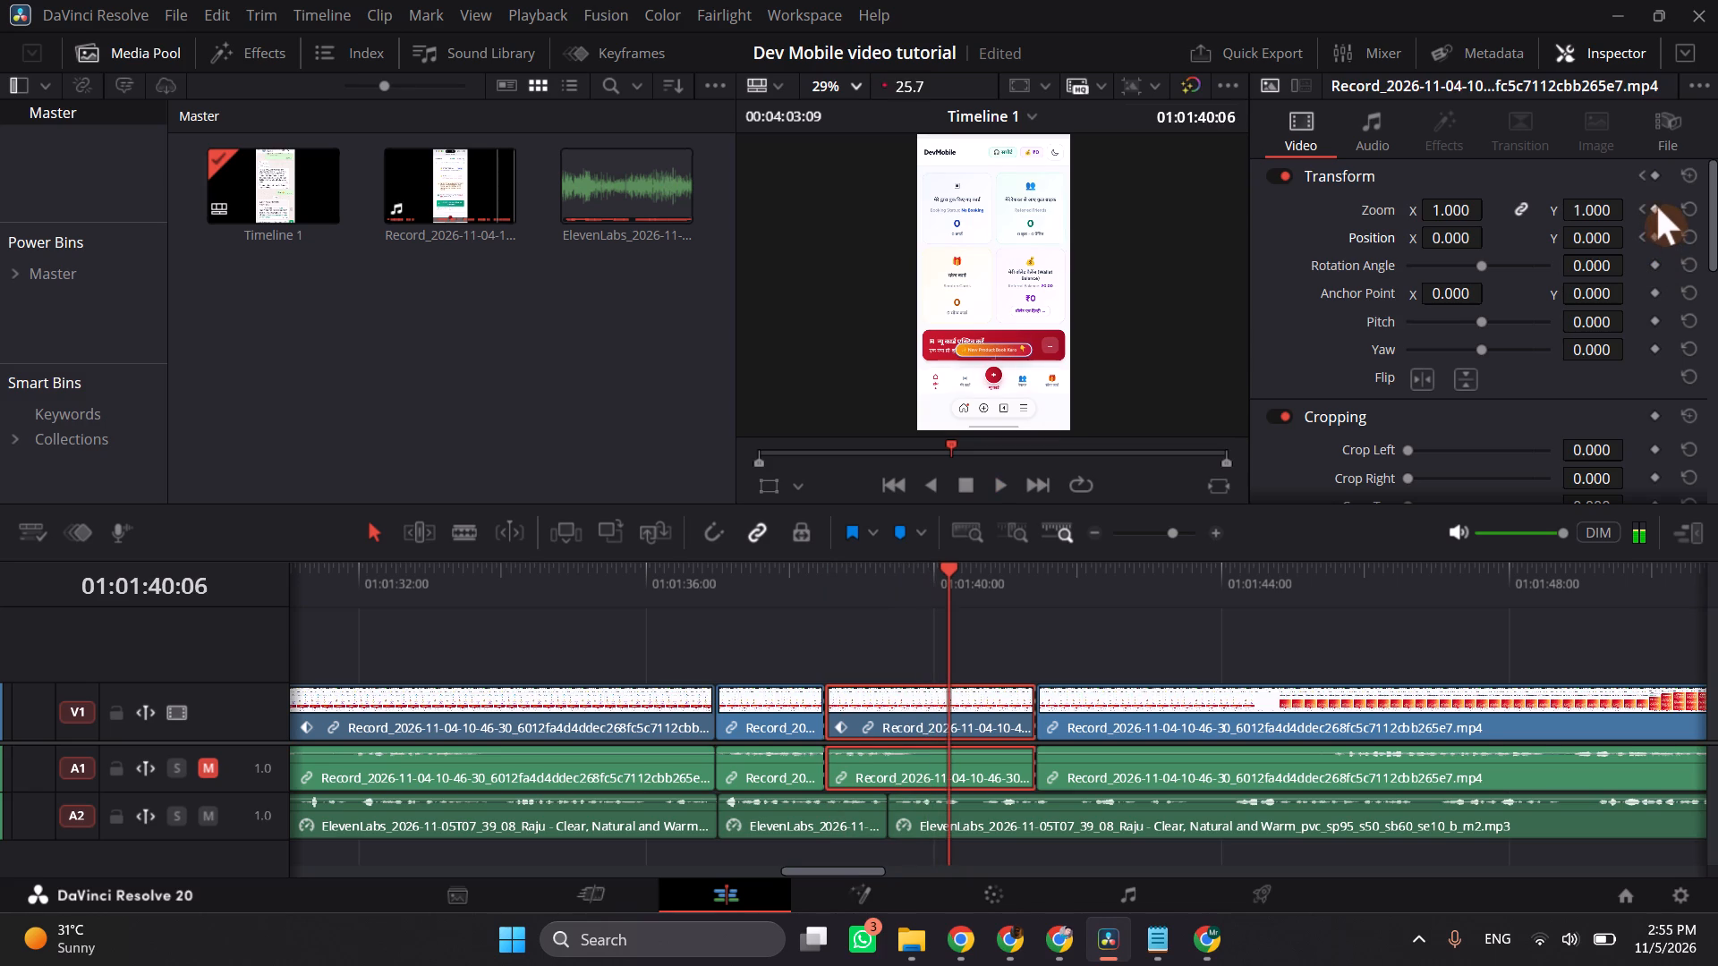
click(1657, 207)
click(1656, 211)
key(space)
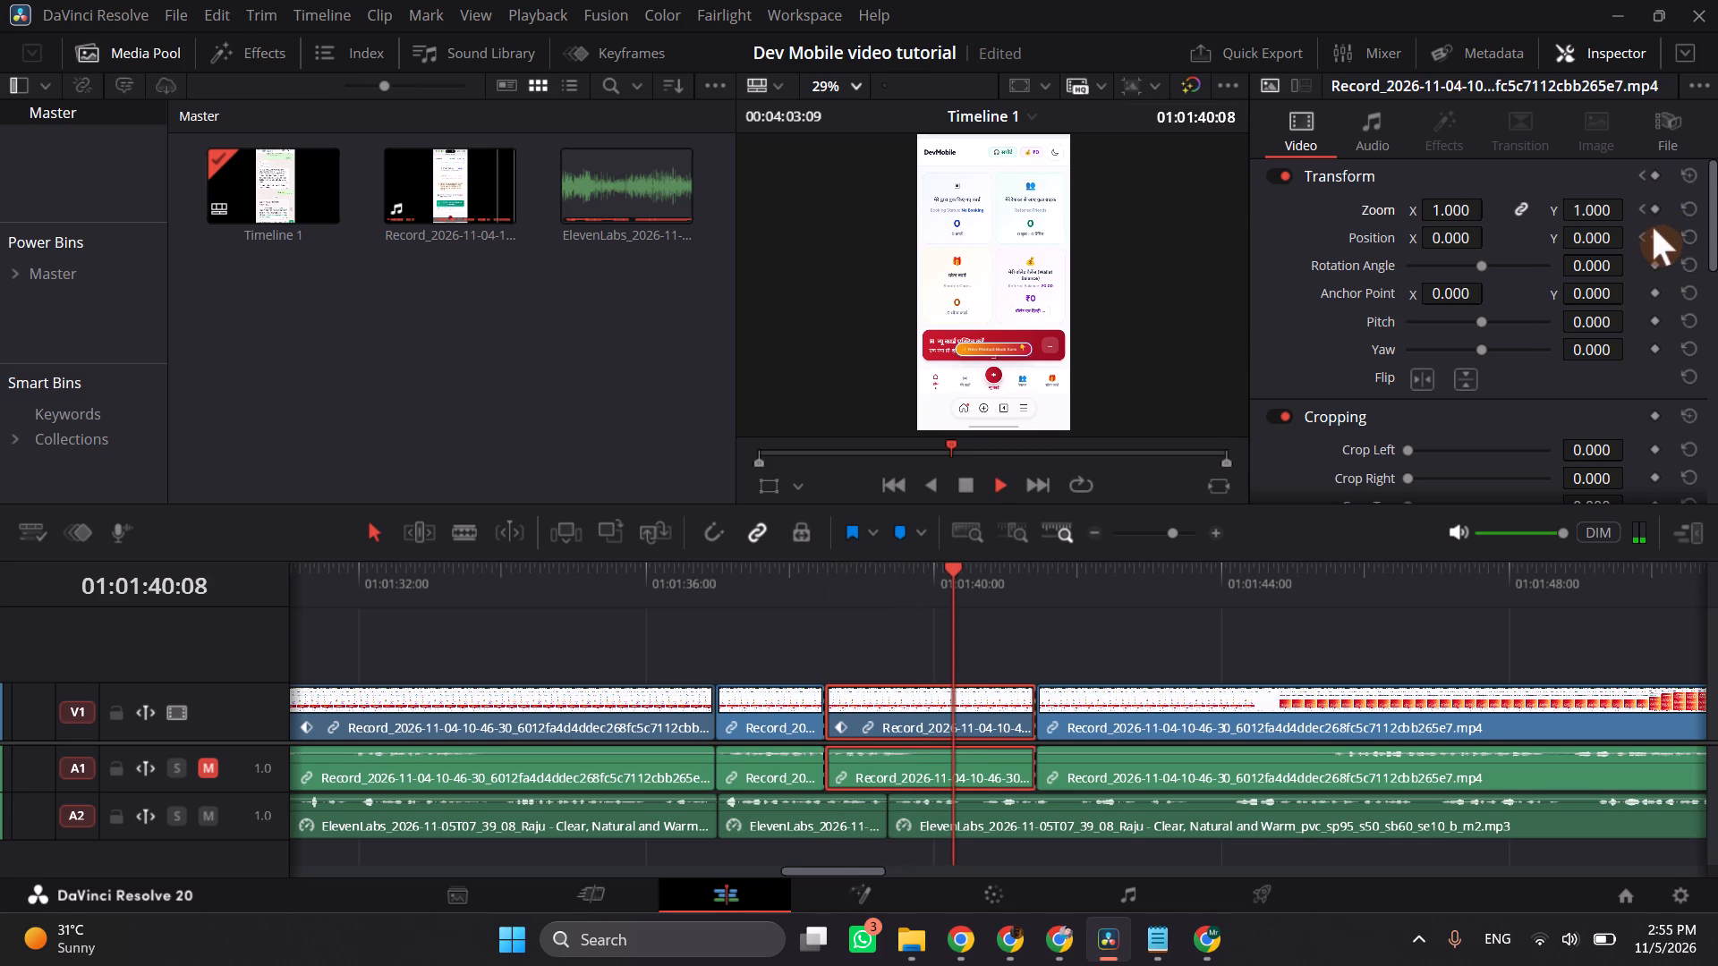
key(space)
click(1654, 205)
click(1654, 233)
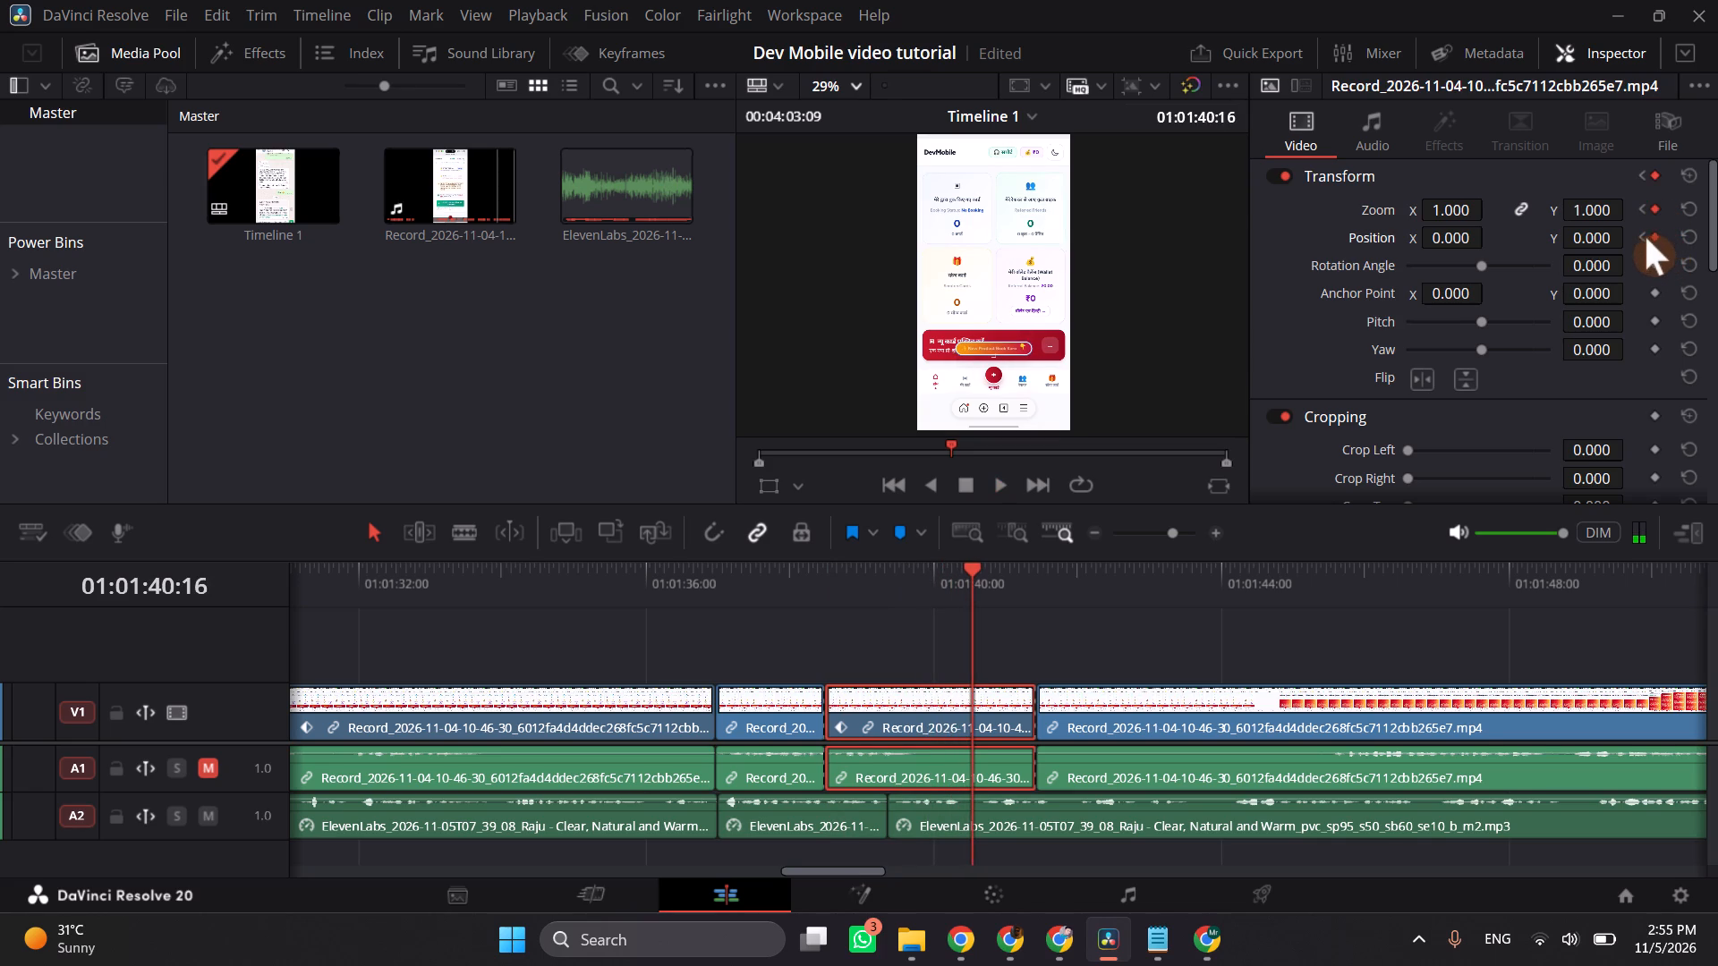
At the 01:01:40:16 keyframe, set zoom to 2.030 and Position Y to 477, framing the New Product Book Karo button.
drag(1466, 210, 1569, 206)
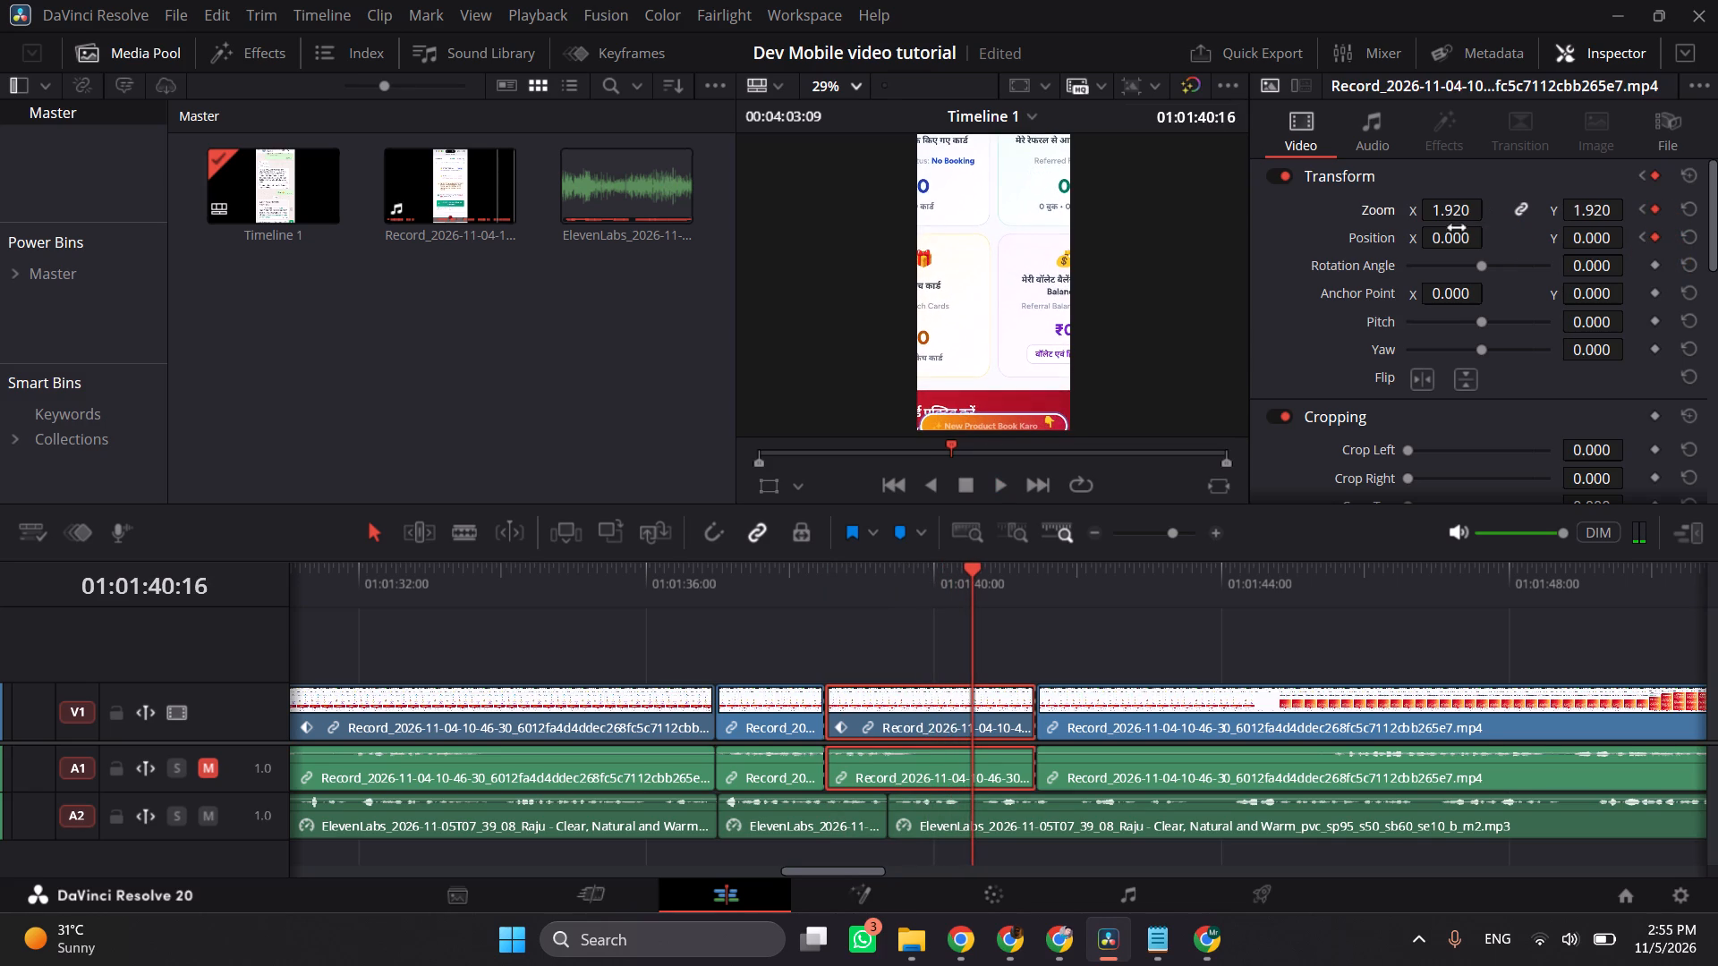
drag(1597, 243, 1255, 482)
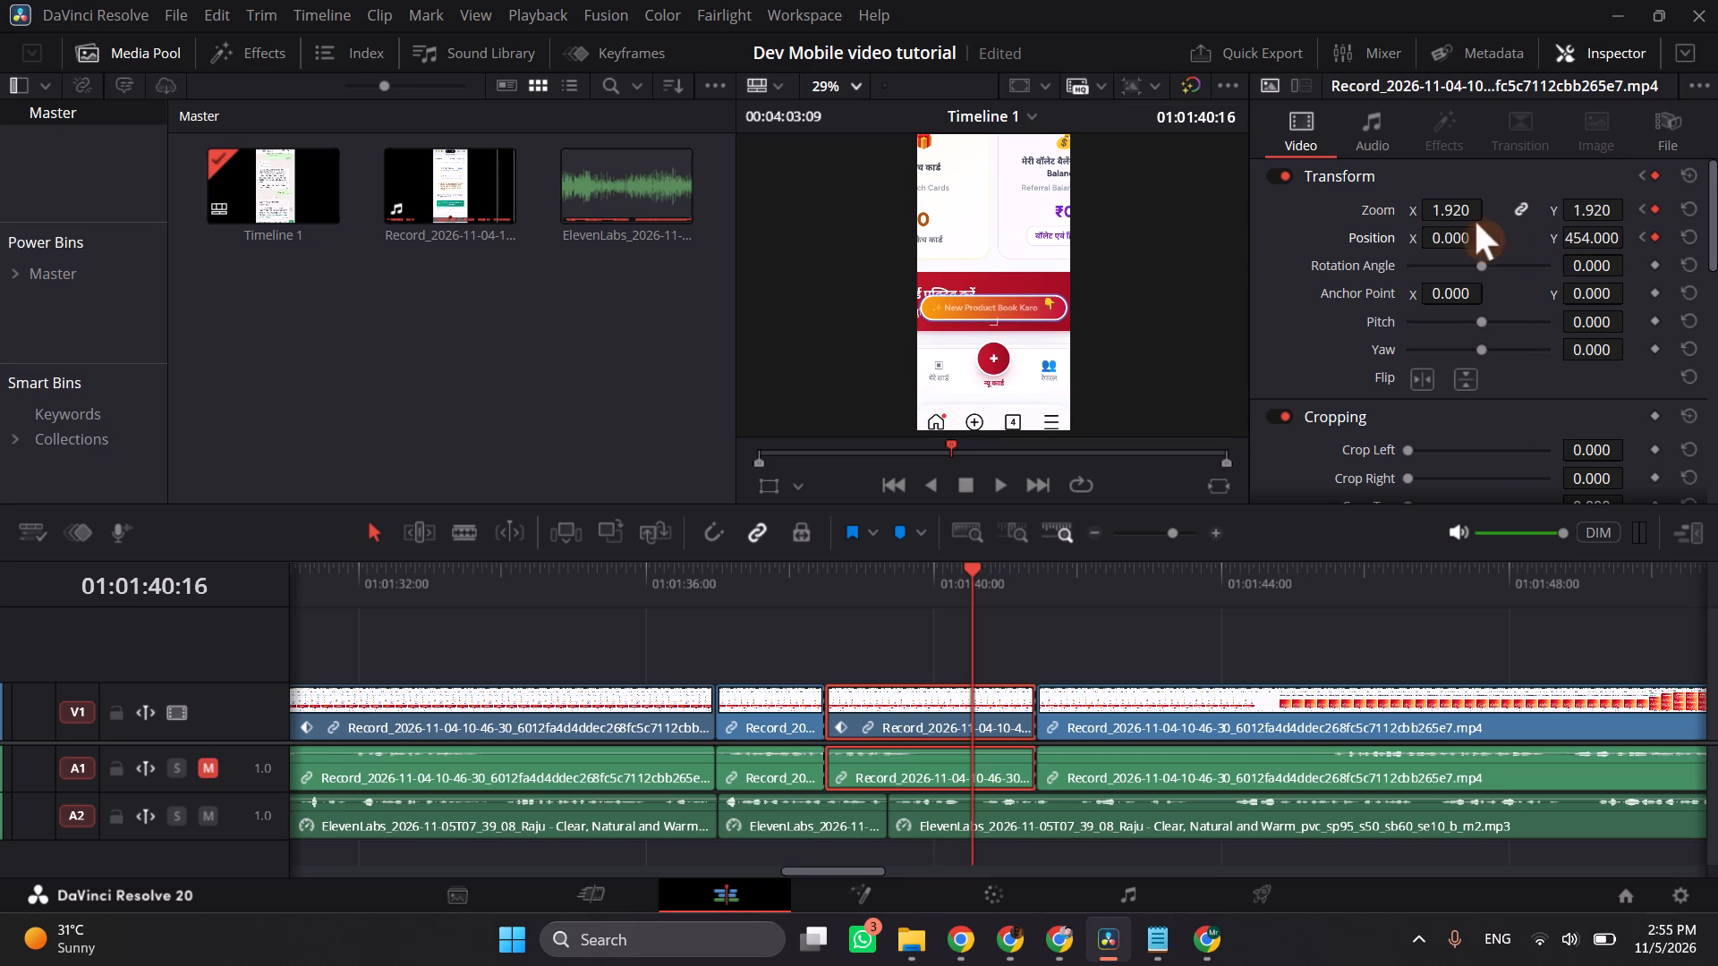
drag(1453, 212, 1465, 216)
drag(1586, 232, 1626, 233)
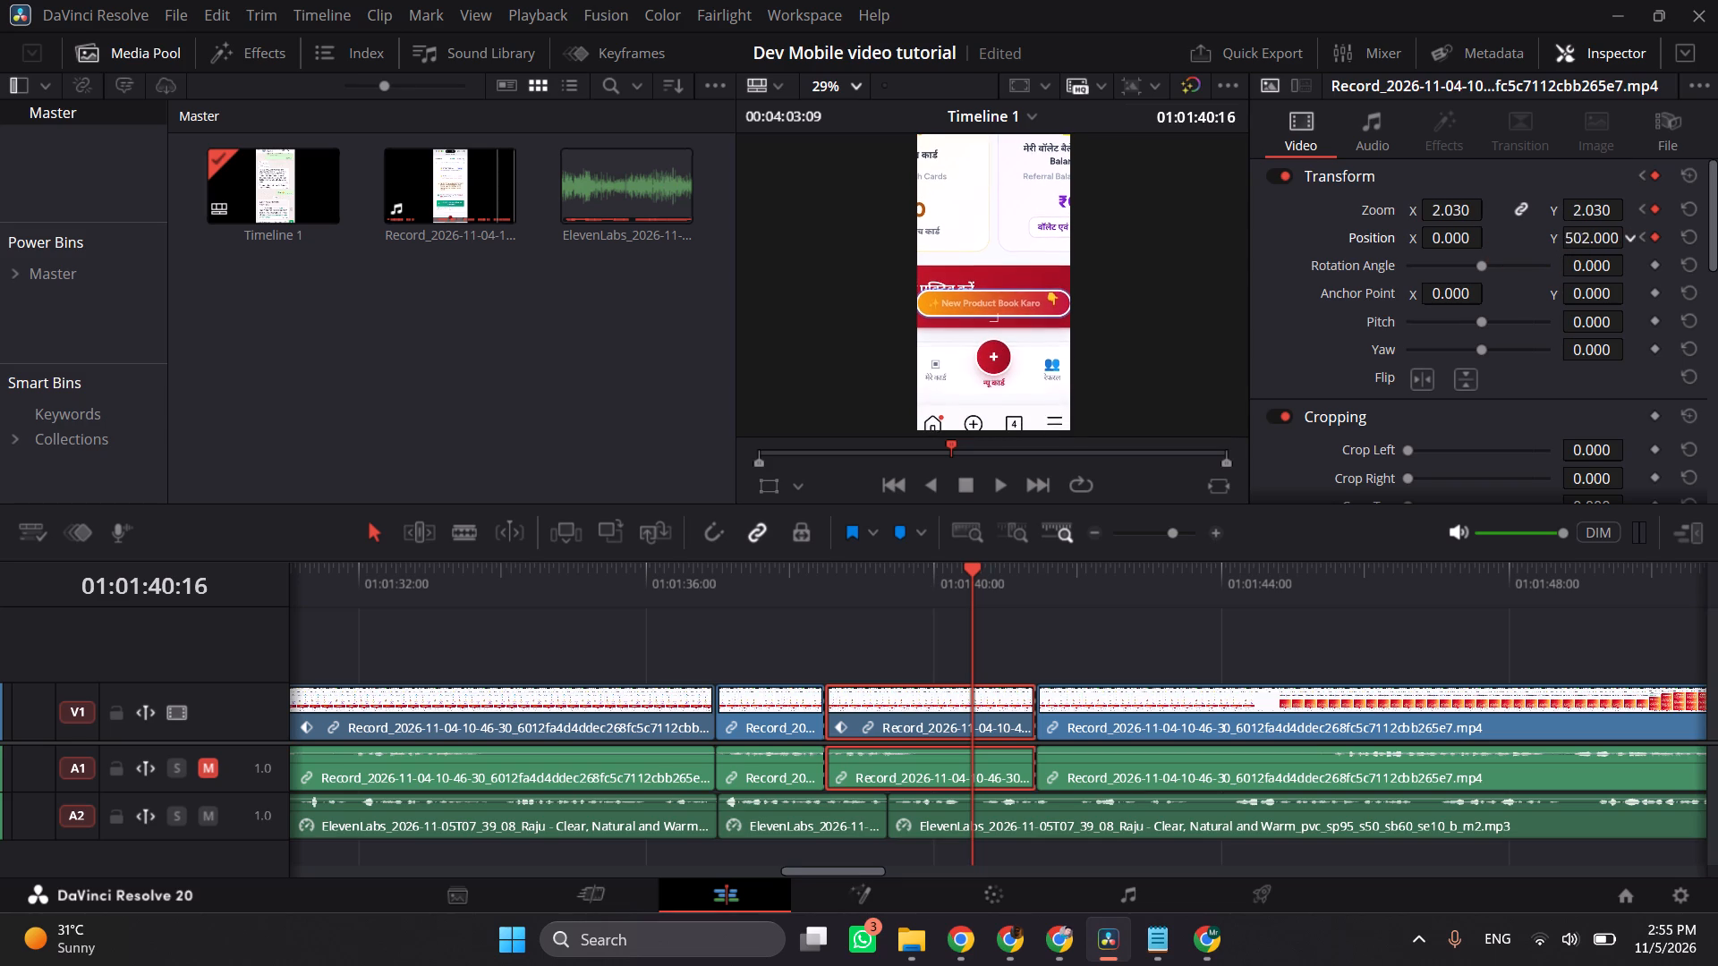
drag(1626, 233, 1612, 237)
Play from 01:01:38:11 to about 01:01:52, checking the zoom-in and the card activation page that follows.
click(815, 578)
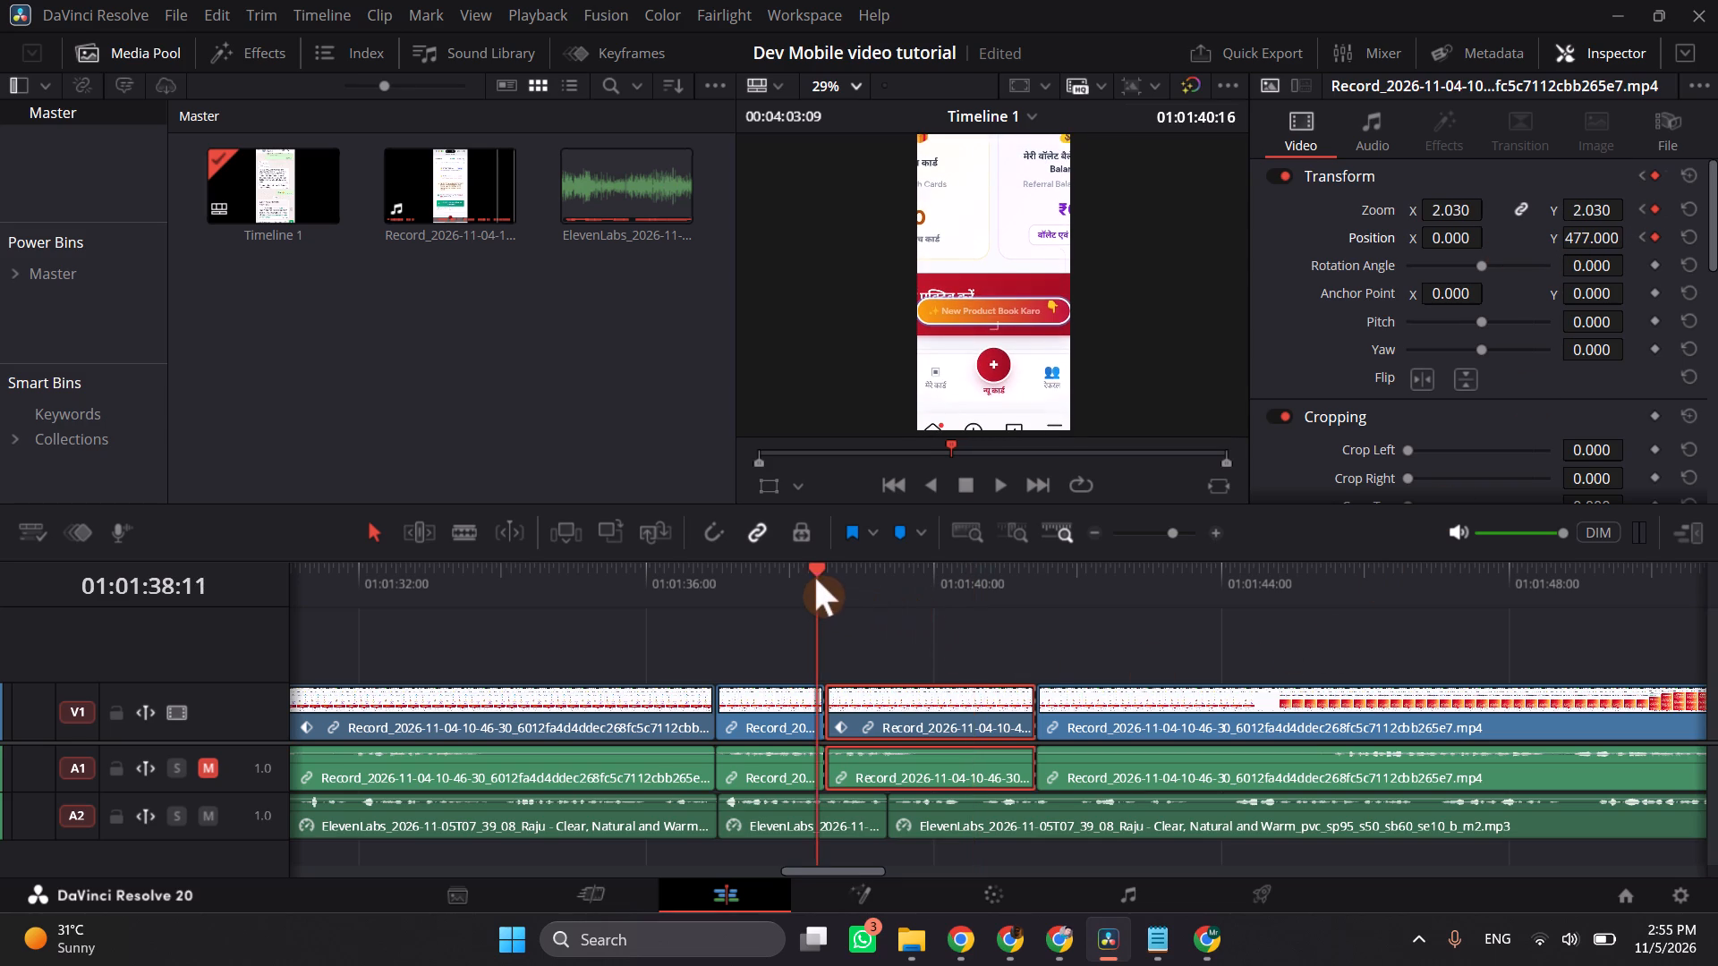
key(space)
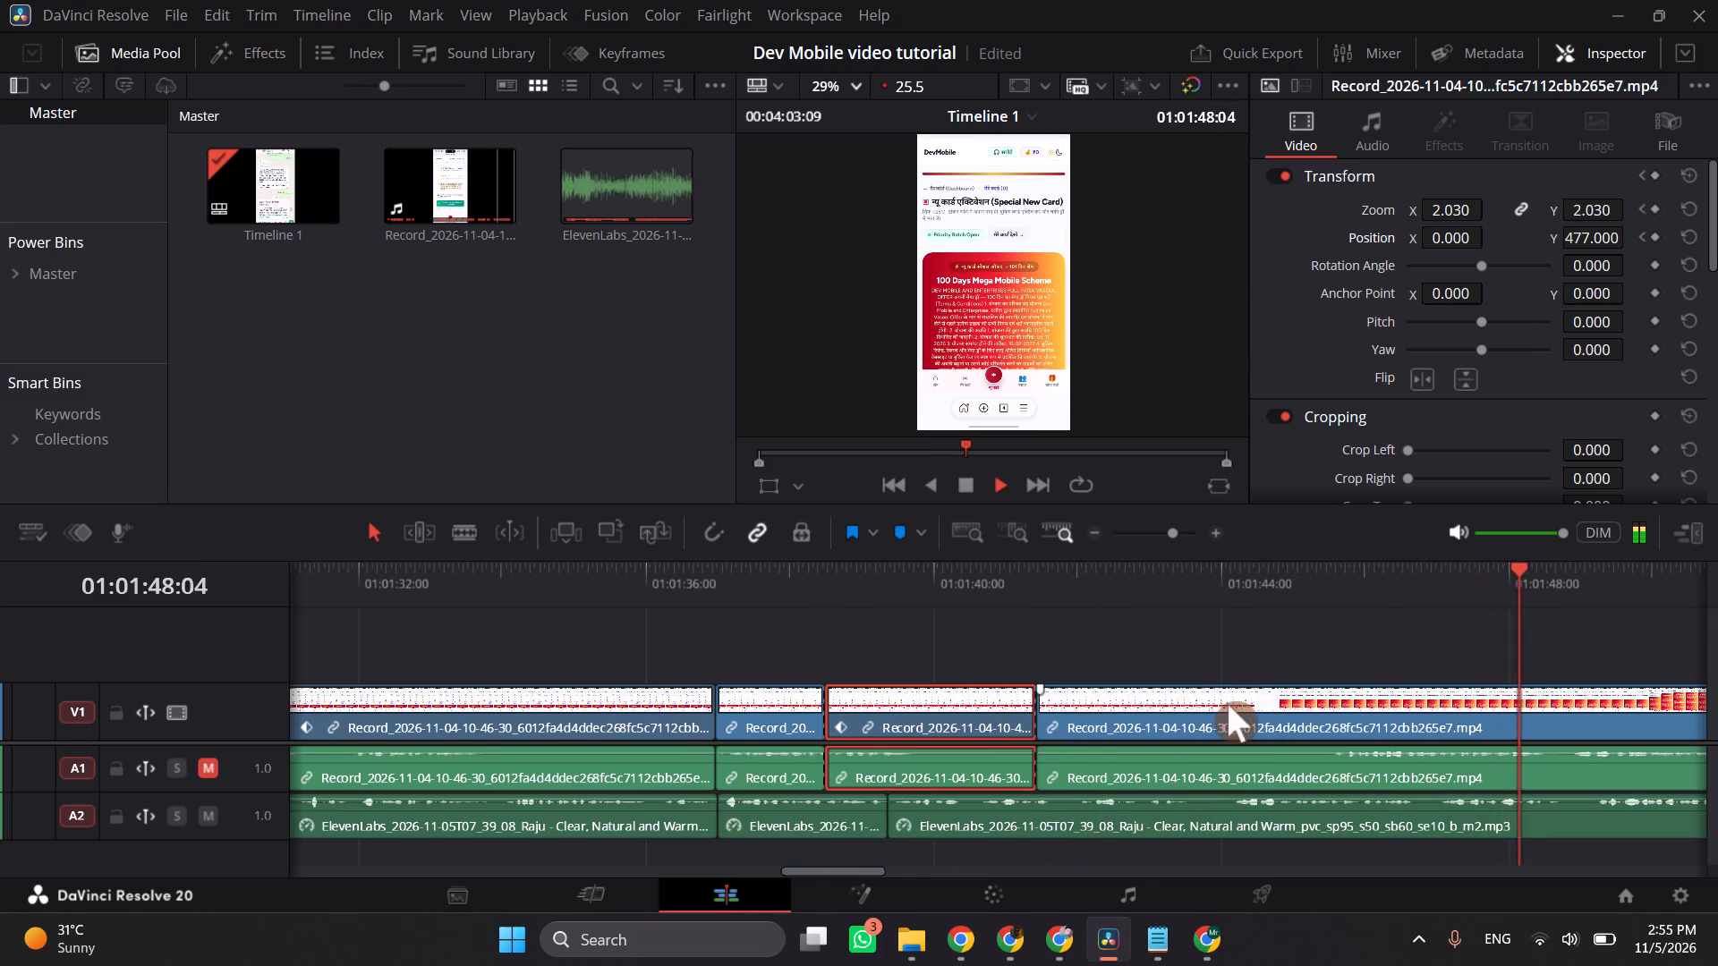
scroll(1228, 704, left, 3)
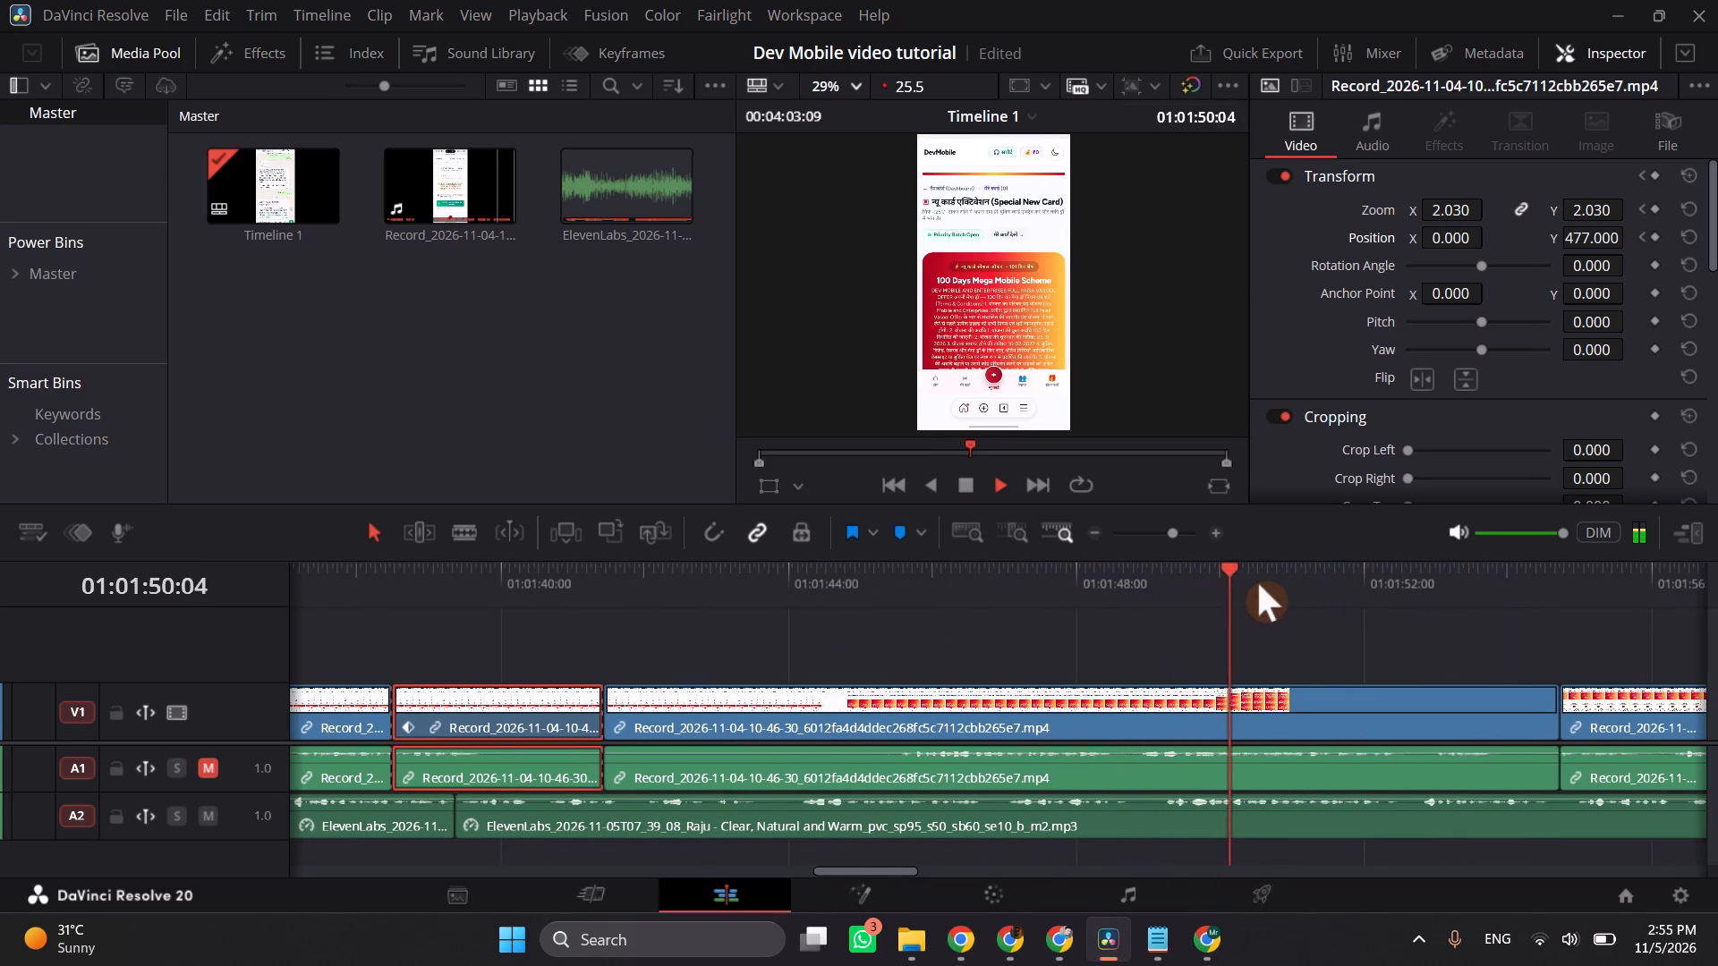
key(space)
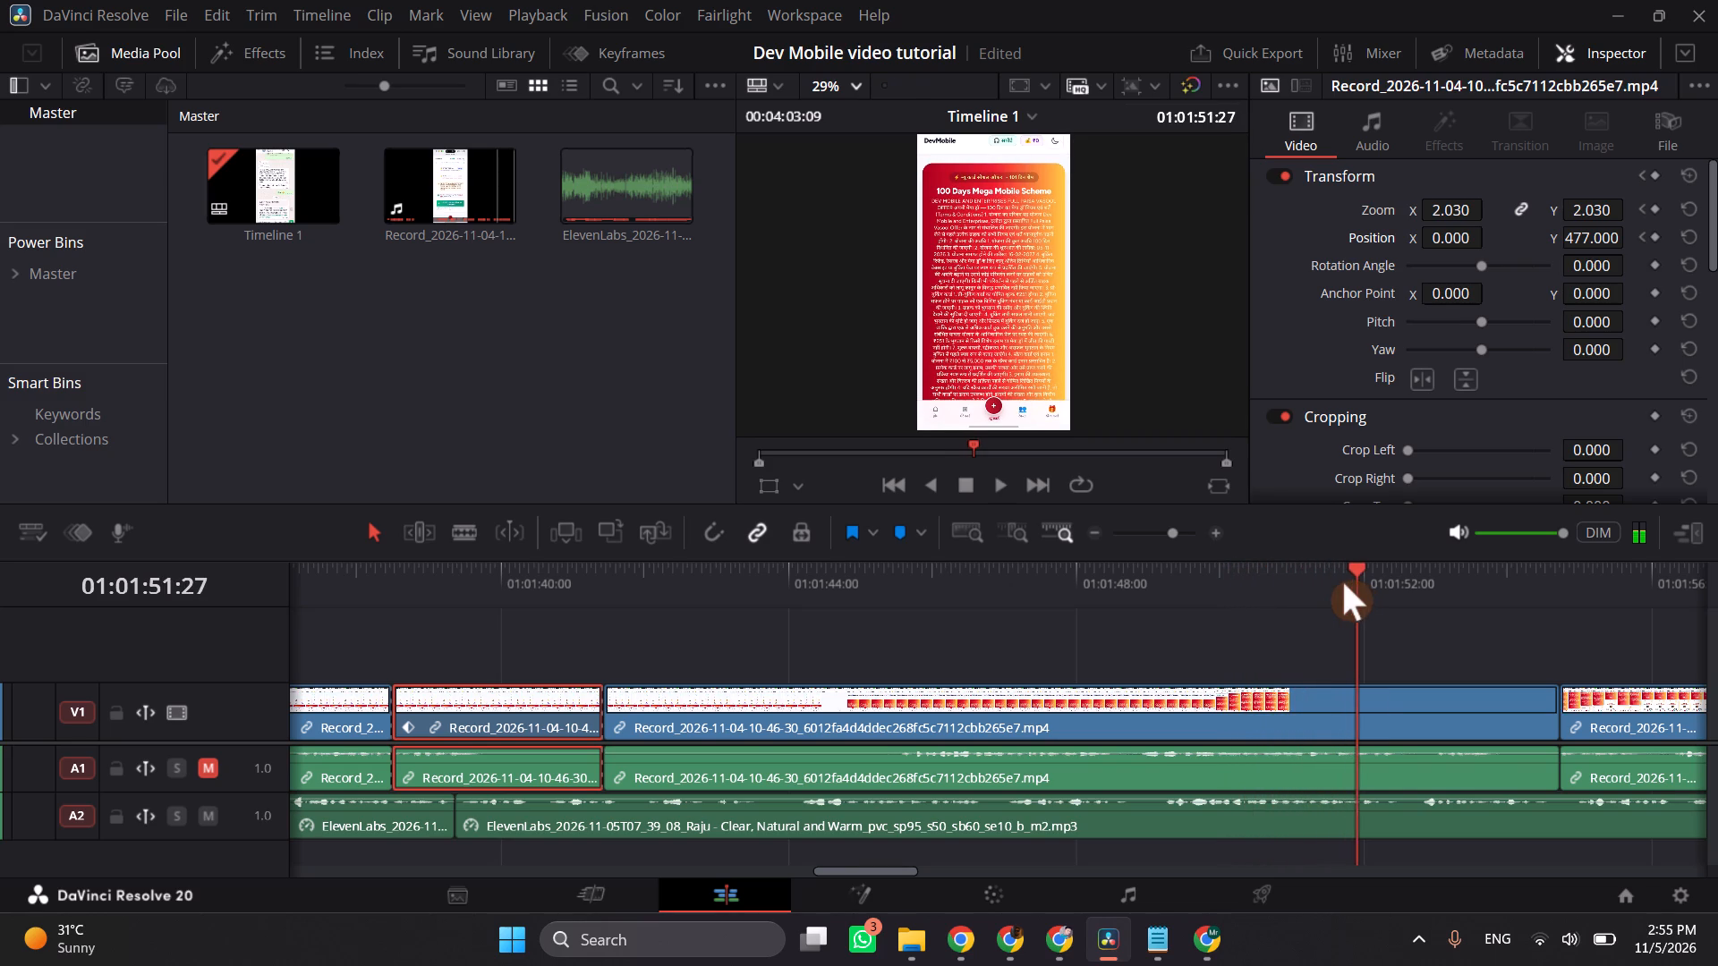
Skim the card scheme, product choice and form entry clips from about 01:01:52 to 01:02:18.
scroll(1343, 582, left, 4)
drag(927, 587, 1288, 591)
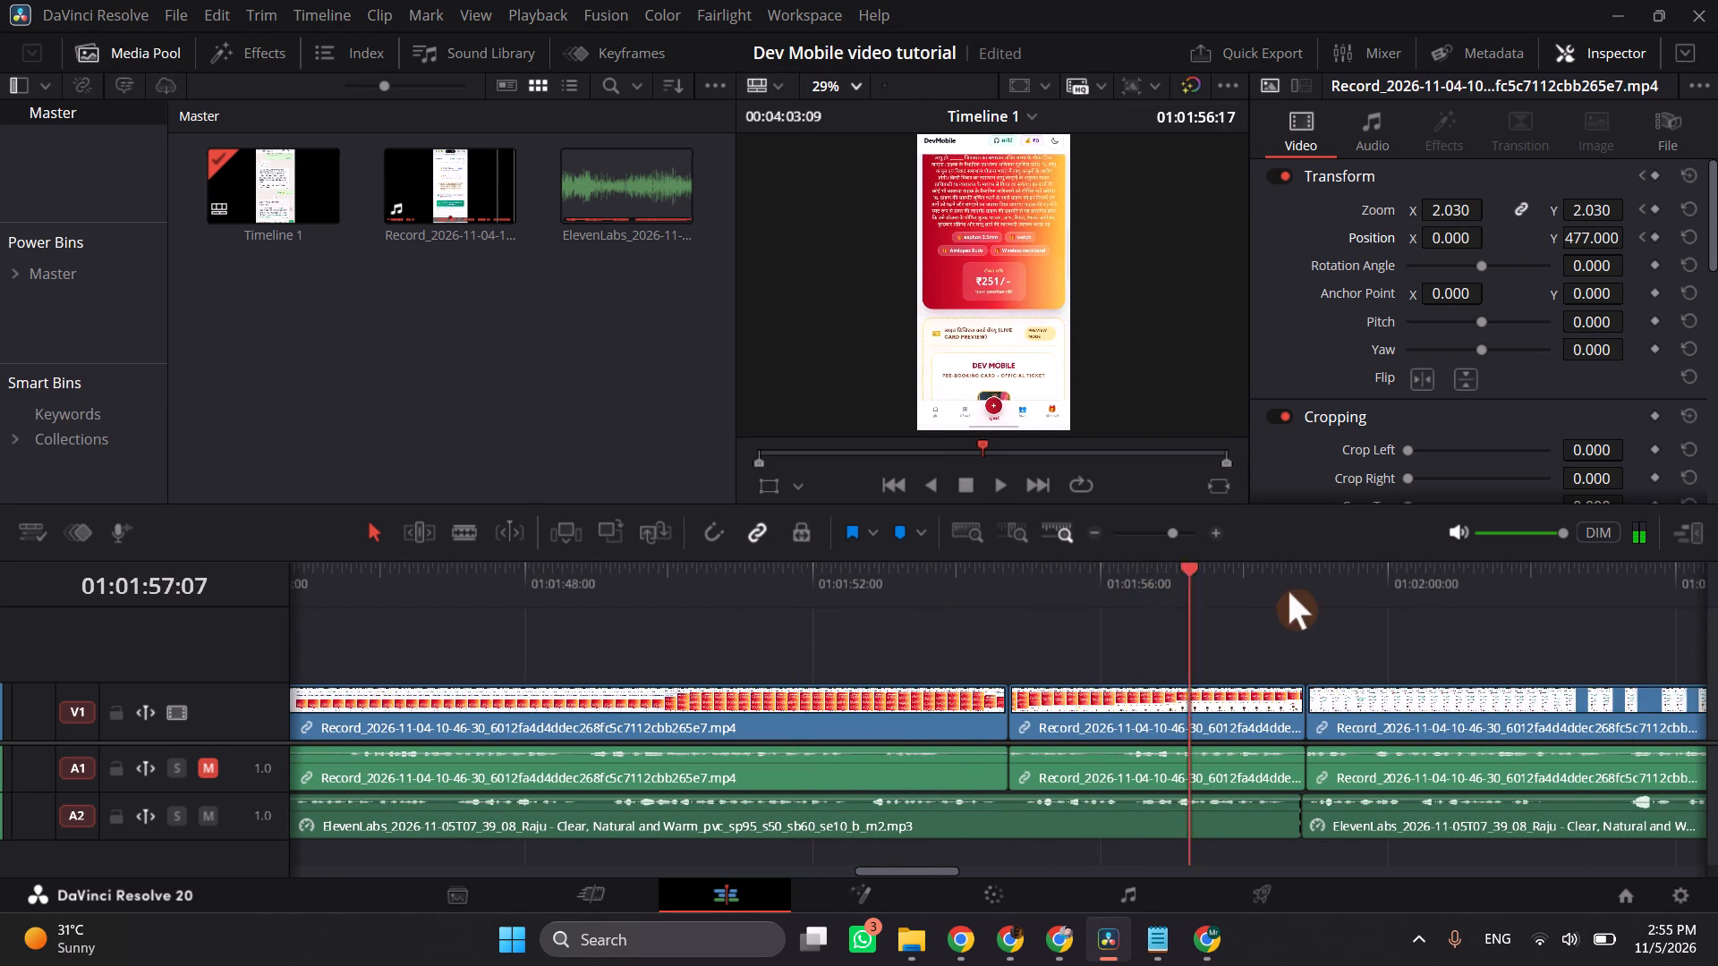
drag(1288, 591, 1531, 598)
scroll(1464, 604, left, 4)
key(space)
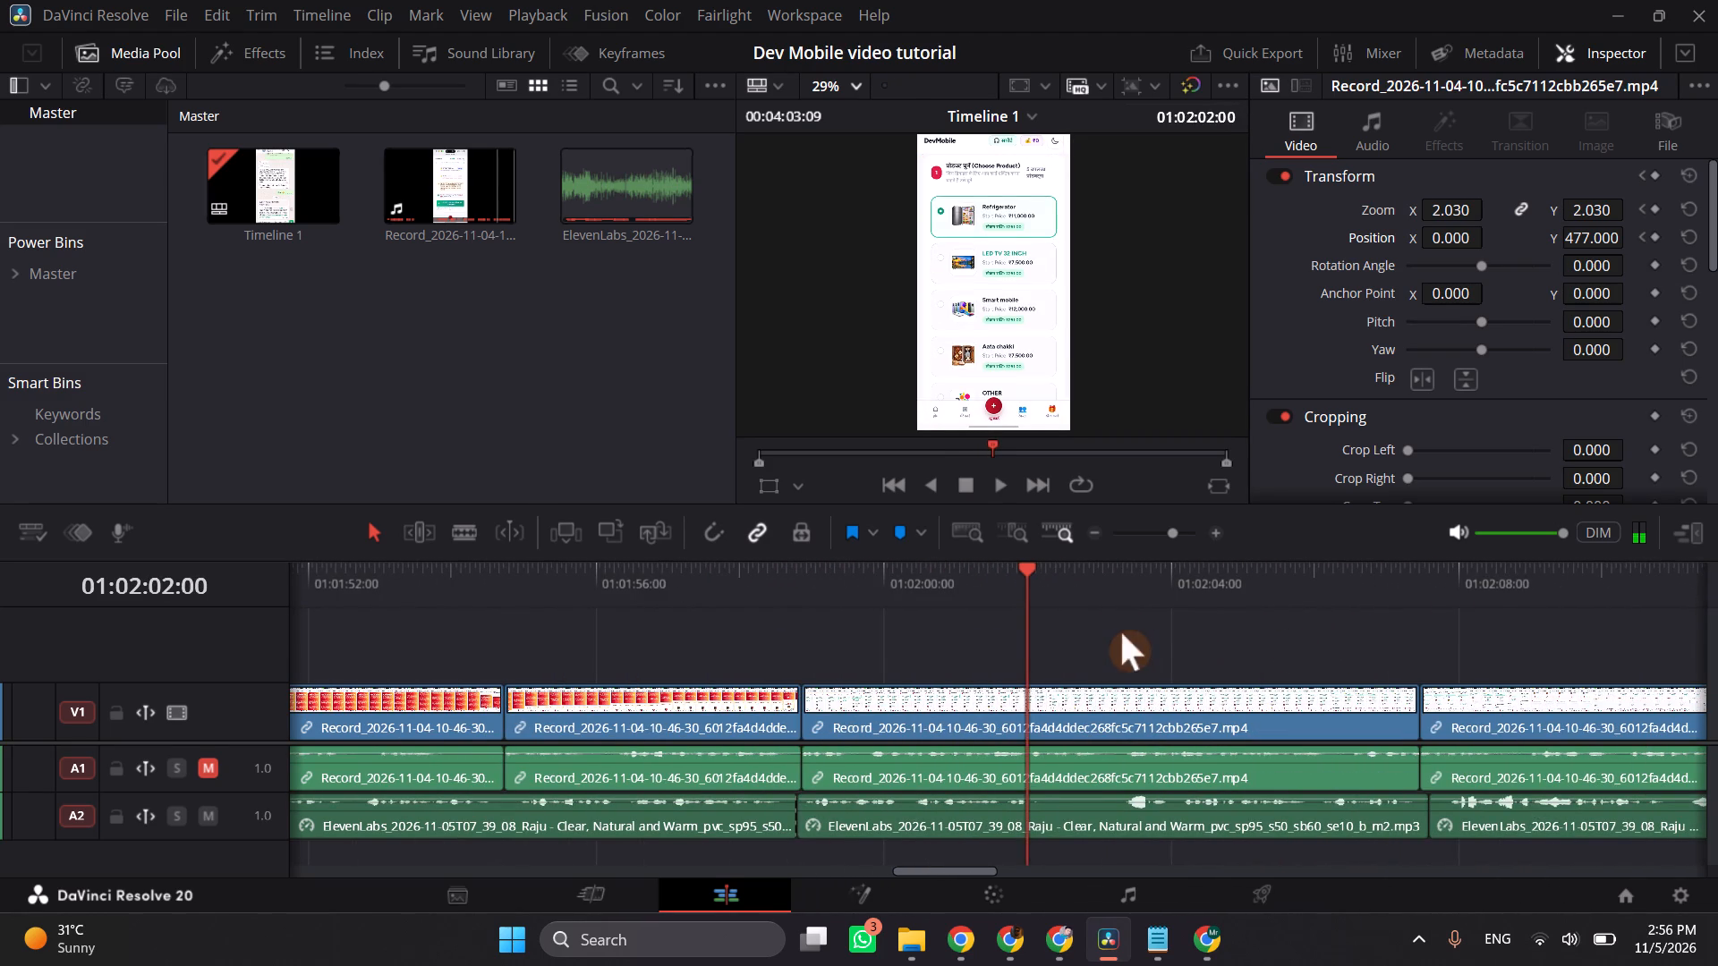
key(space)
drag(1079, 572, 1259, 578)
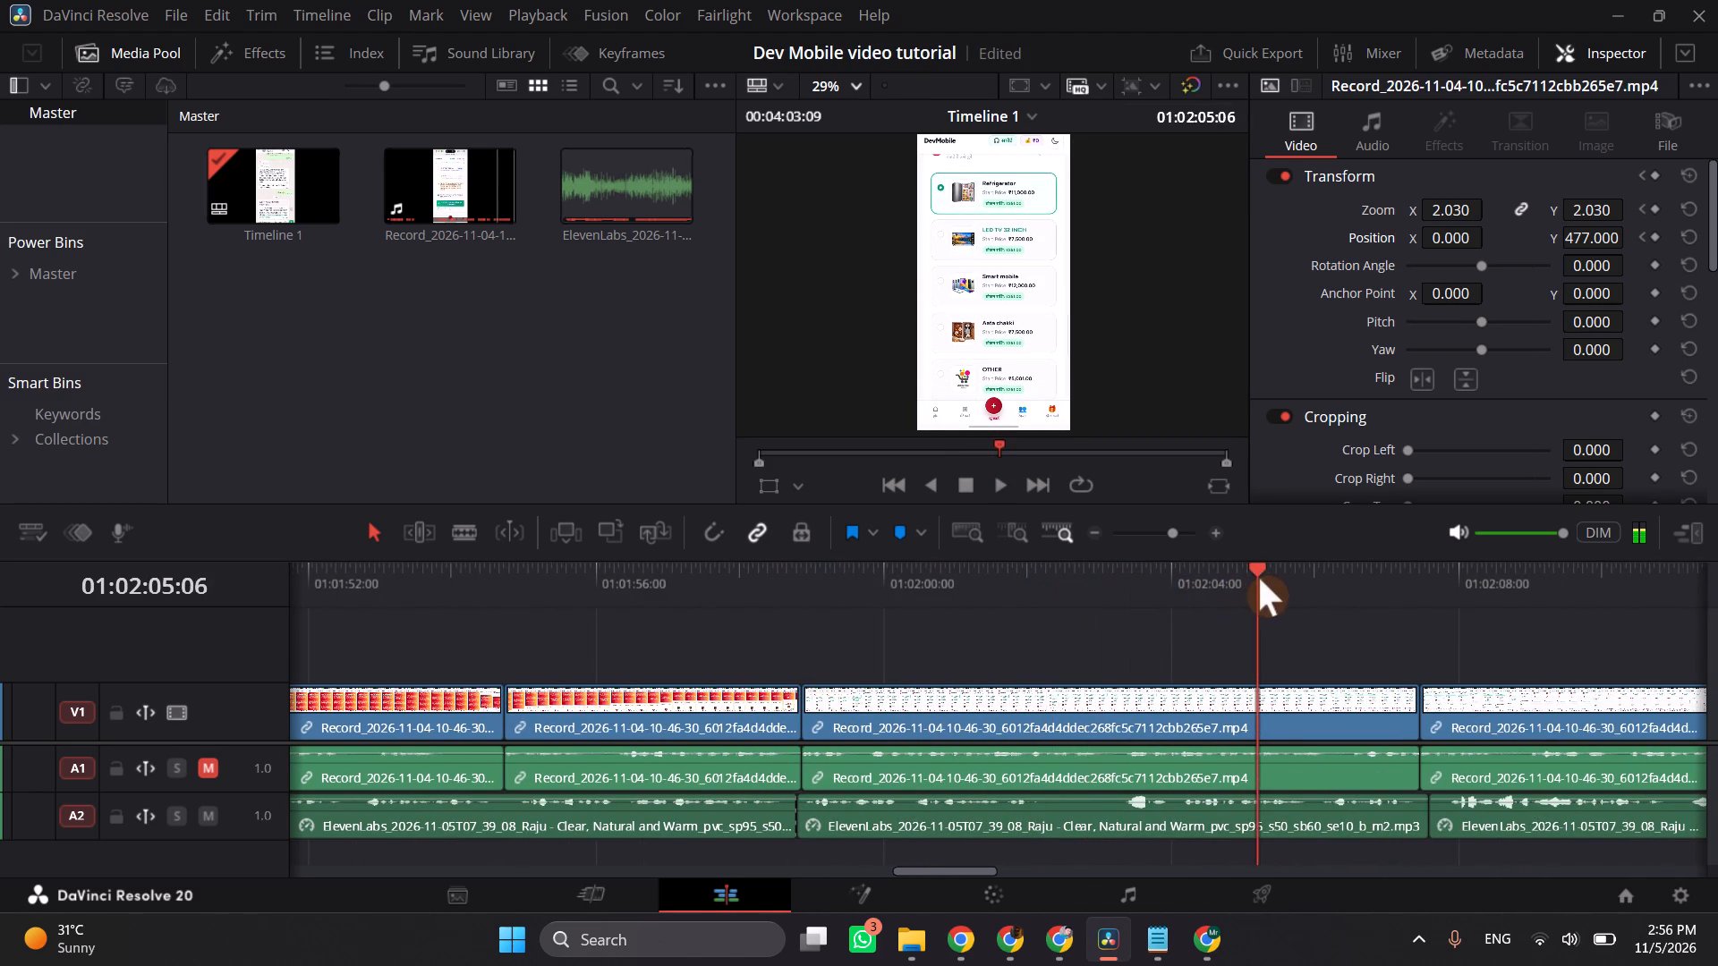
scroll(1255, 578, left, 6)
drag(532, 579, 635, 578)
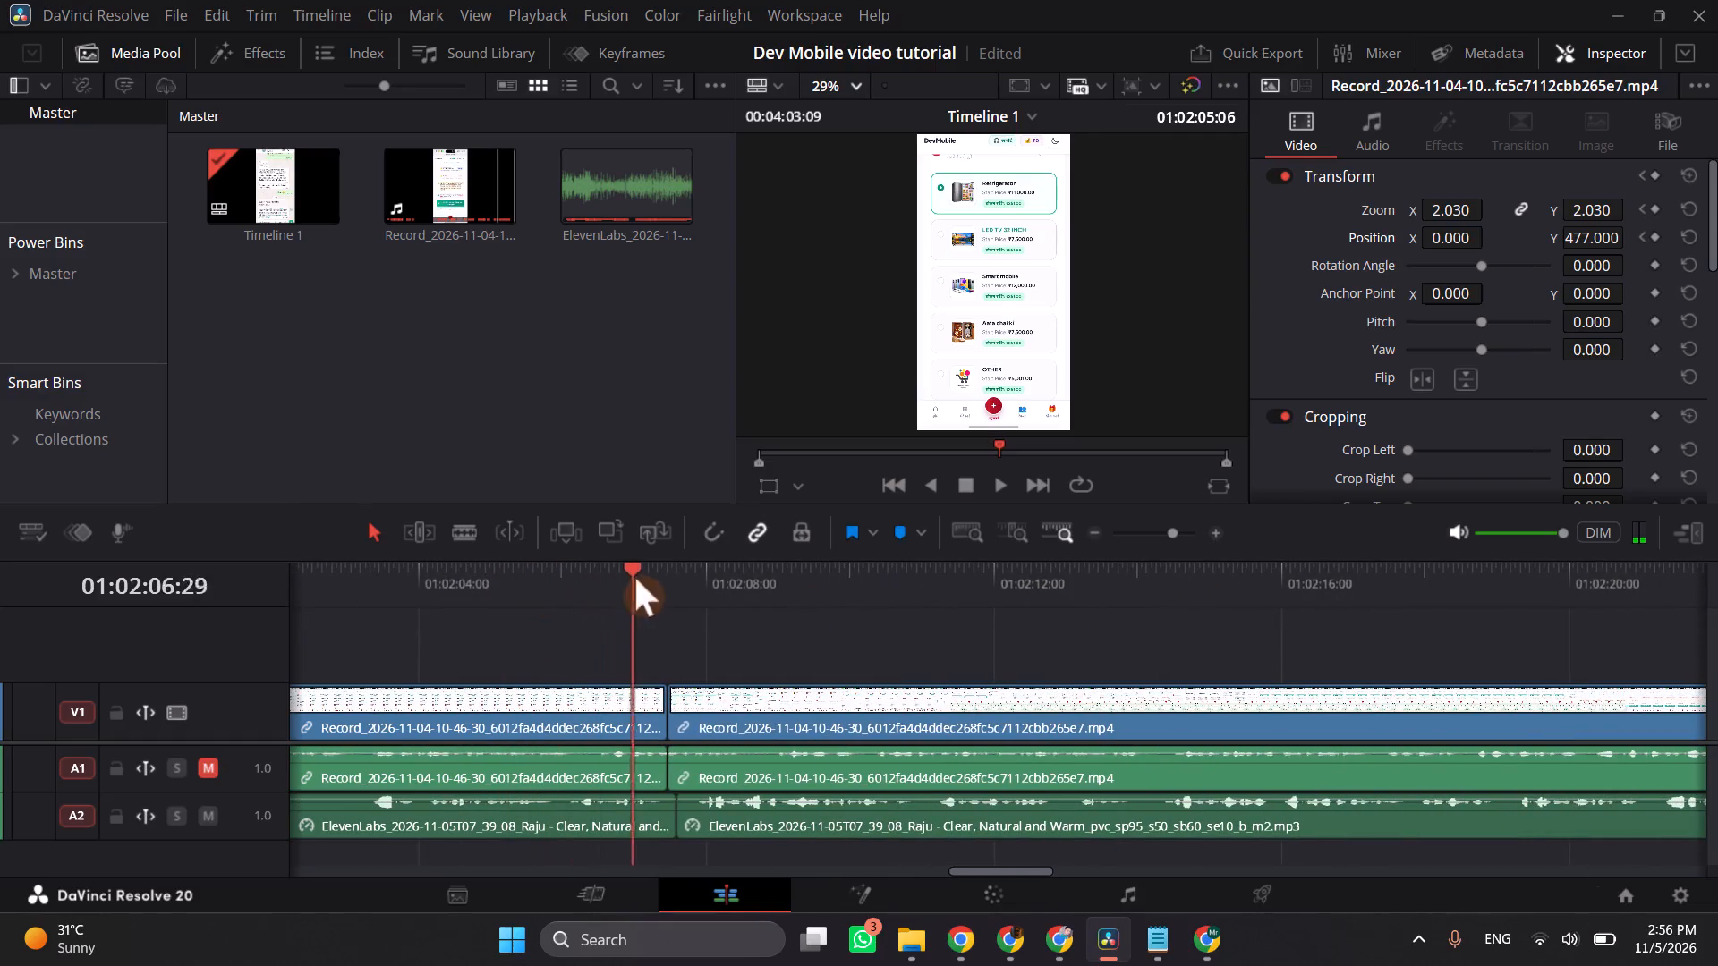
drag(635, 578, 1136, 591)
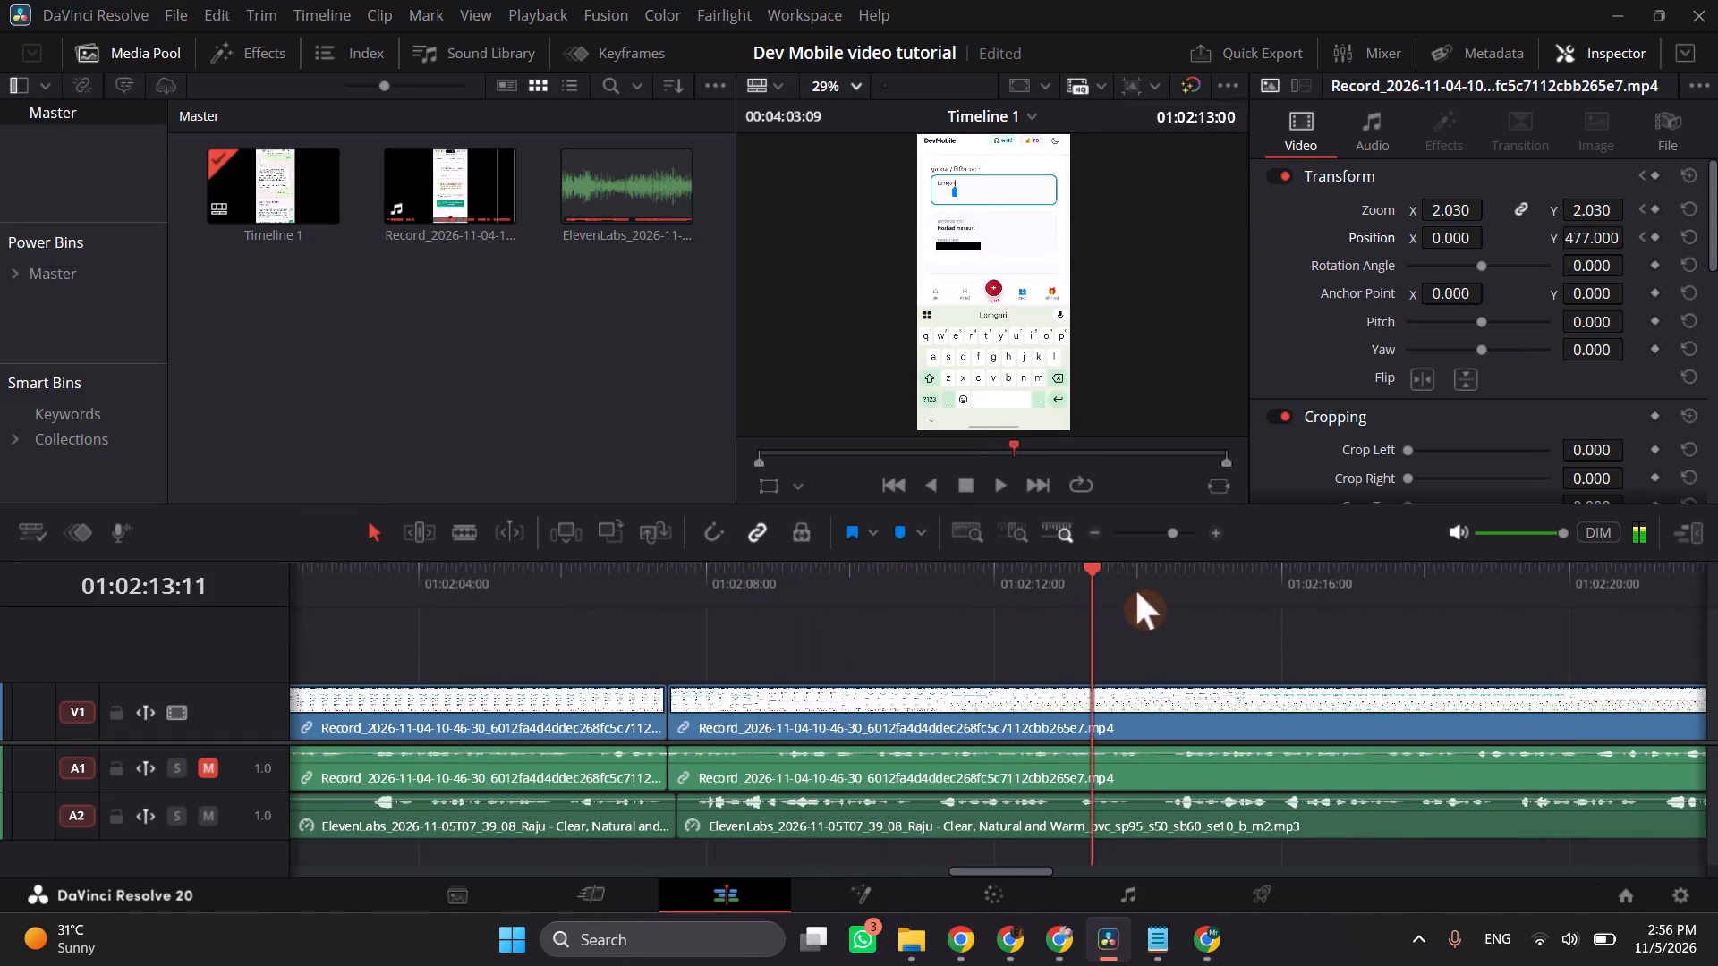
drag(1136, 591, 1421, 609)
Skim the payment method section from about 01:02:18 to the QR payment clip near 01:02:35.
scroll(1376, 623, left, 2)
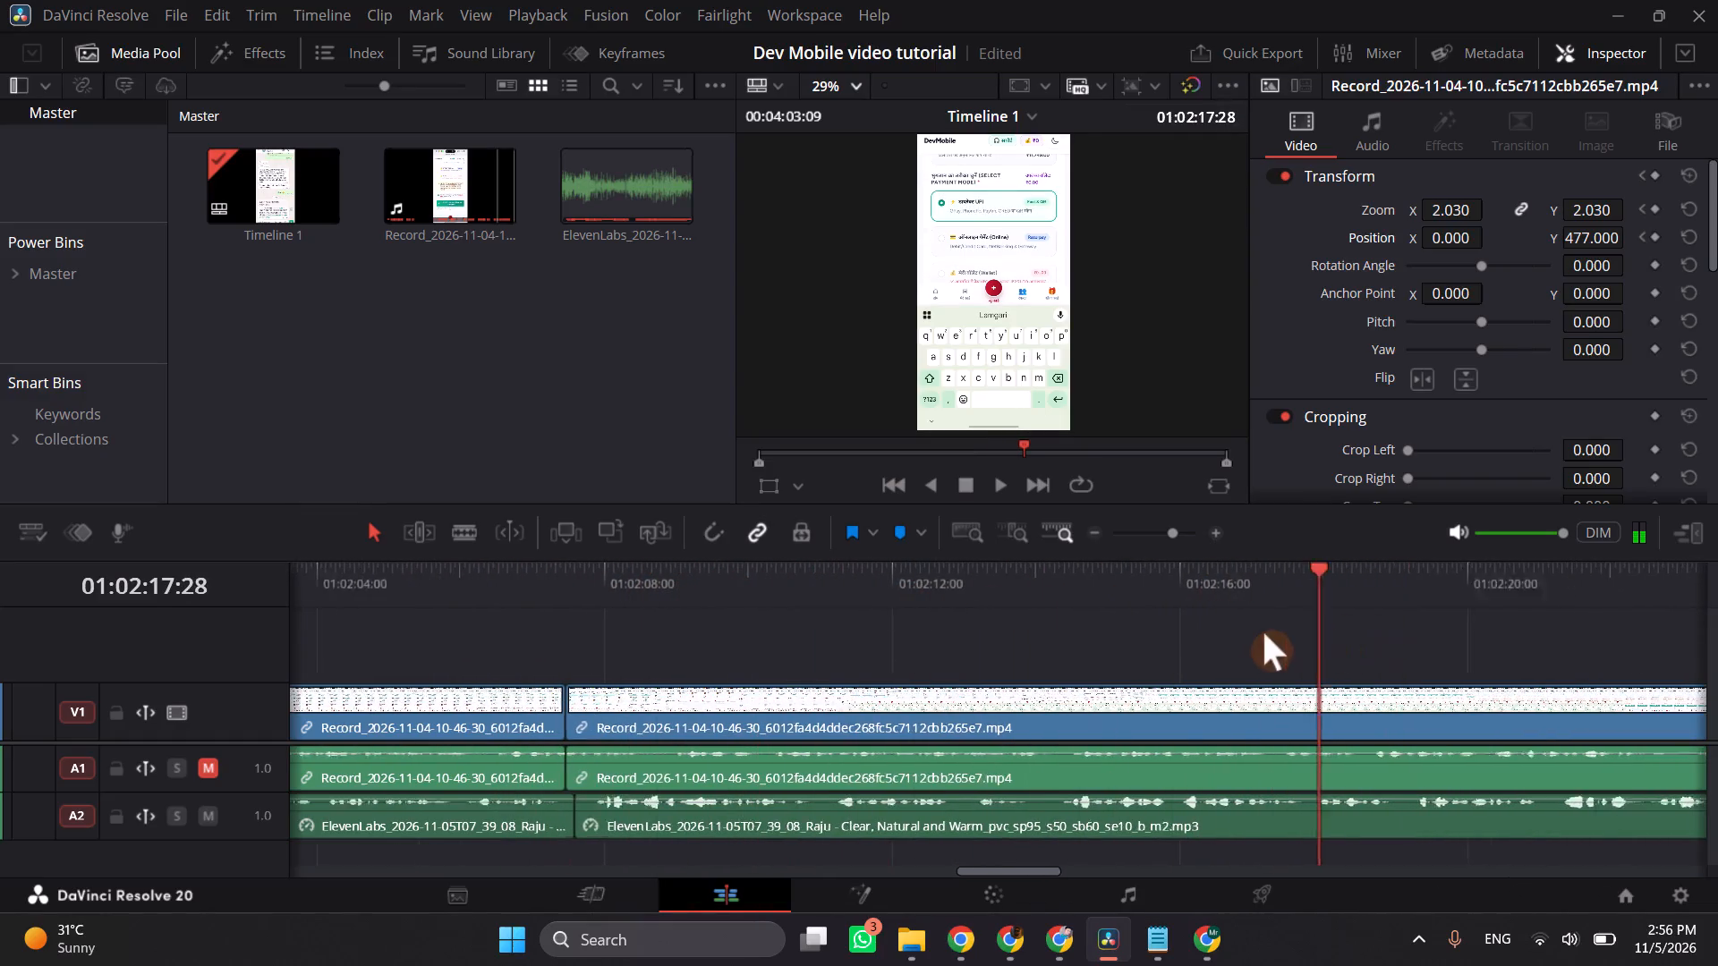
scroll(1263, 632, left, 4)
drag(615, 569, 739, 570)
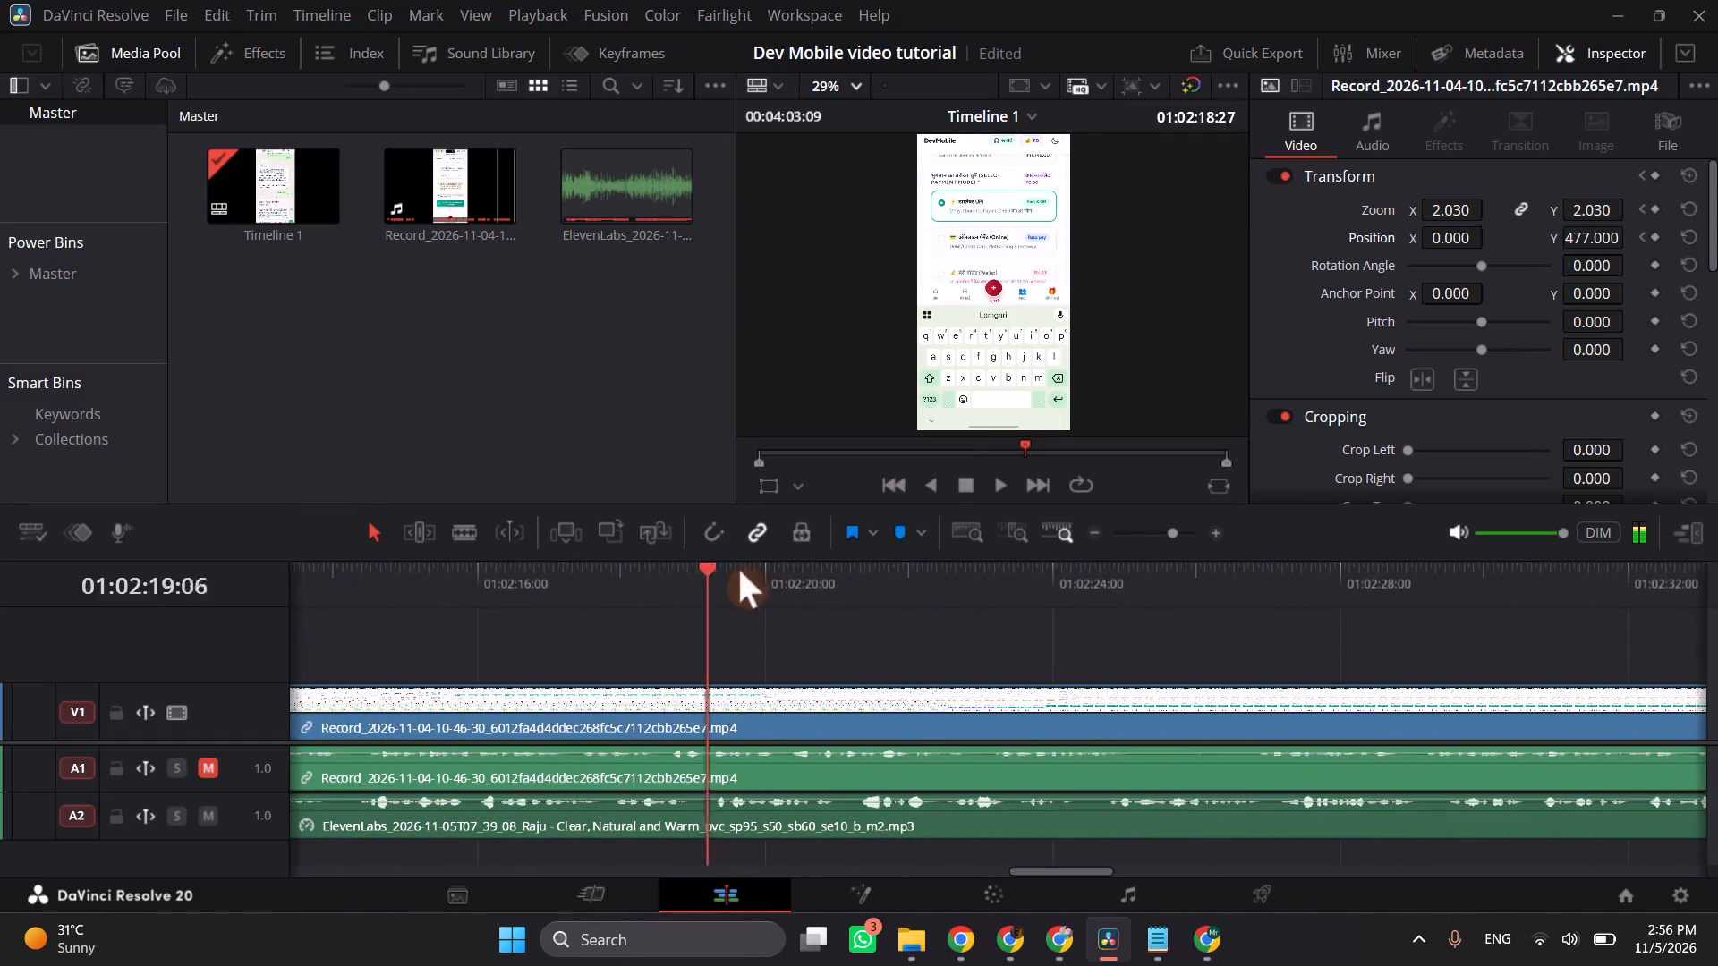
drag(739, 570, 1085, 592)
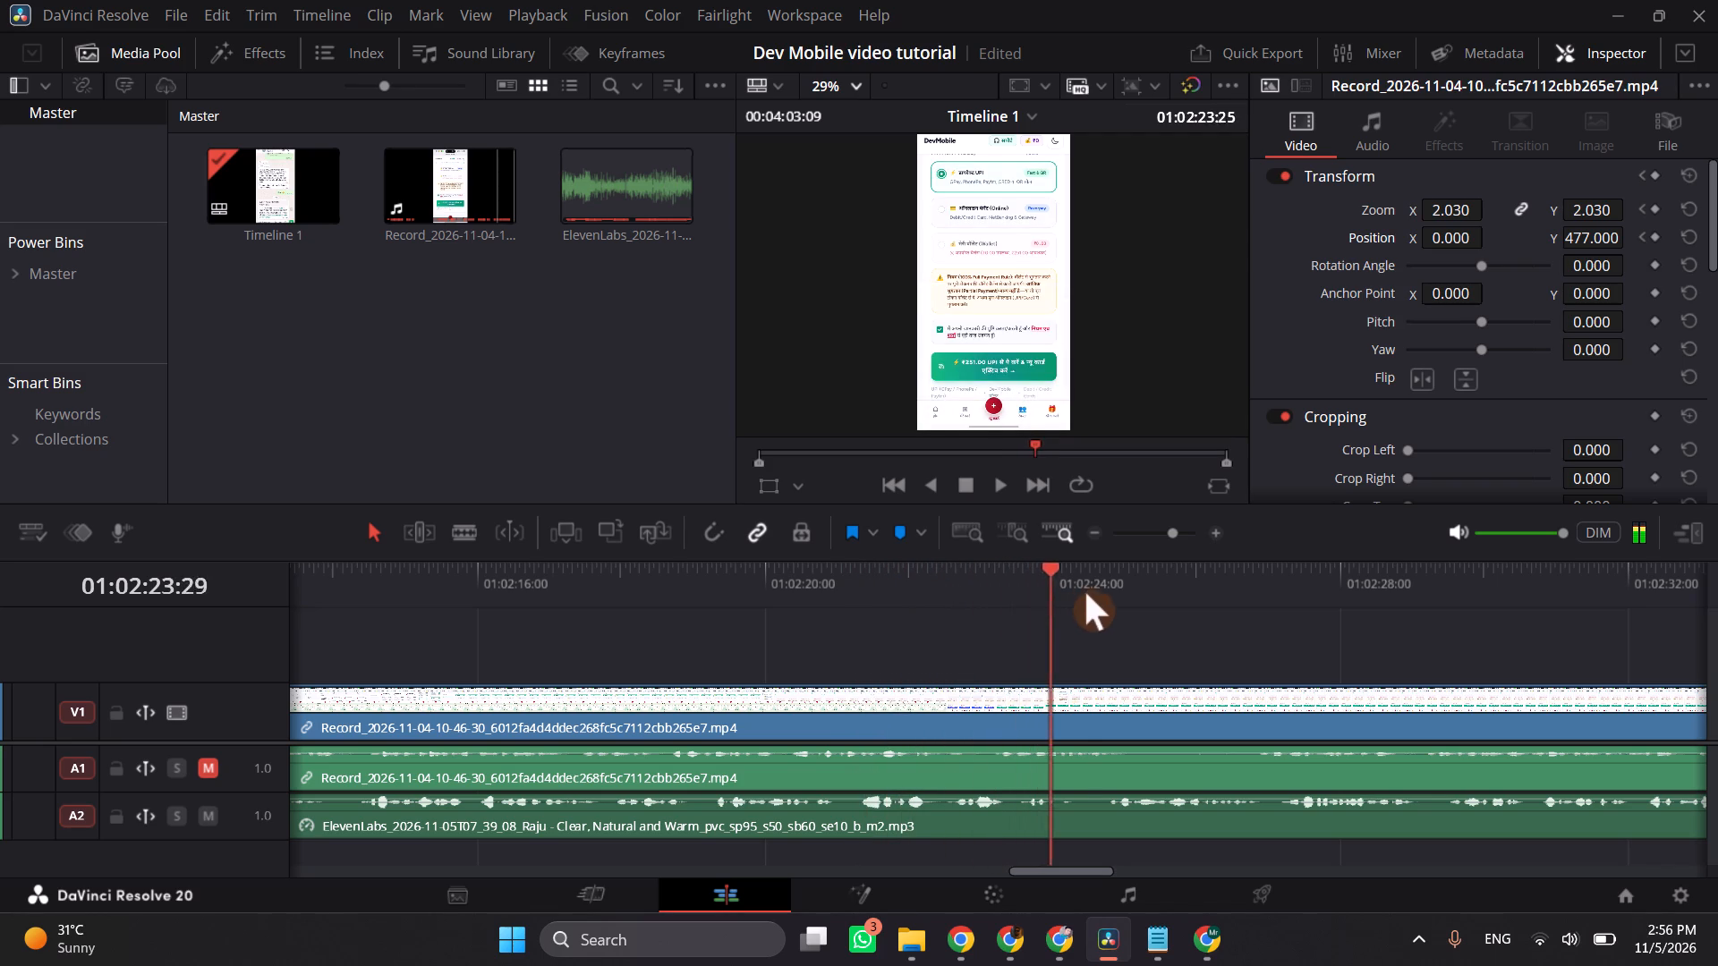
drag(1085, 592, 1436, 601)
scroll(1384, 606, left, 3)
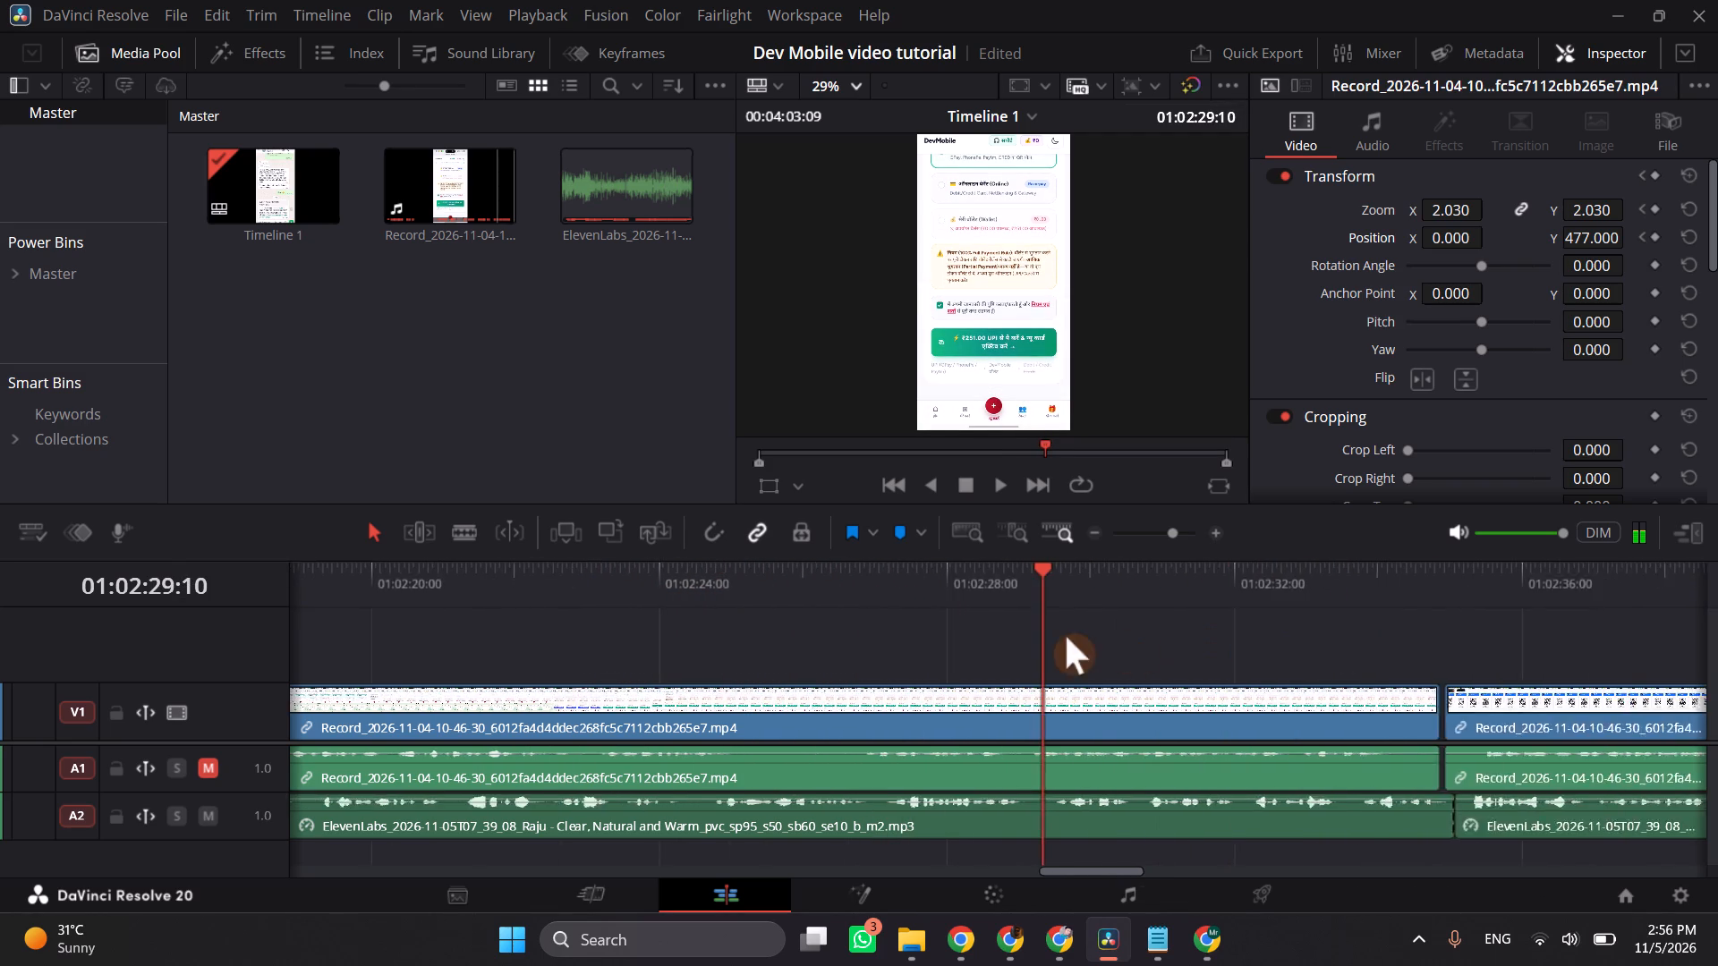
scroll(1066, 636, left, 1)
drag(875, 582, 1342, 608)
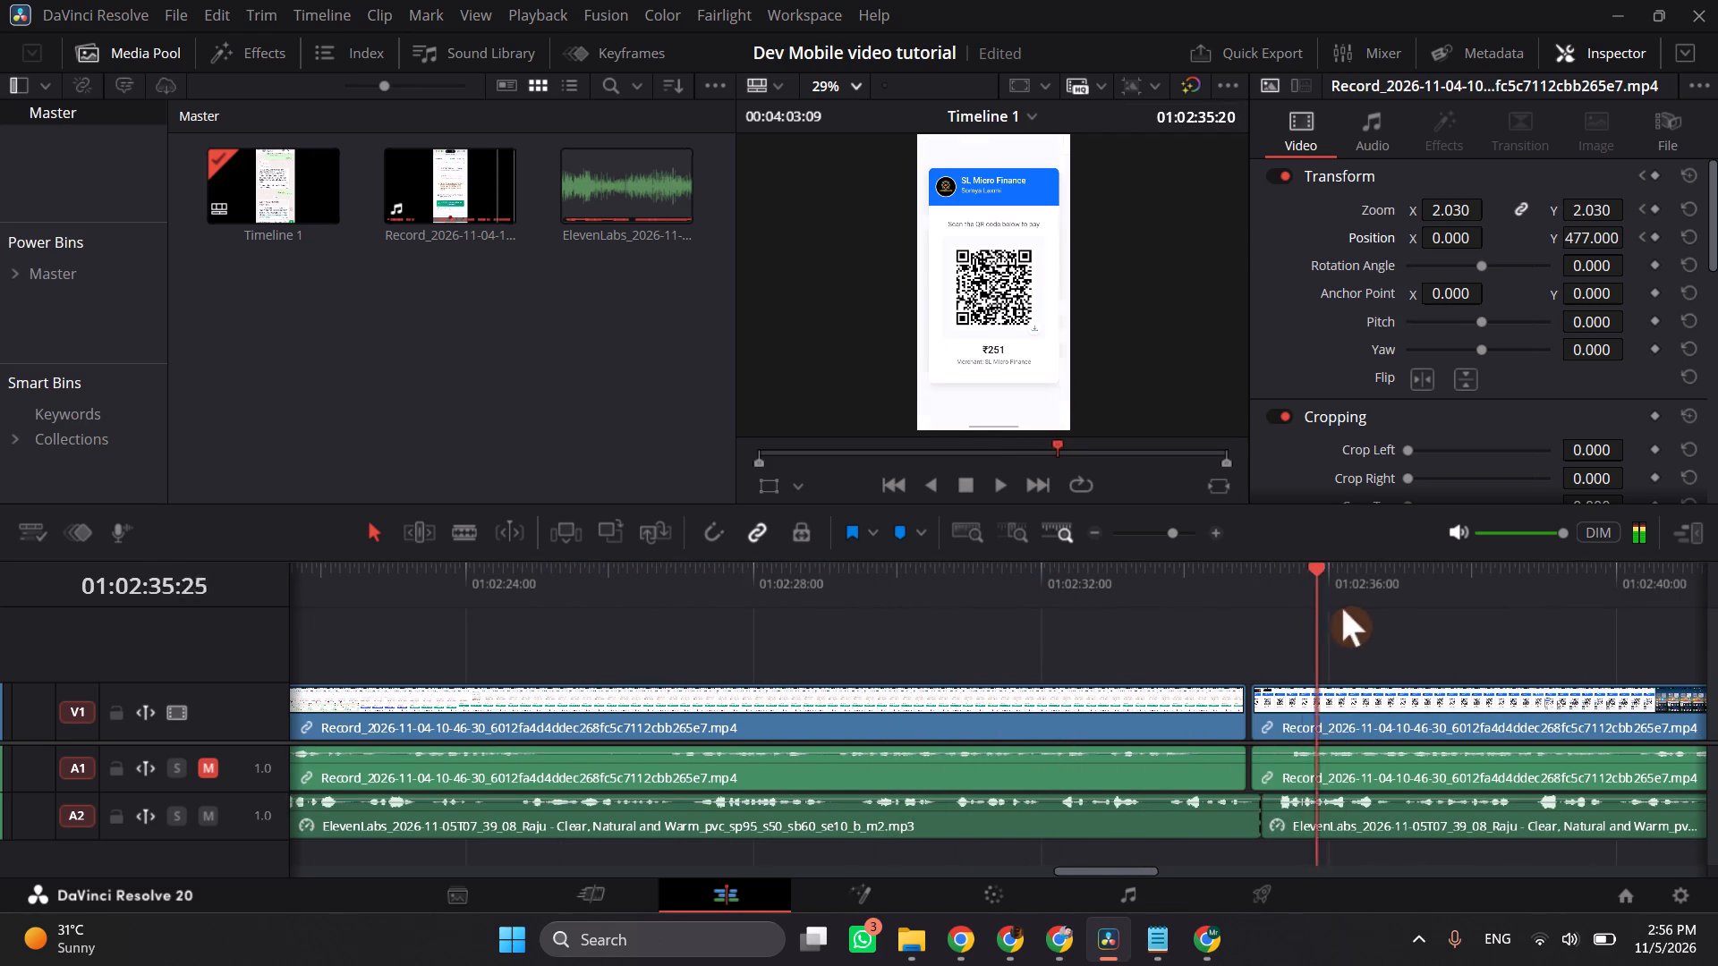
Extend the start of the QR payment clip backward to close the small black gap near 01:02:34:26.
drag(1342, 608, 1246, 626)
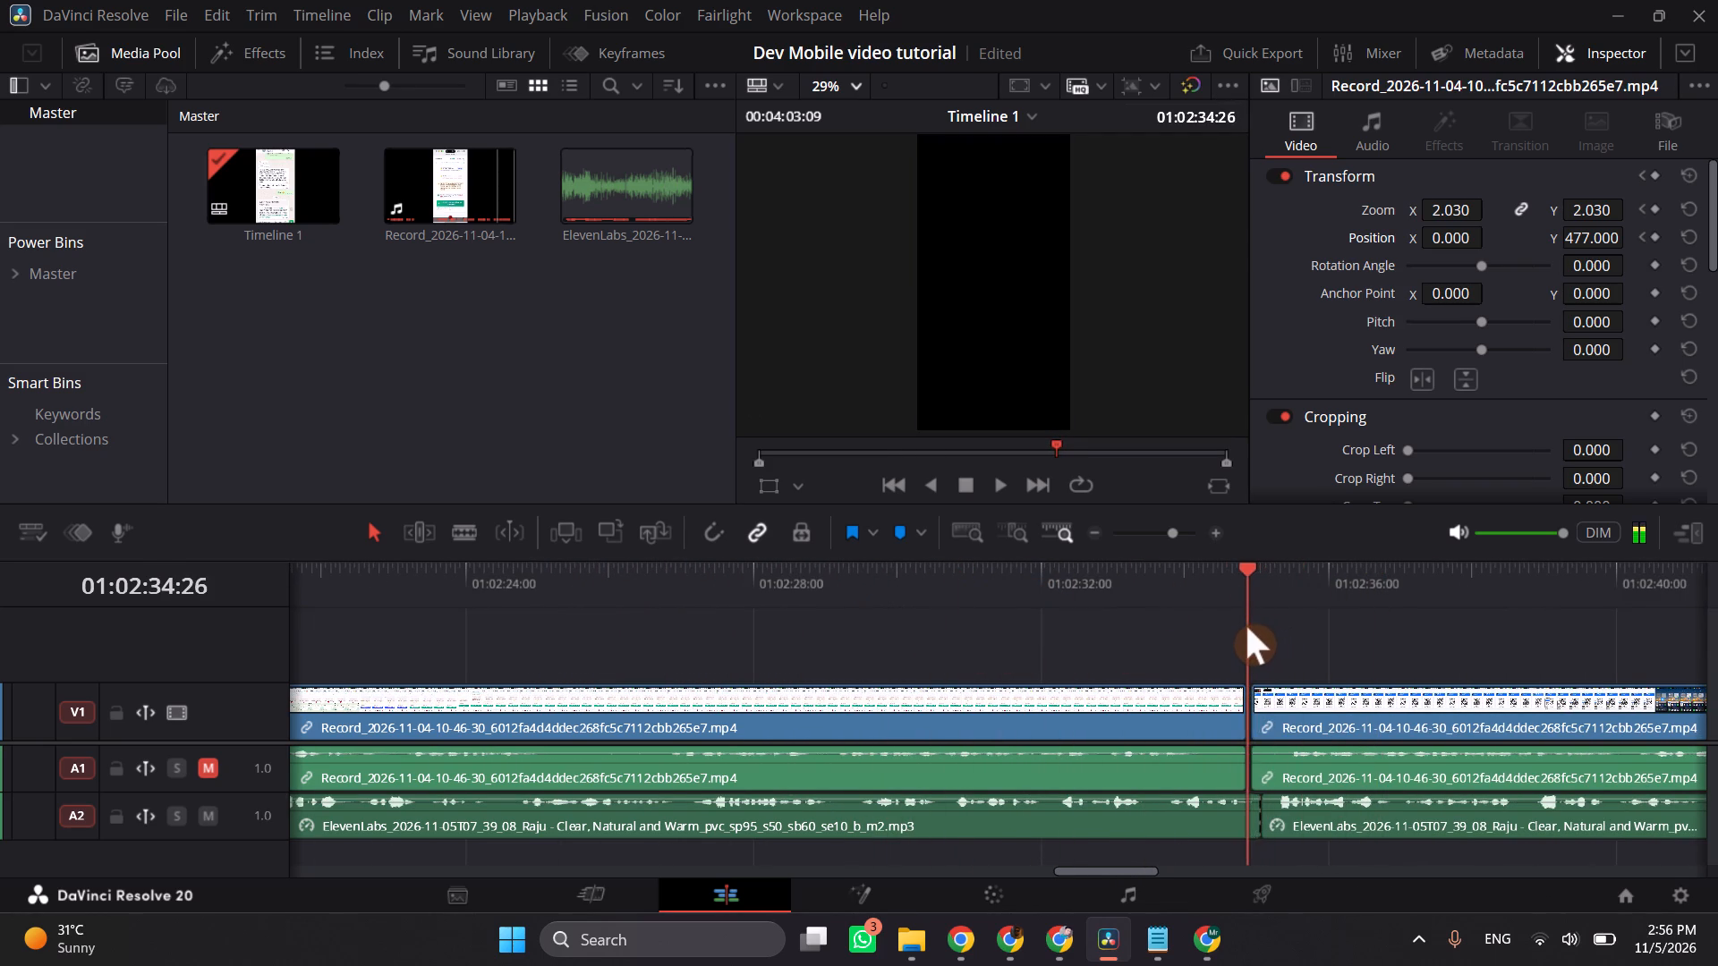
drag(1246, 626, 1235, 627)
click(1278, 690)
click(1263, 708)
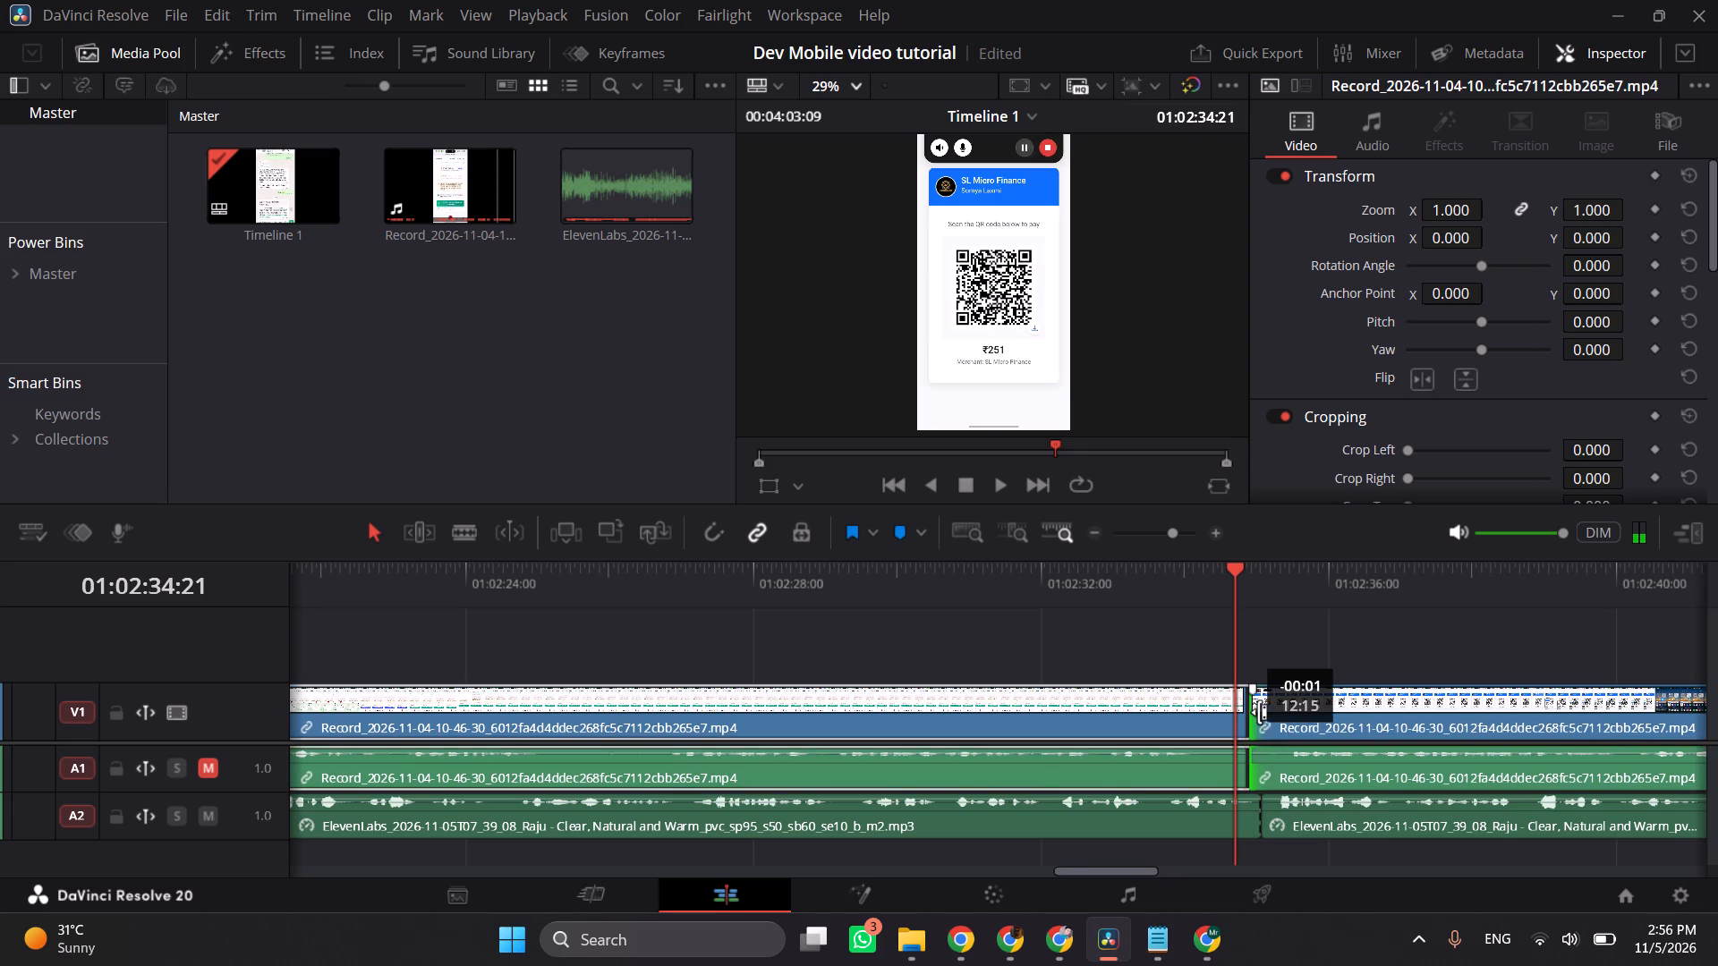
Review the QR code and payment clips against the voice-over from 01:02:34:21 to about 01:02:59.
key(space)
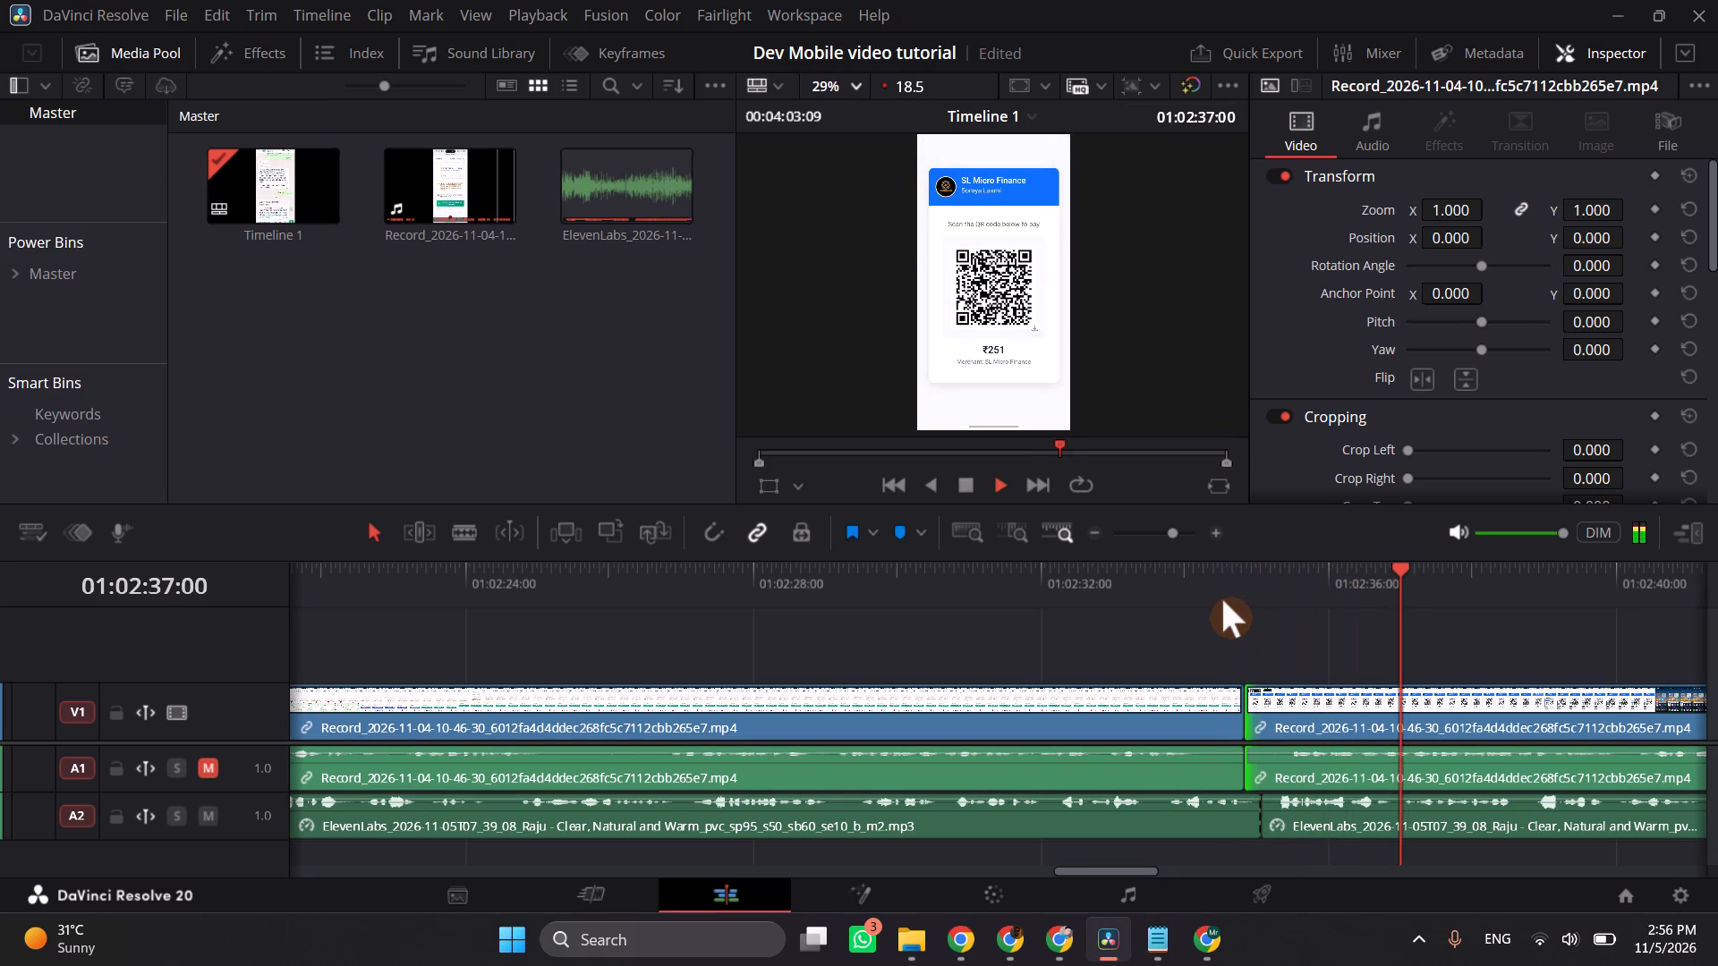
key(space)
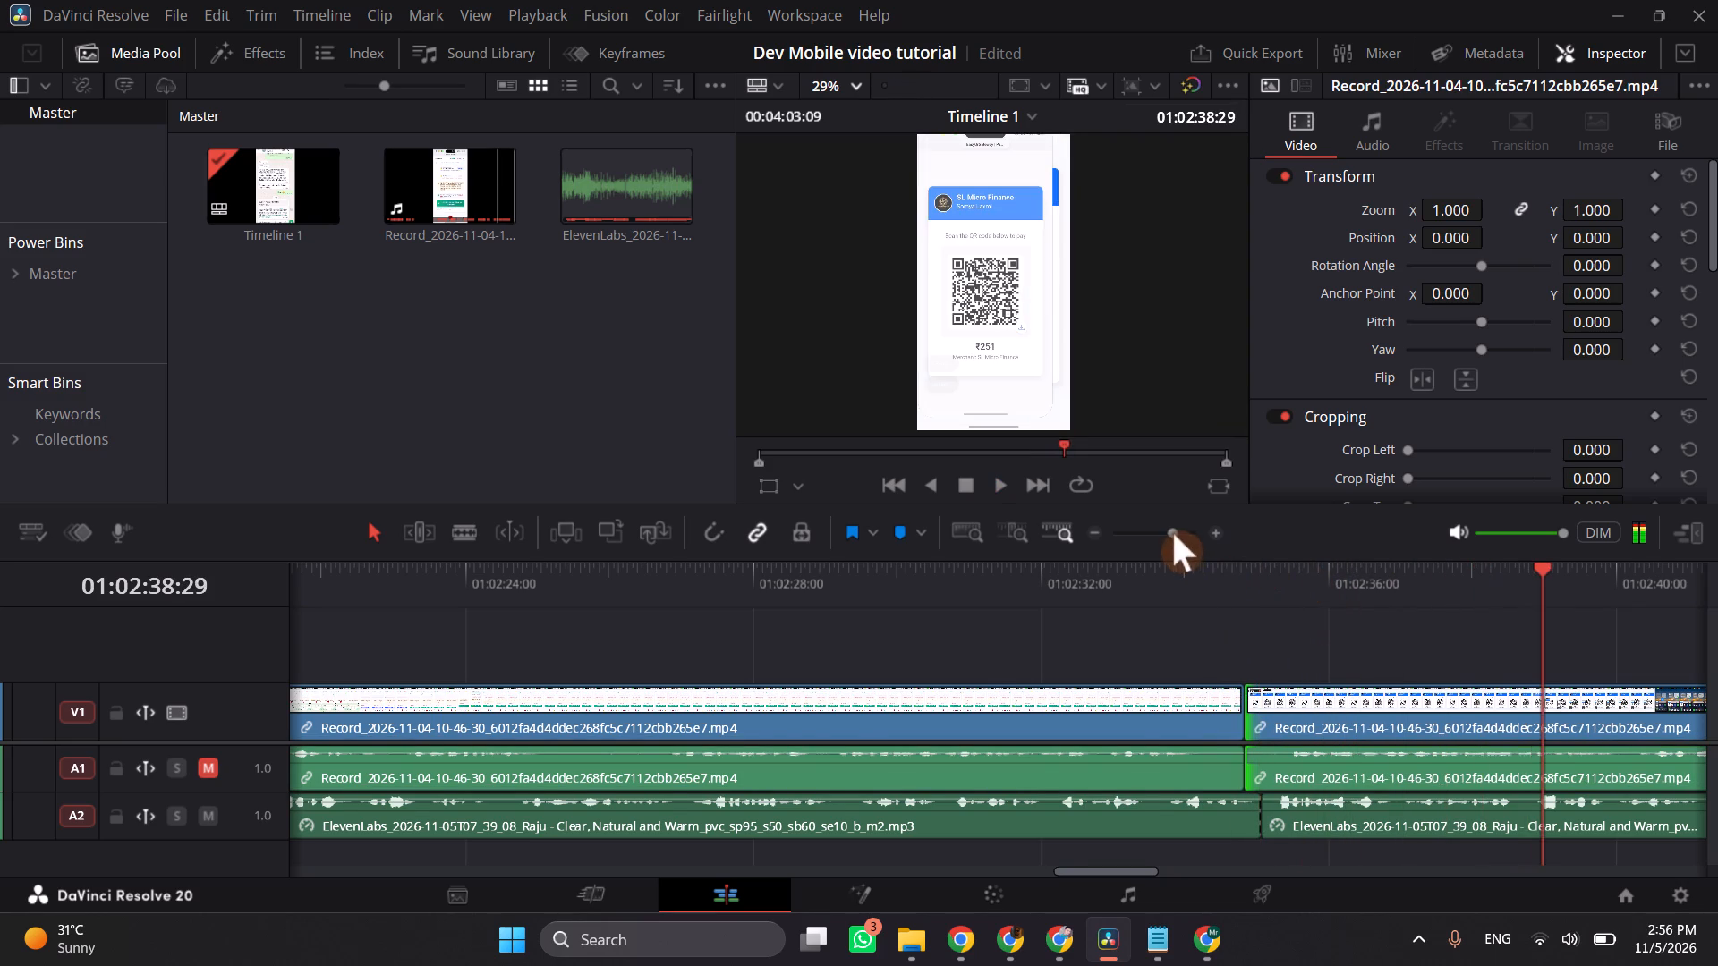
click(1171, 533)
key(space)
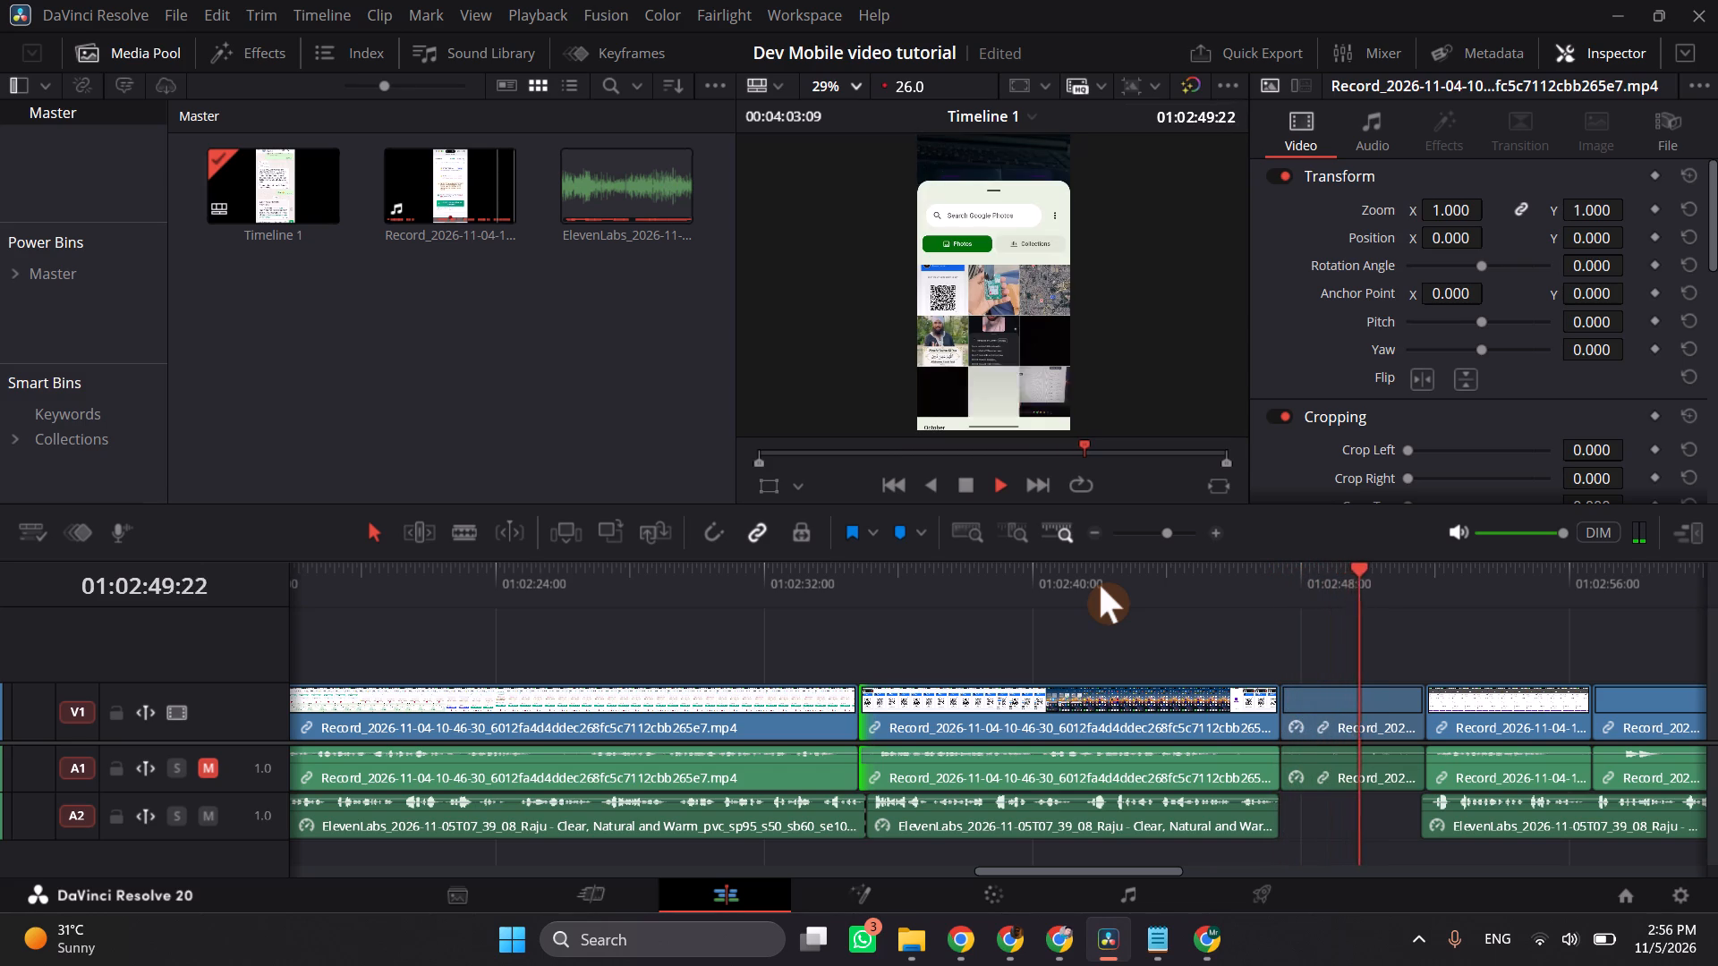
scroll(1095, 580, left, 1)
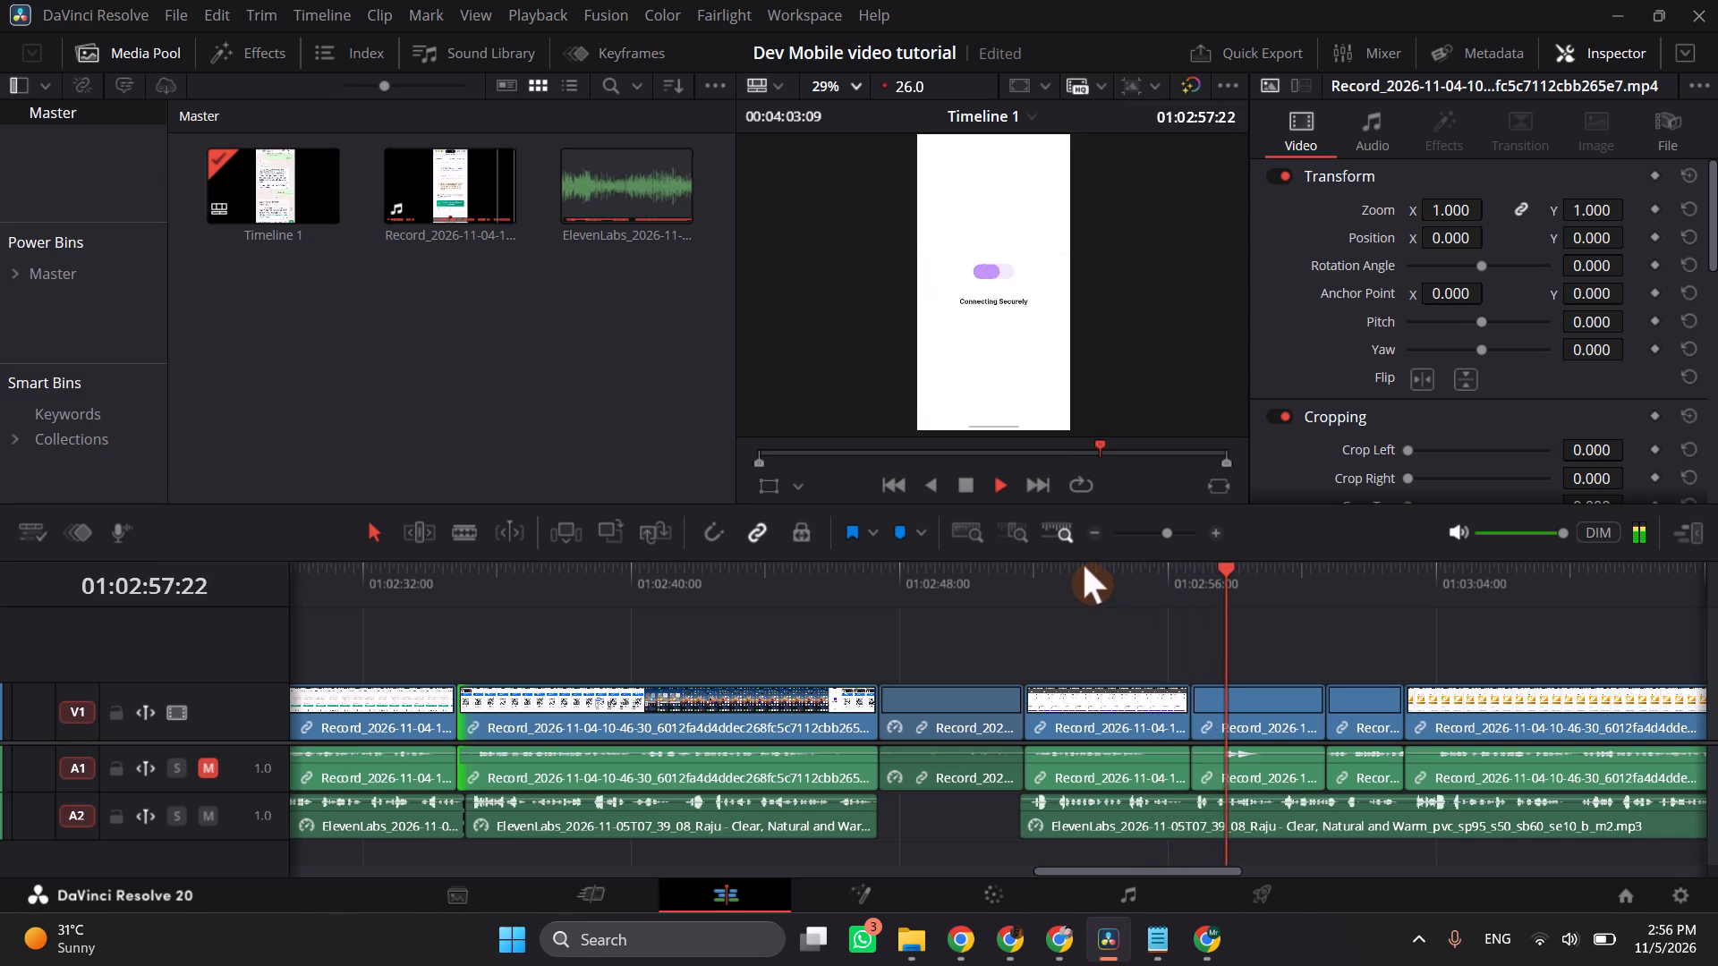
key(space)
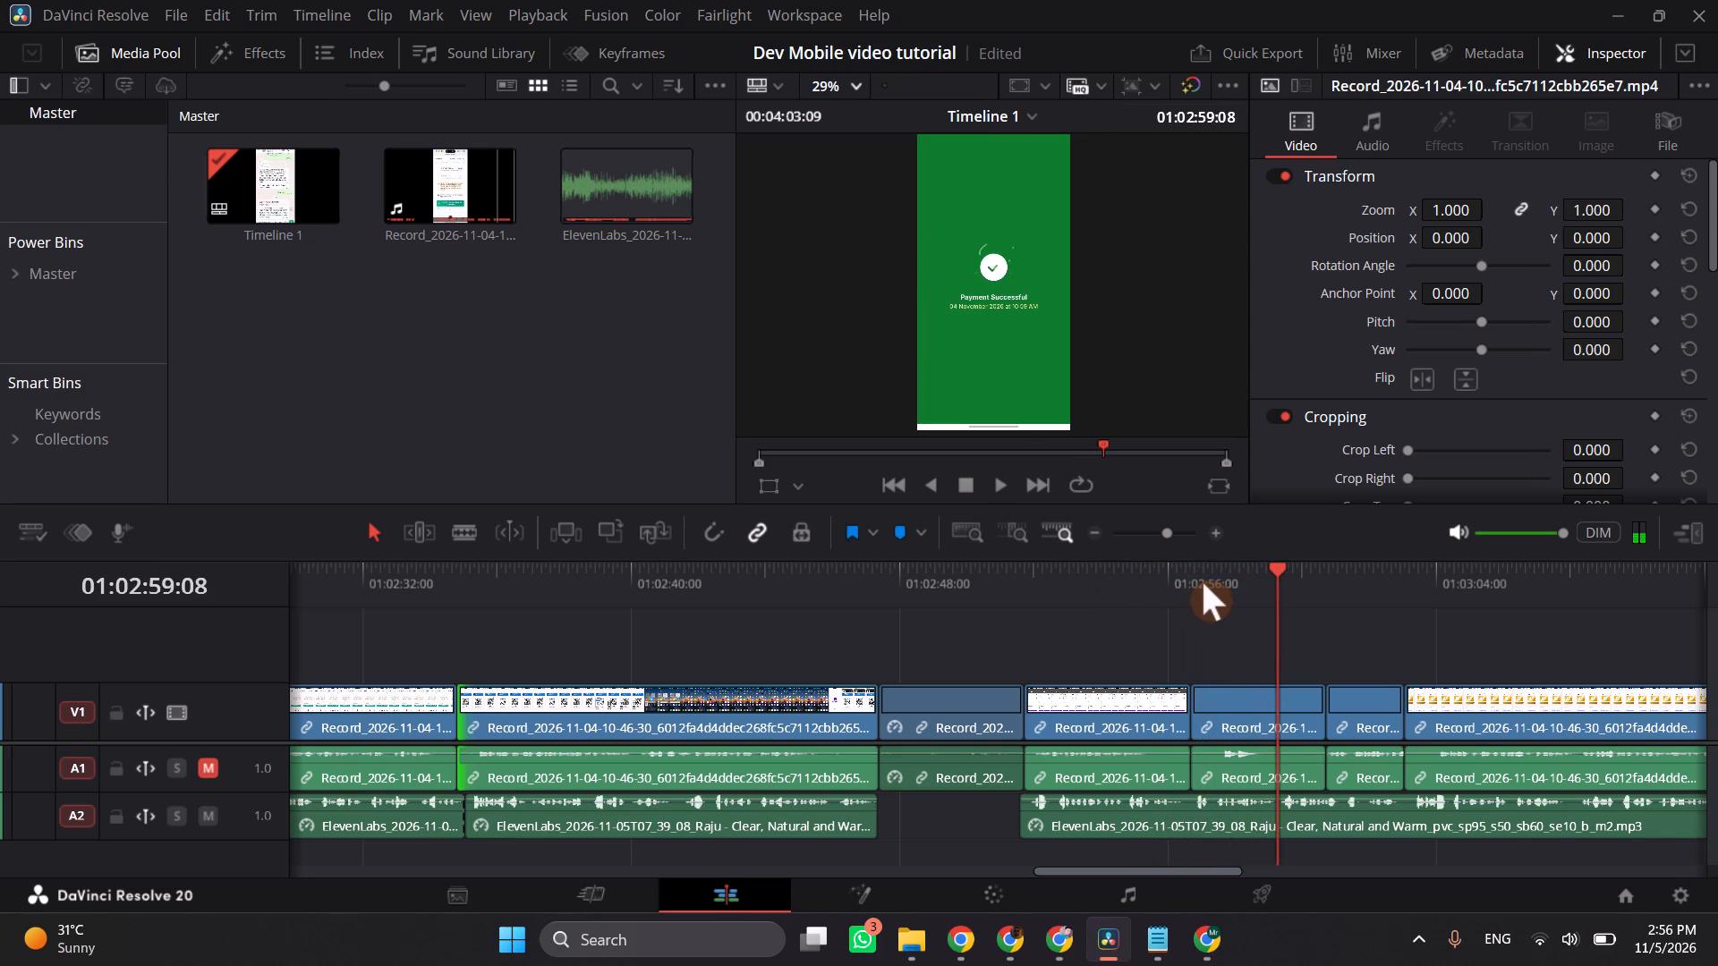
Review the payment confirmation, success screen and receipt clips against the voice-over from about 01:02:53 to 01:03:06.
drag(1204, 582, 1152, 596)
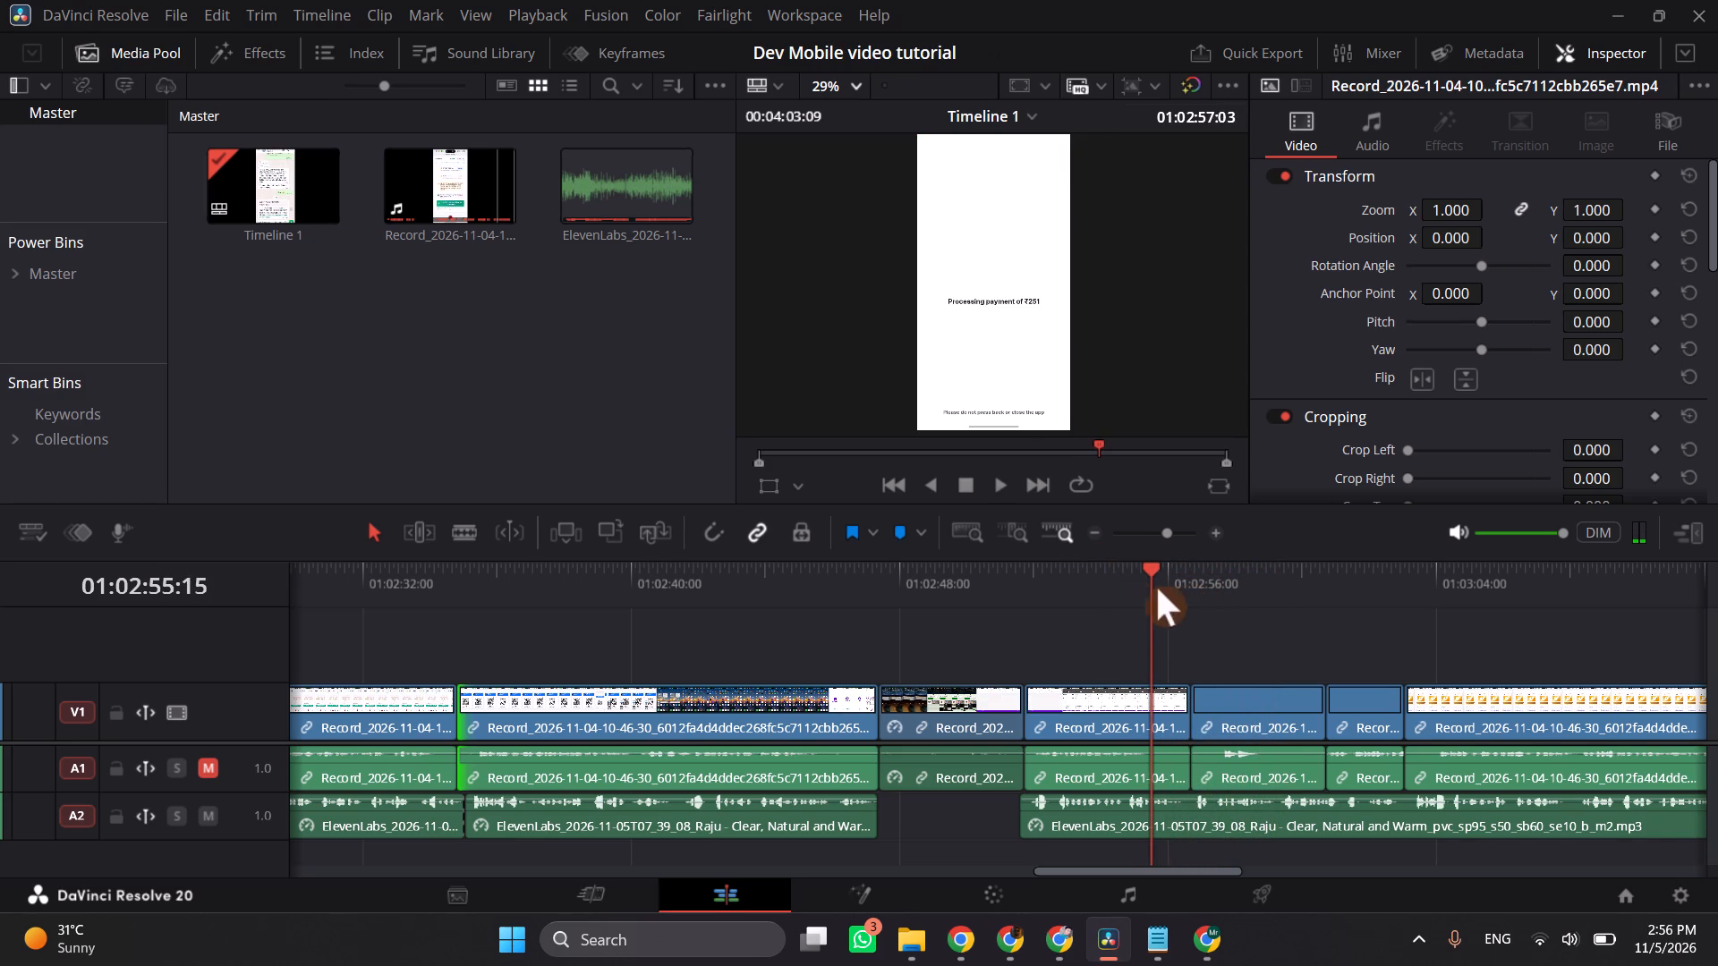
drag(1113, 591, 1059, 585)
scroll(1018, 375, up, 5)
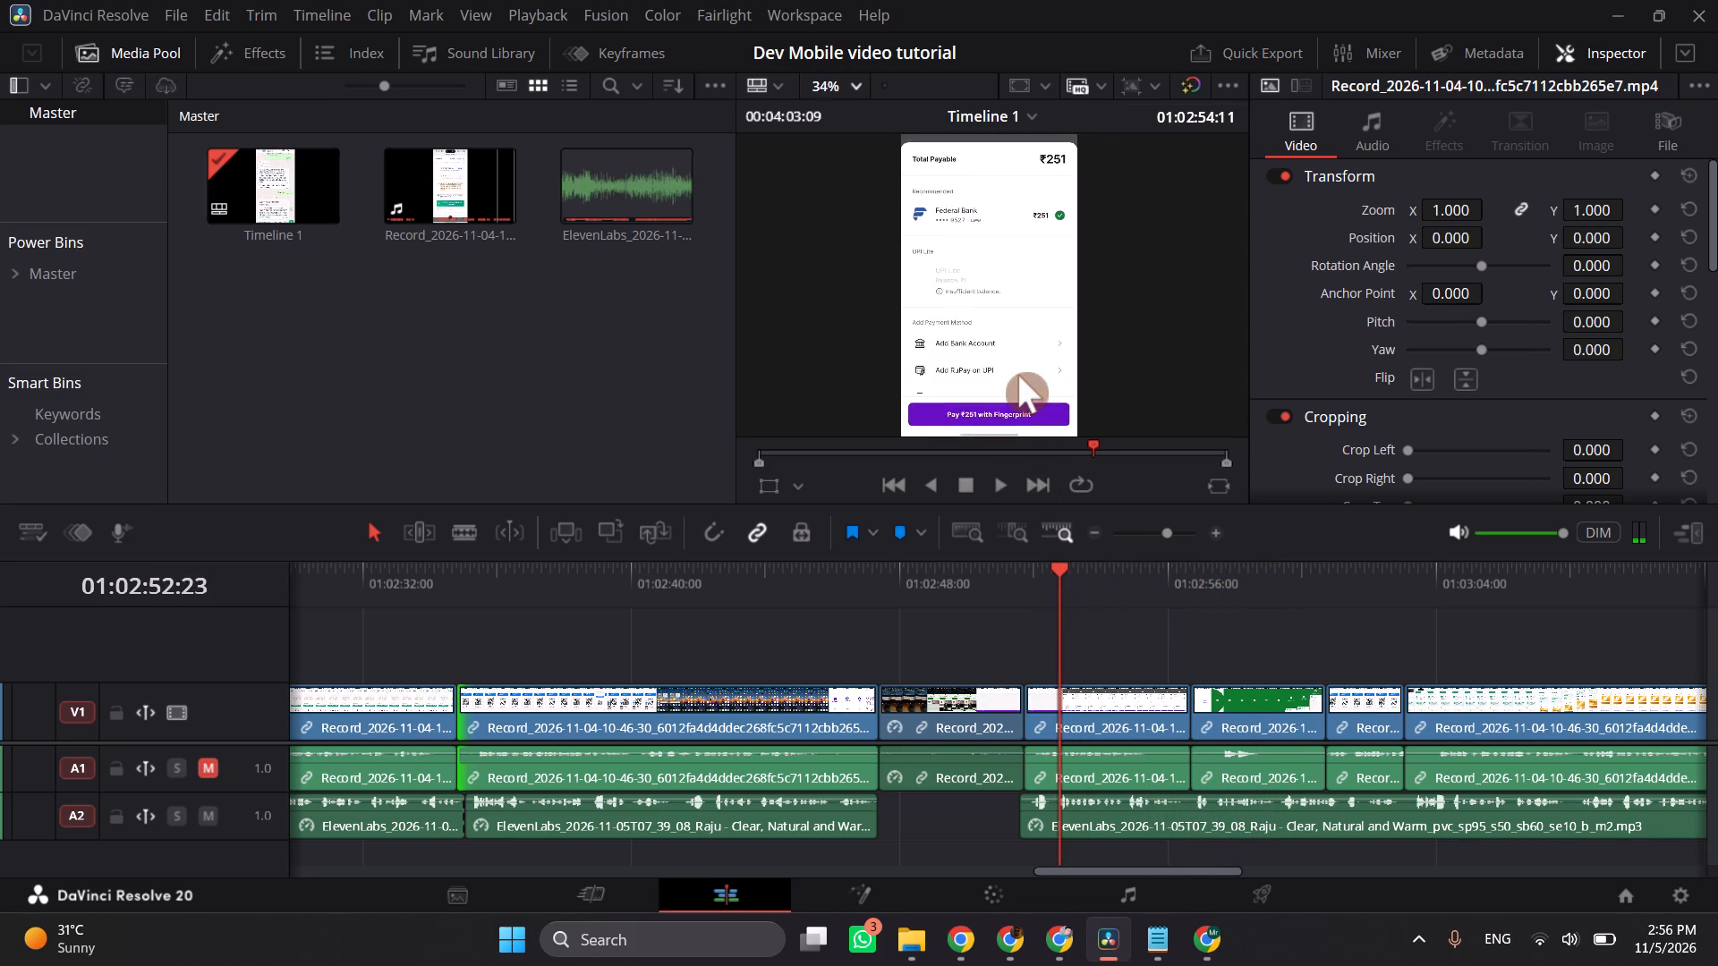
scroll(1018, 375, up, 2)
drag(1085, 596, 1102, 593)
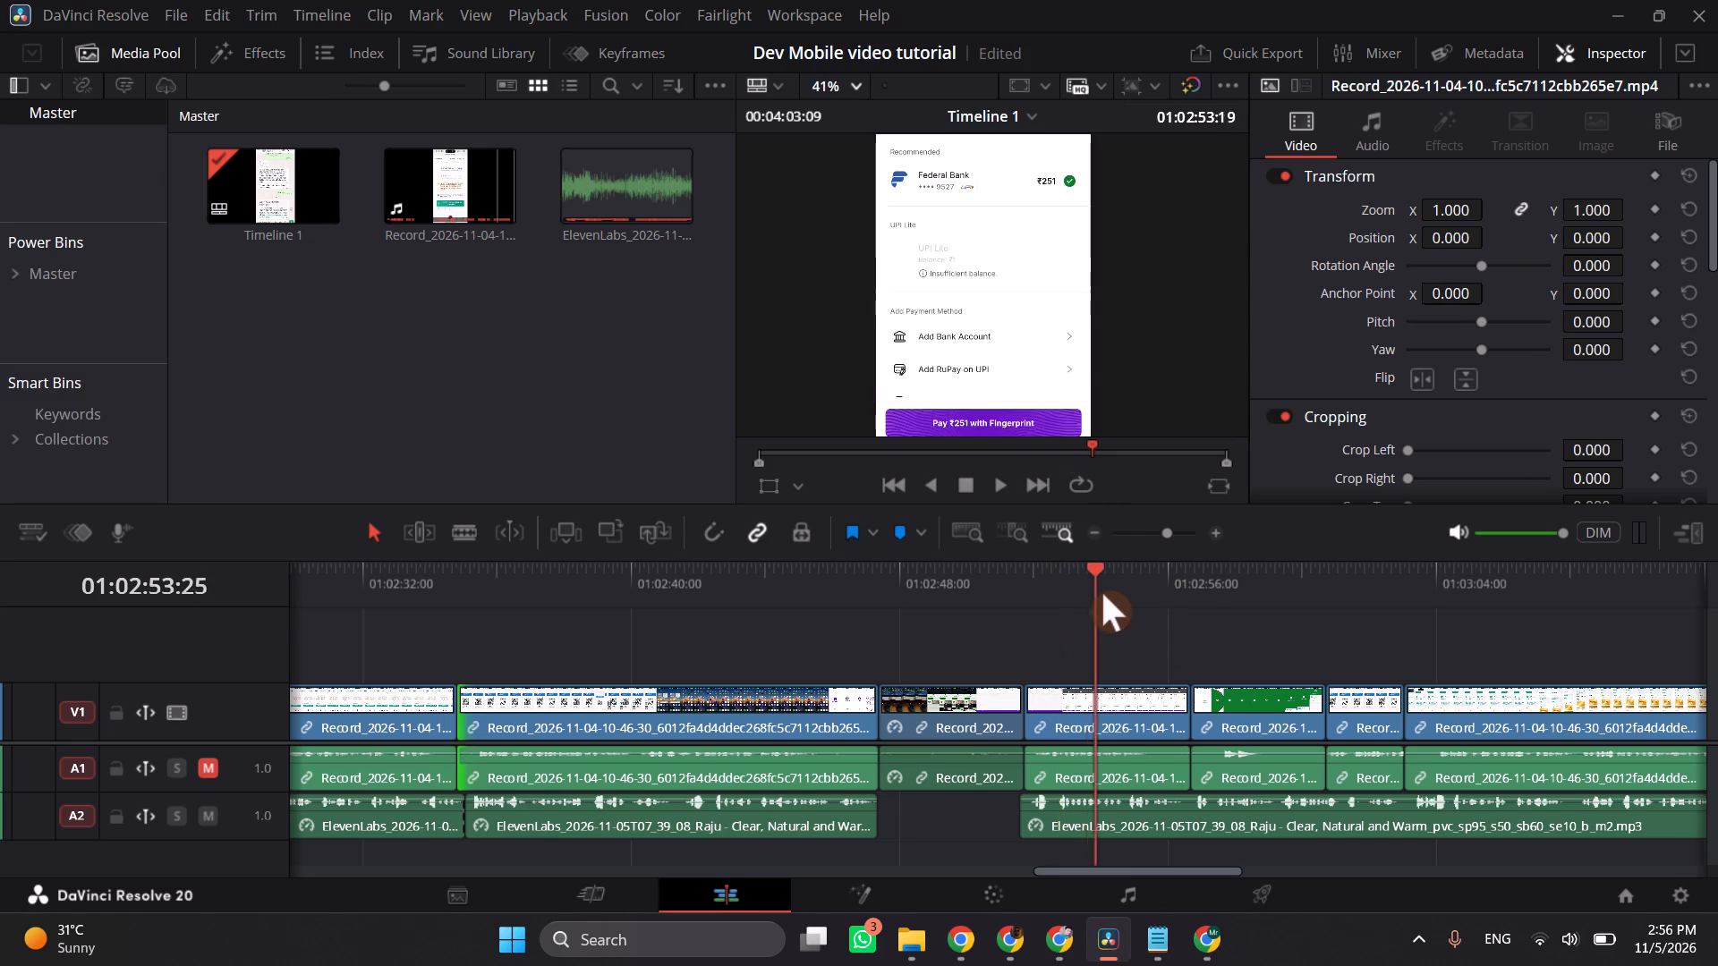
drag(1102, 593, 1103, 593)
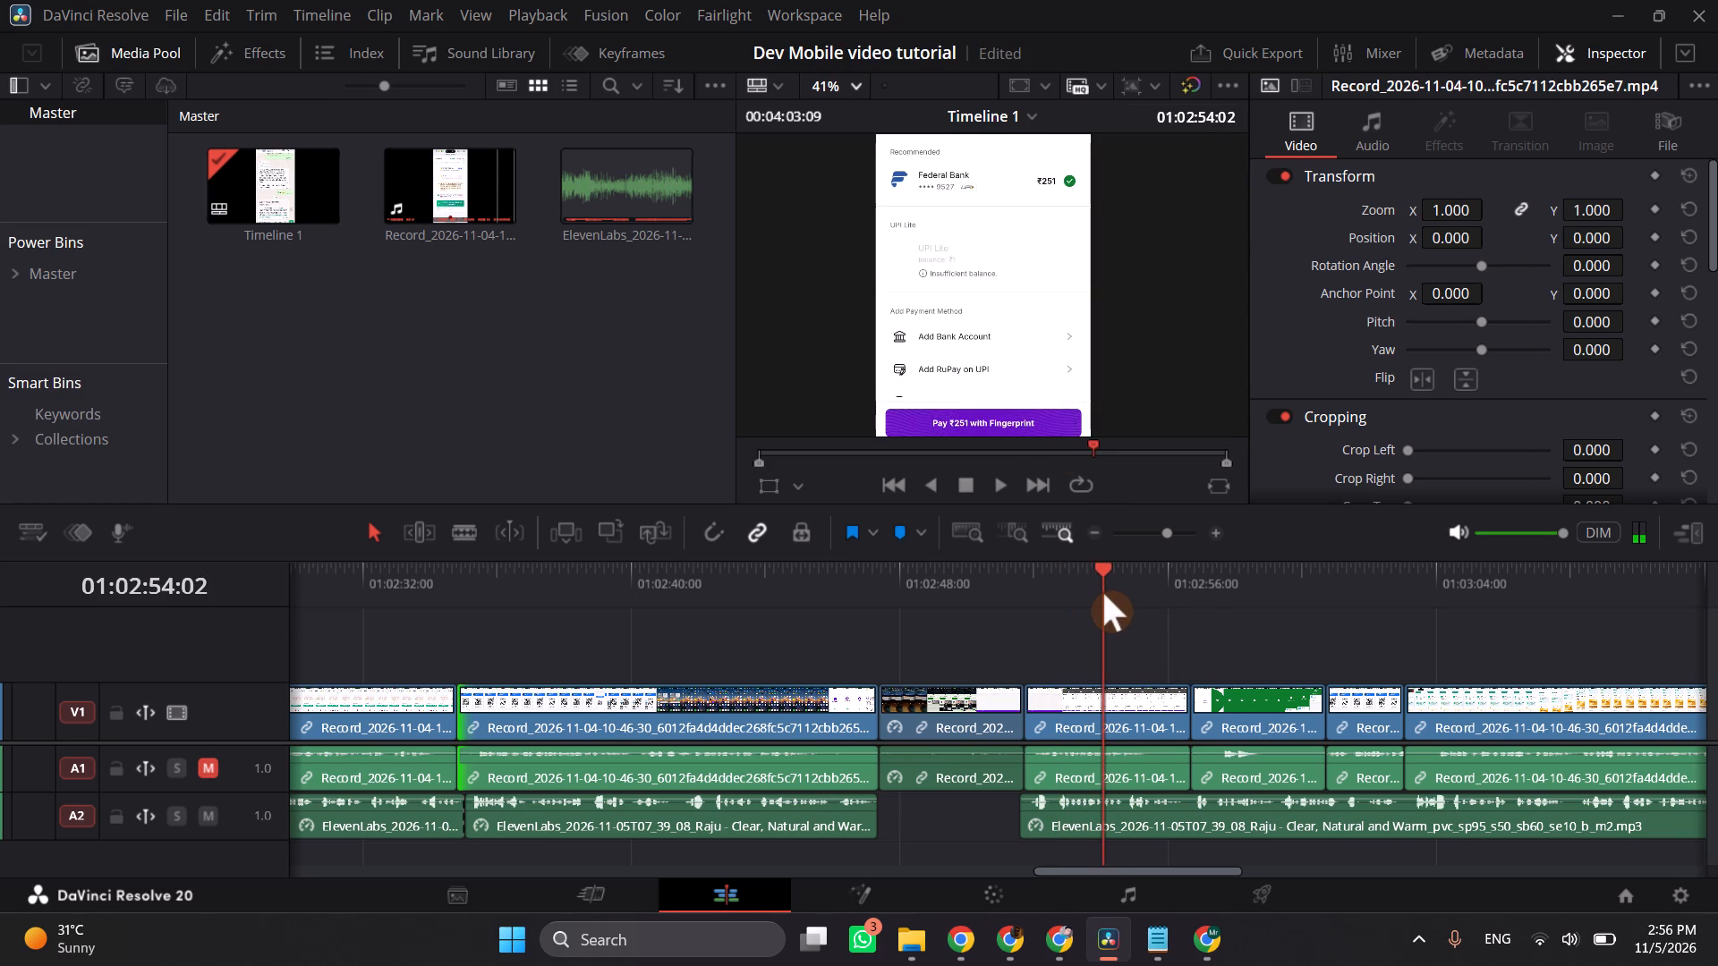
drag(1103, 593, 1329, 606)
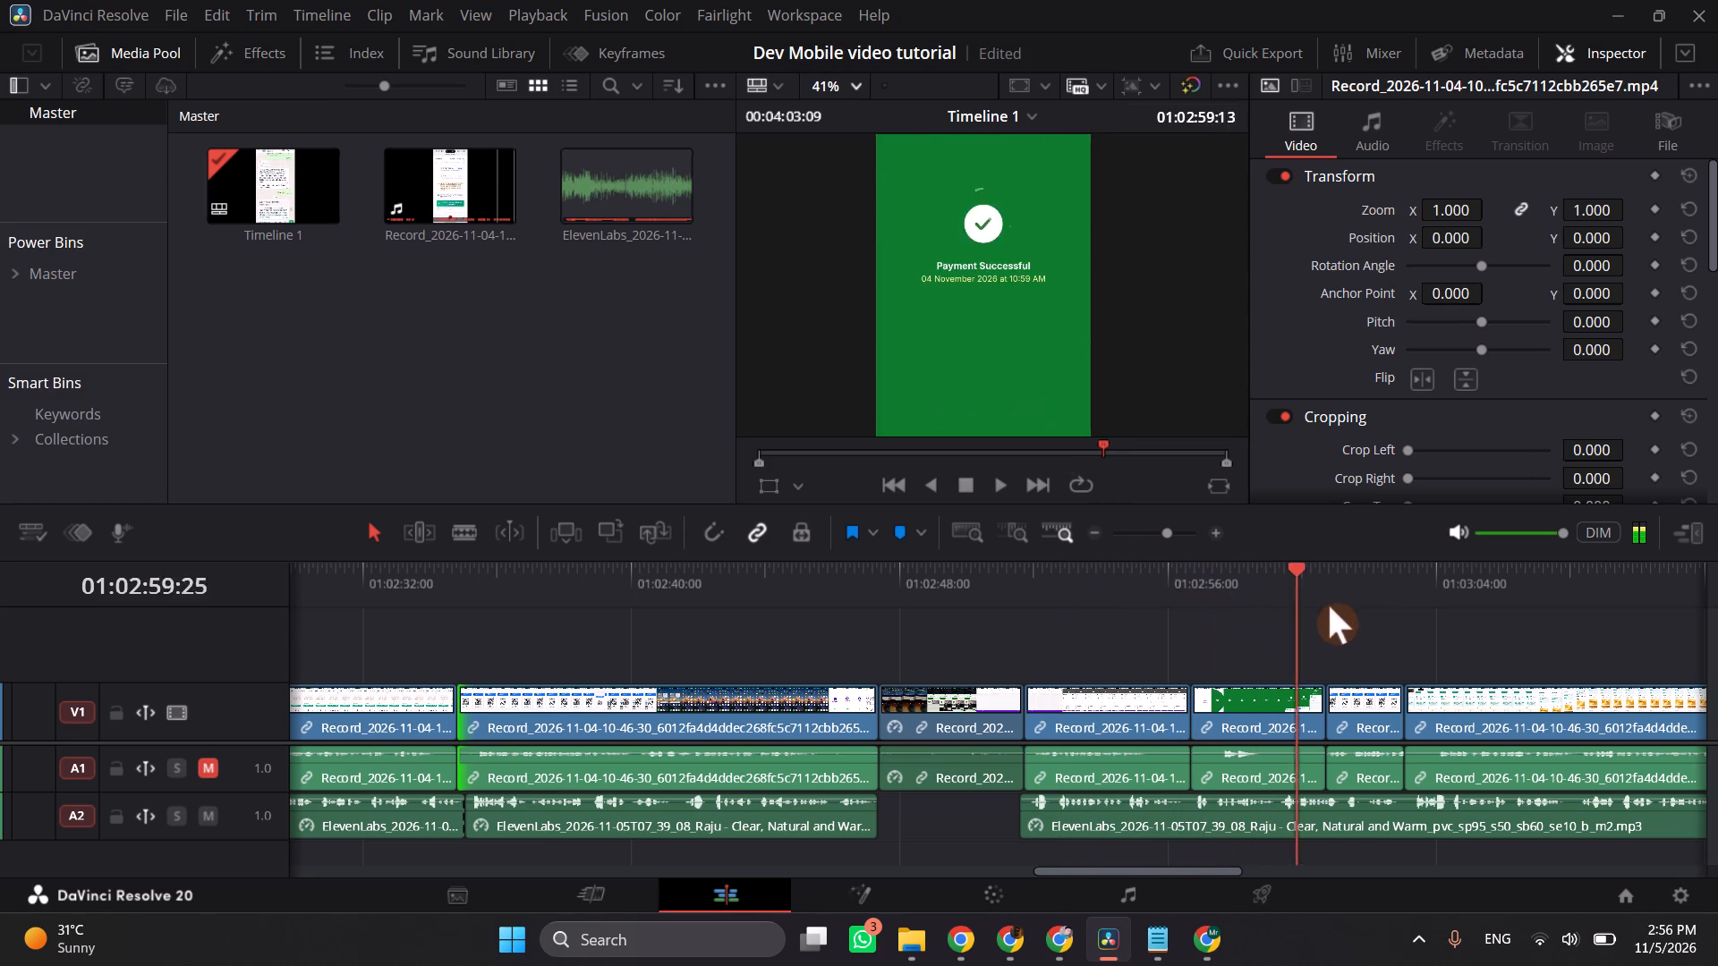
drag(1329, 606, 1509, 642)
drag(1166, 534, 1167, 534)
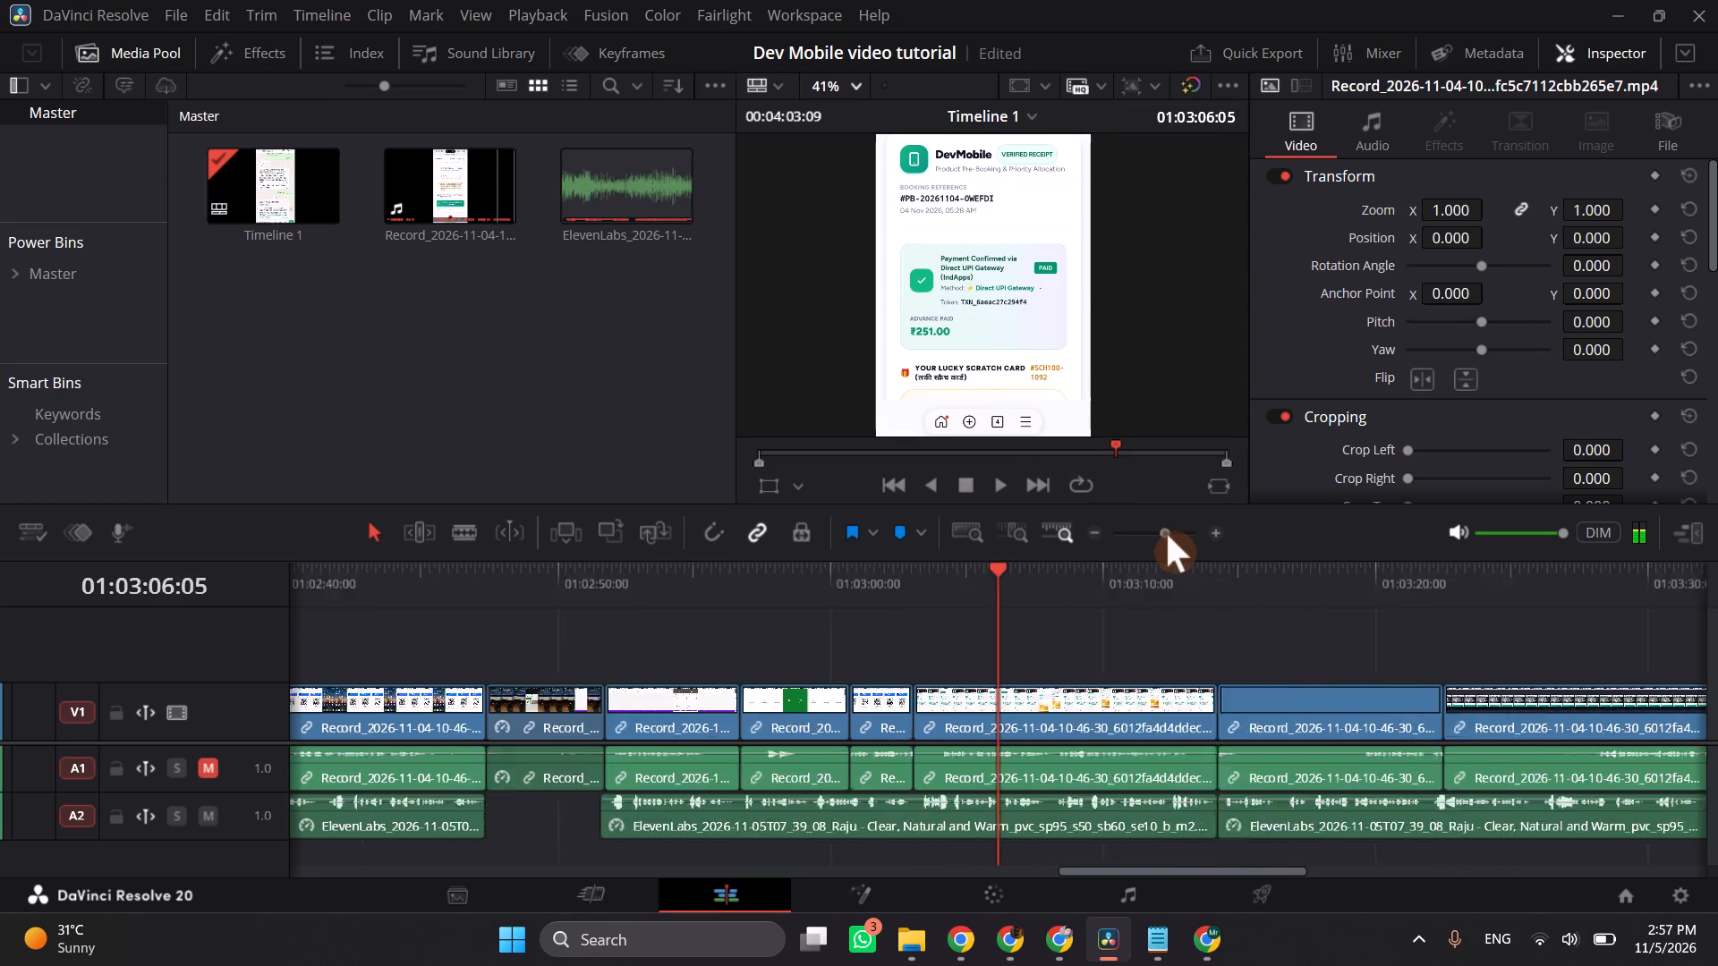
drag(1167, 534, 1161, 549)
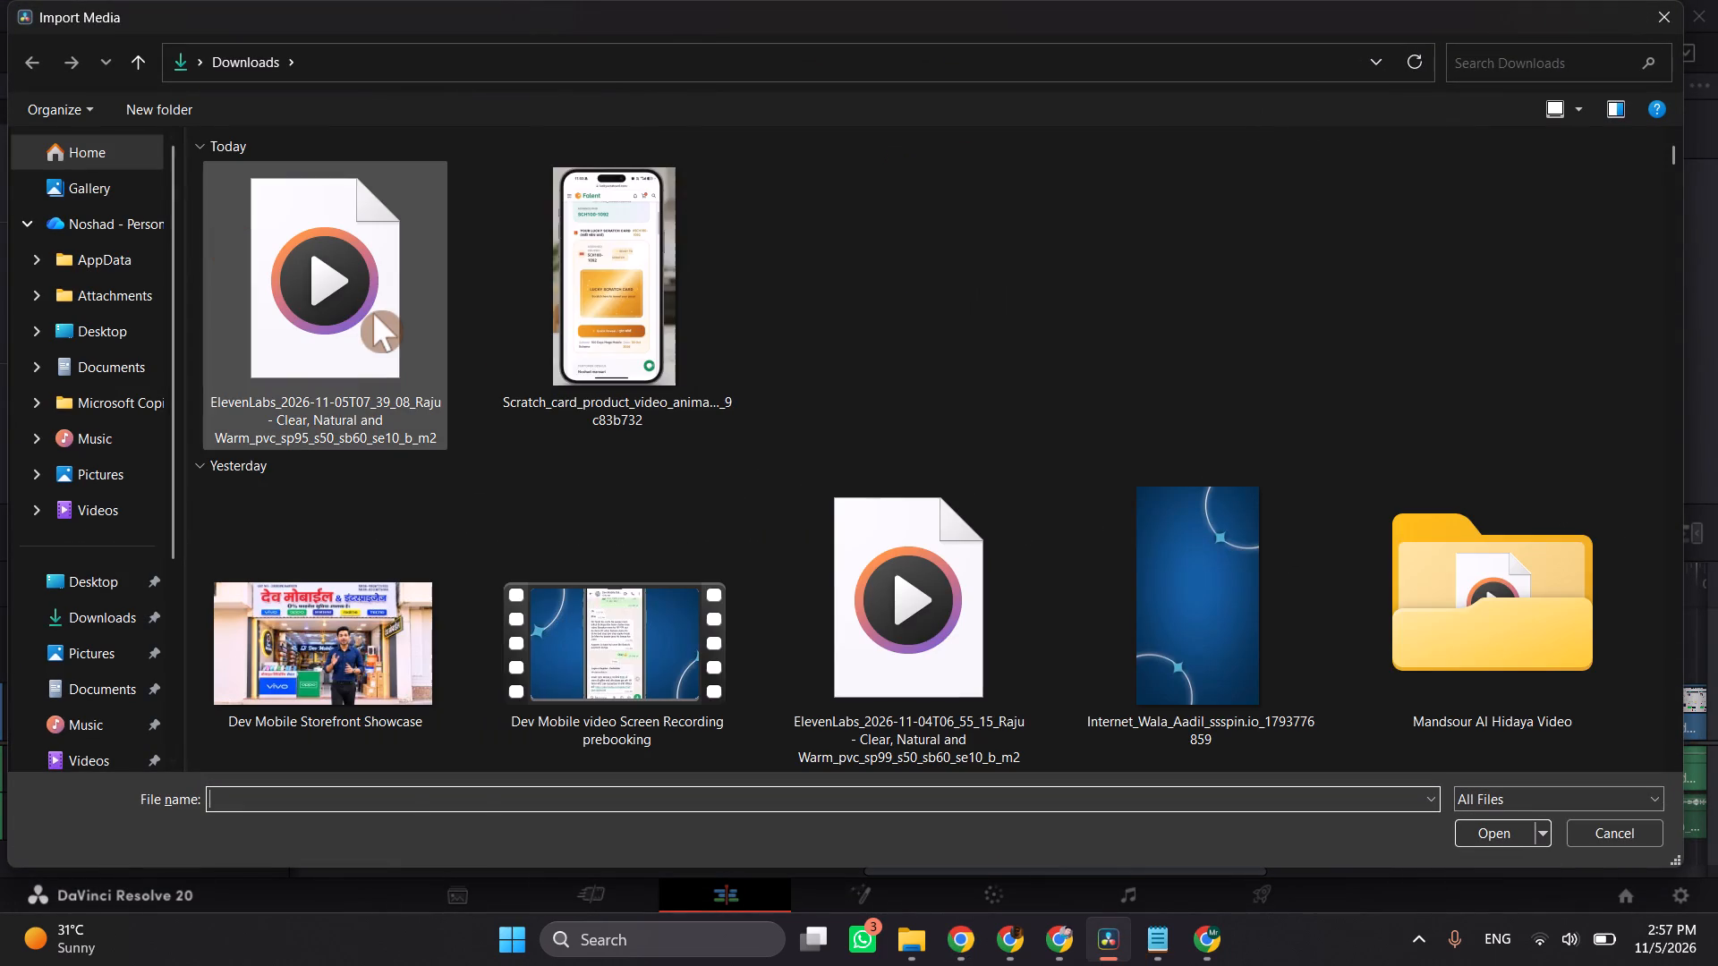
scroll(545, 348, up, 1)
double_click(595, 346)
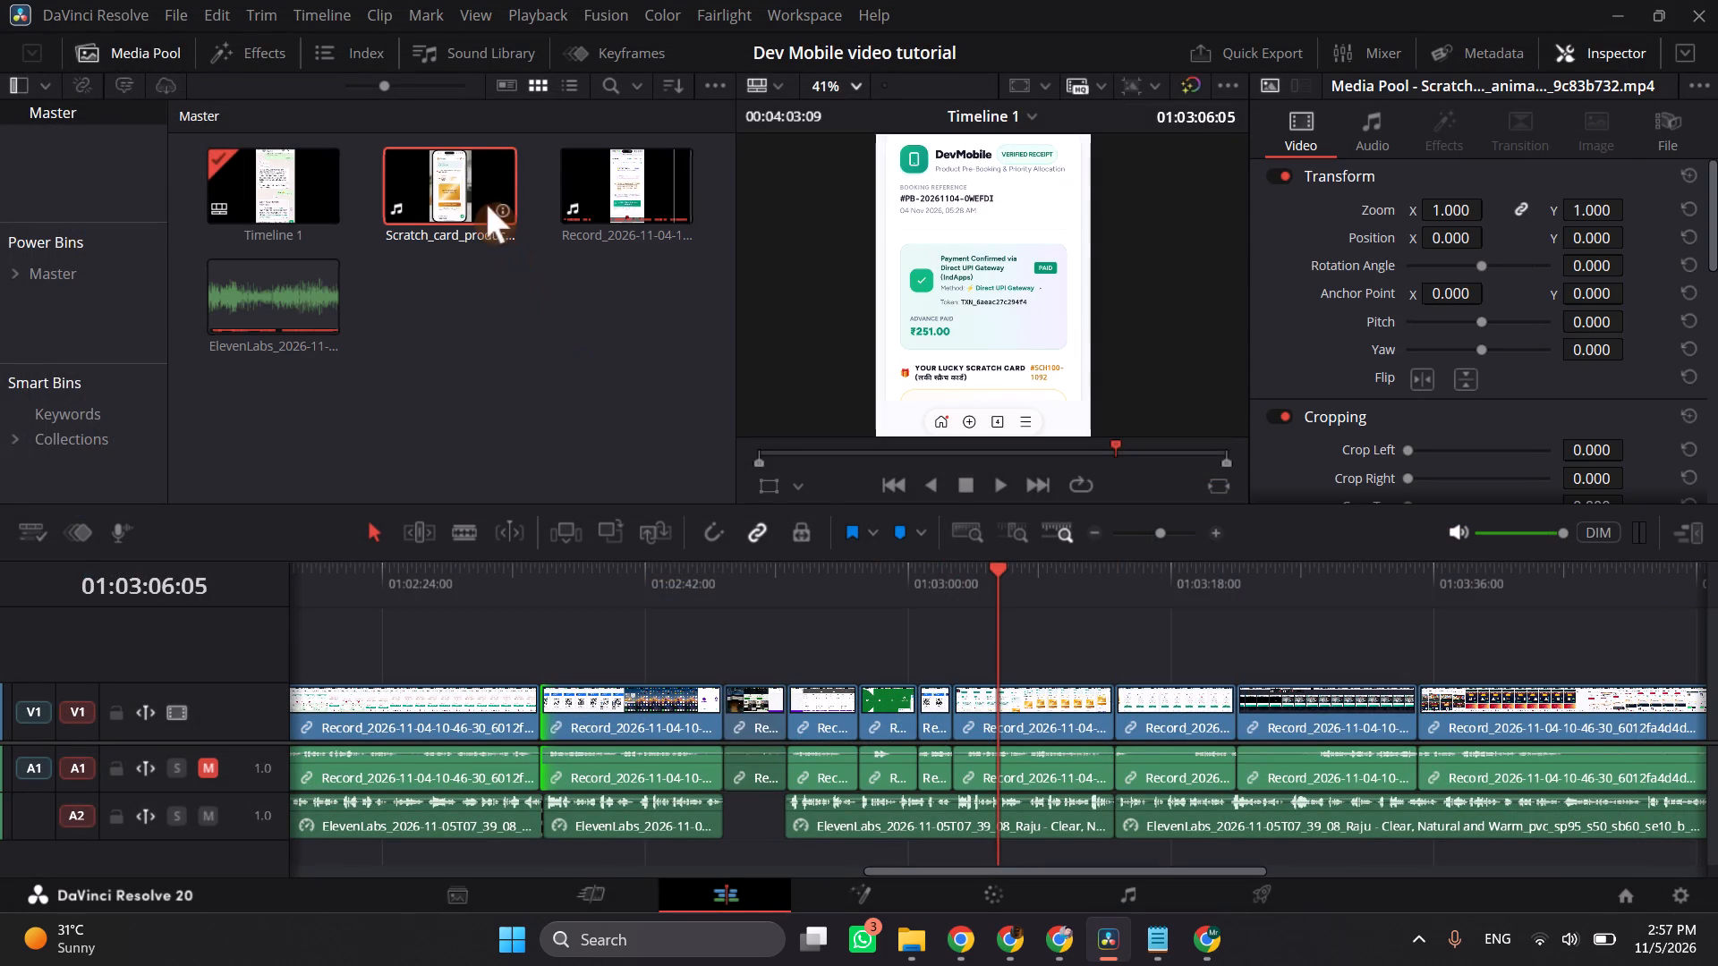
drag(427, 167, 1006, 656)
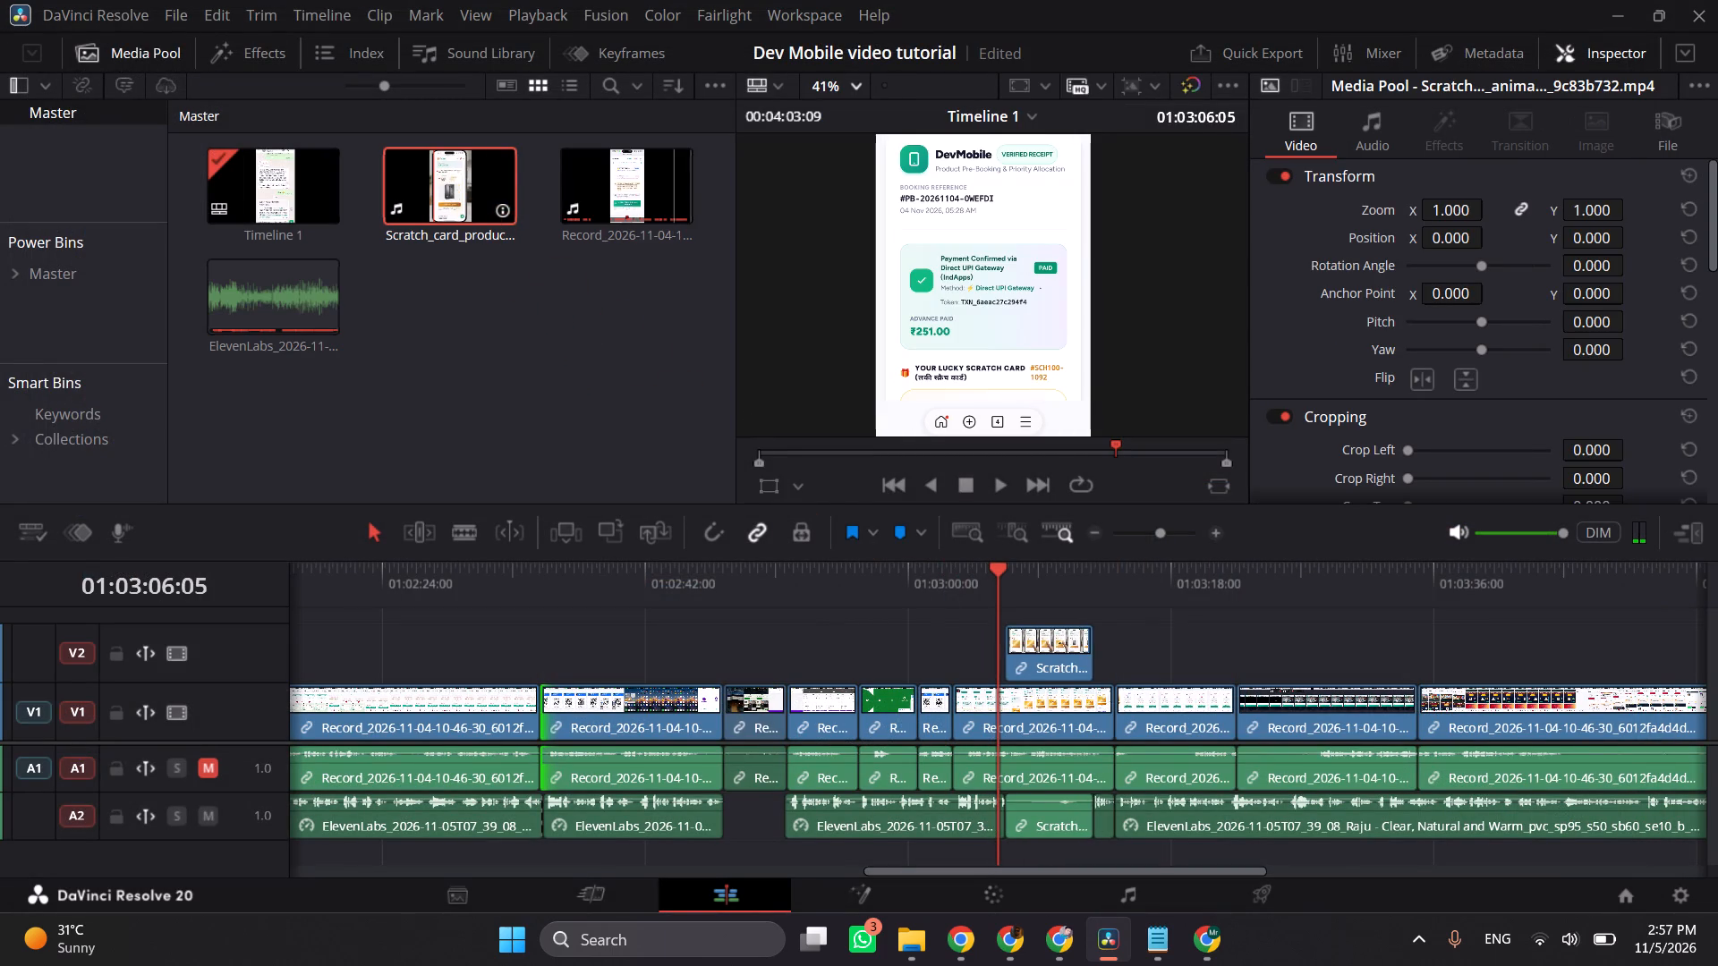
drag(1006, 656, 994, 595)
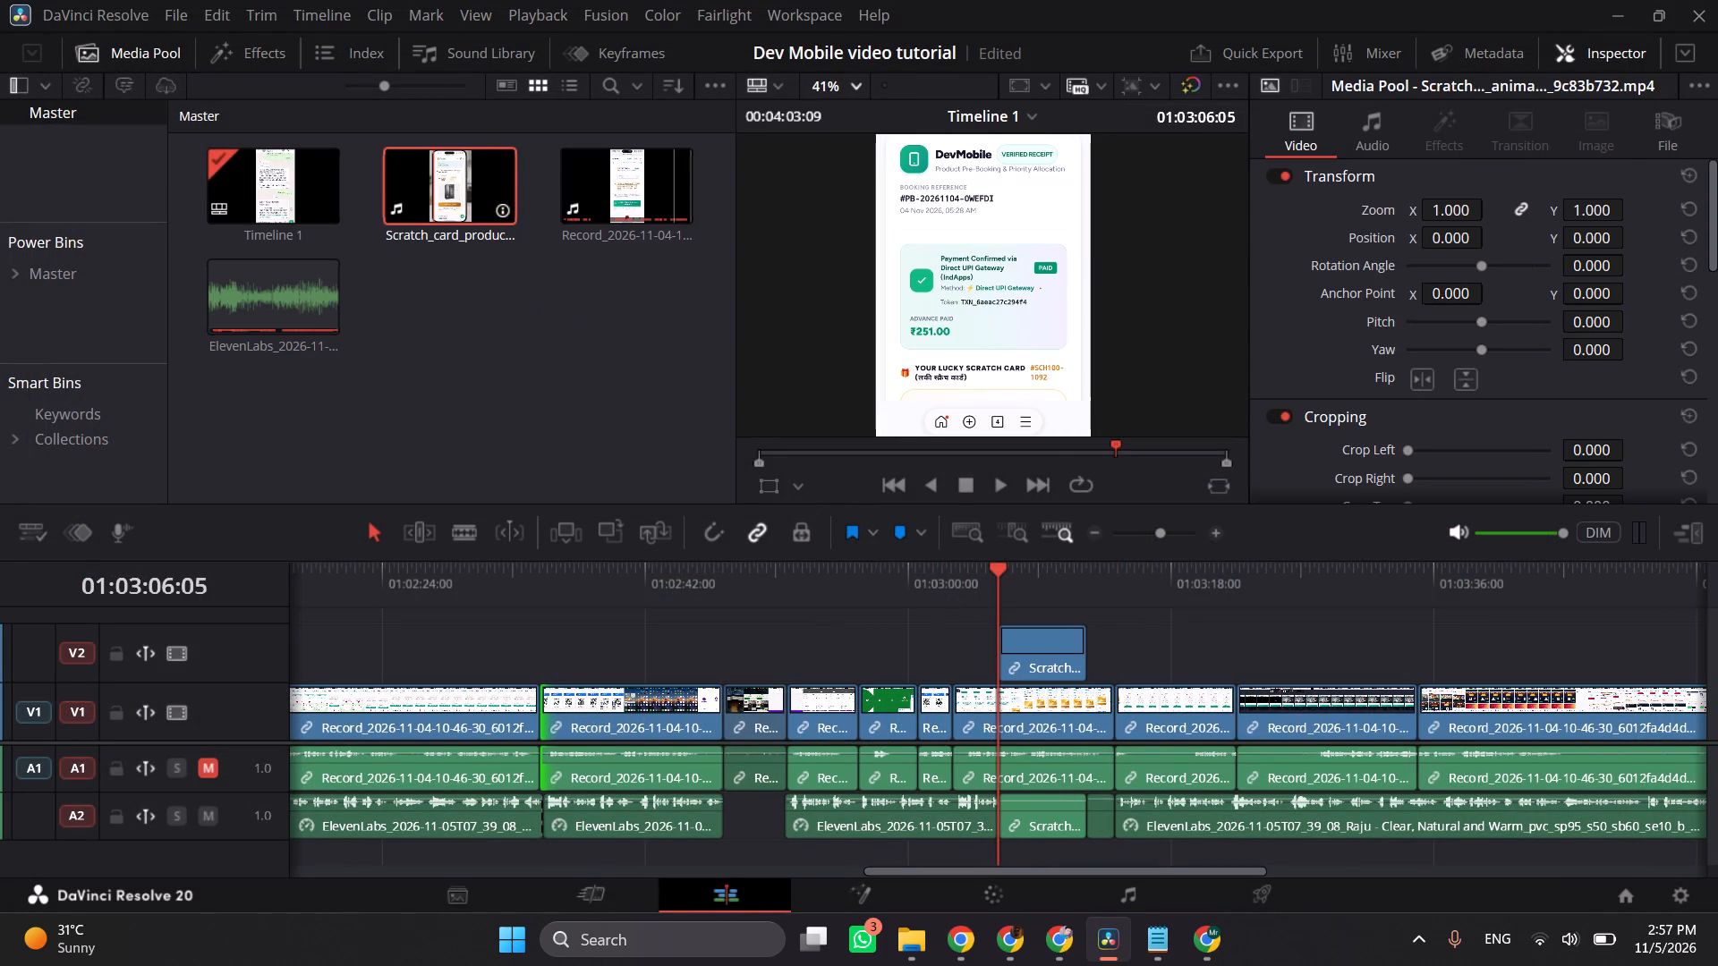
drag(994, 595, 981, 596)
Place the scratch card video on V1 past the end of the existing clips and unlink its audio from its video.
scroll(1061, 699, down, 1)
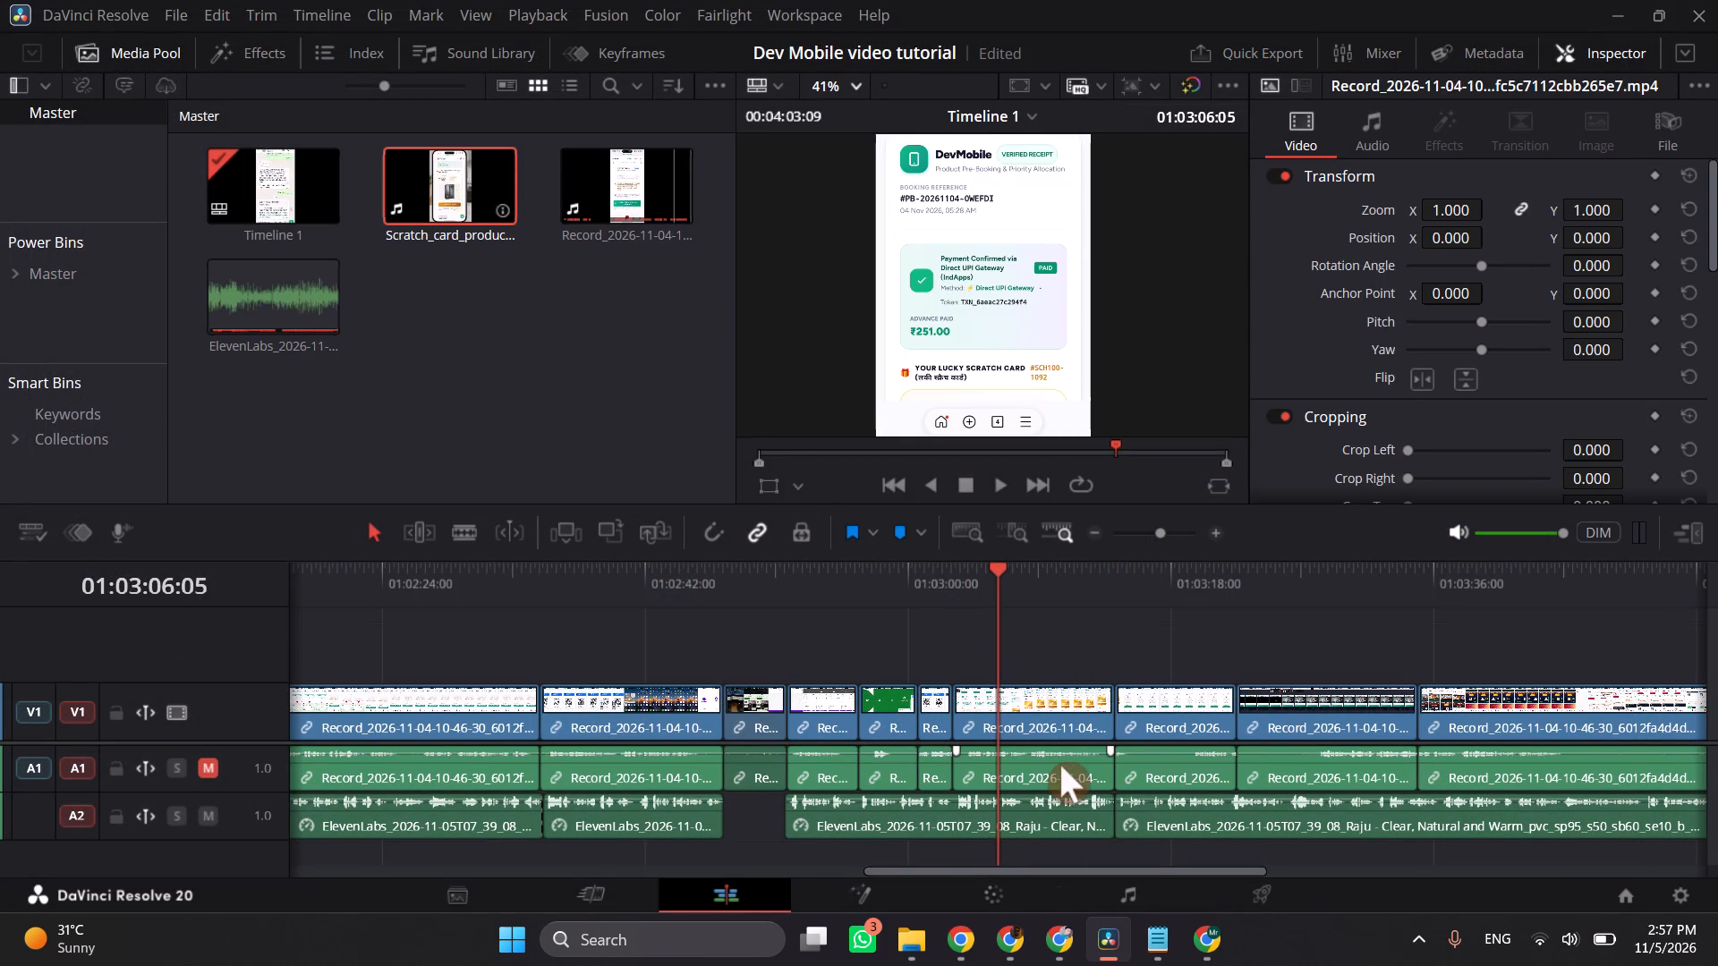
scroll(1082, 759, left, 1)
drag(449, 157, 1270, 688)
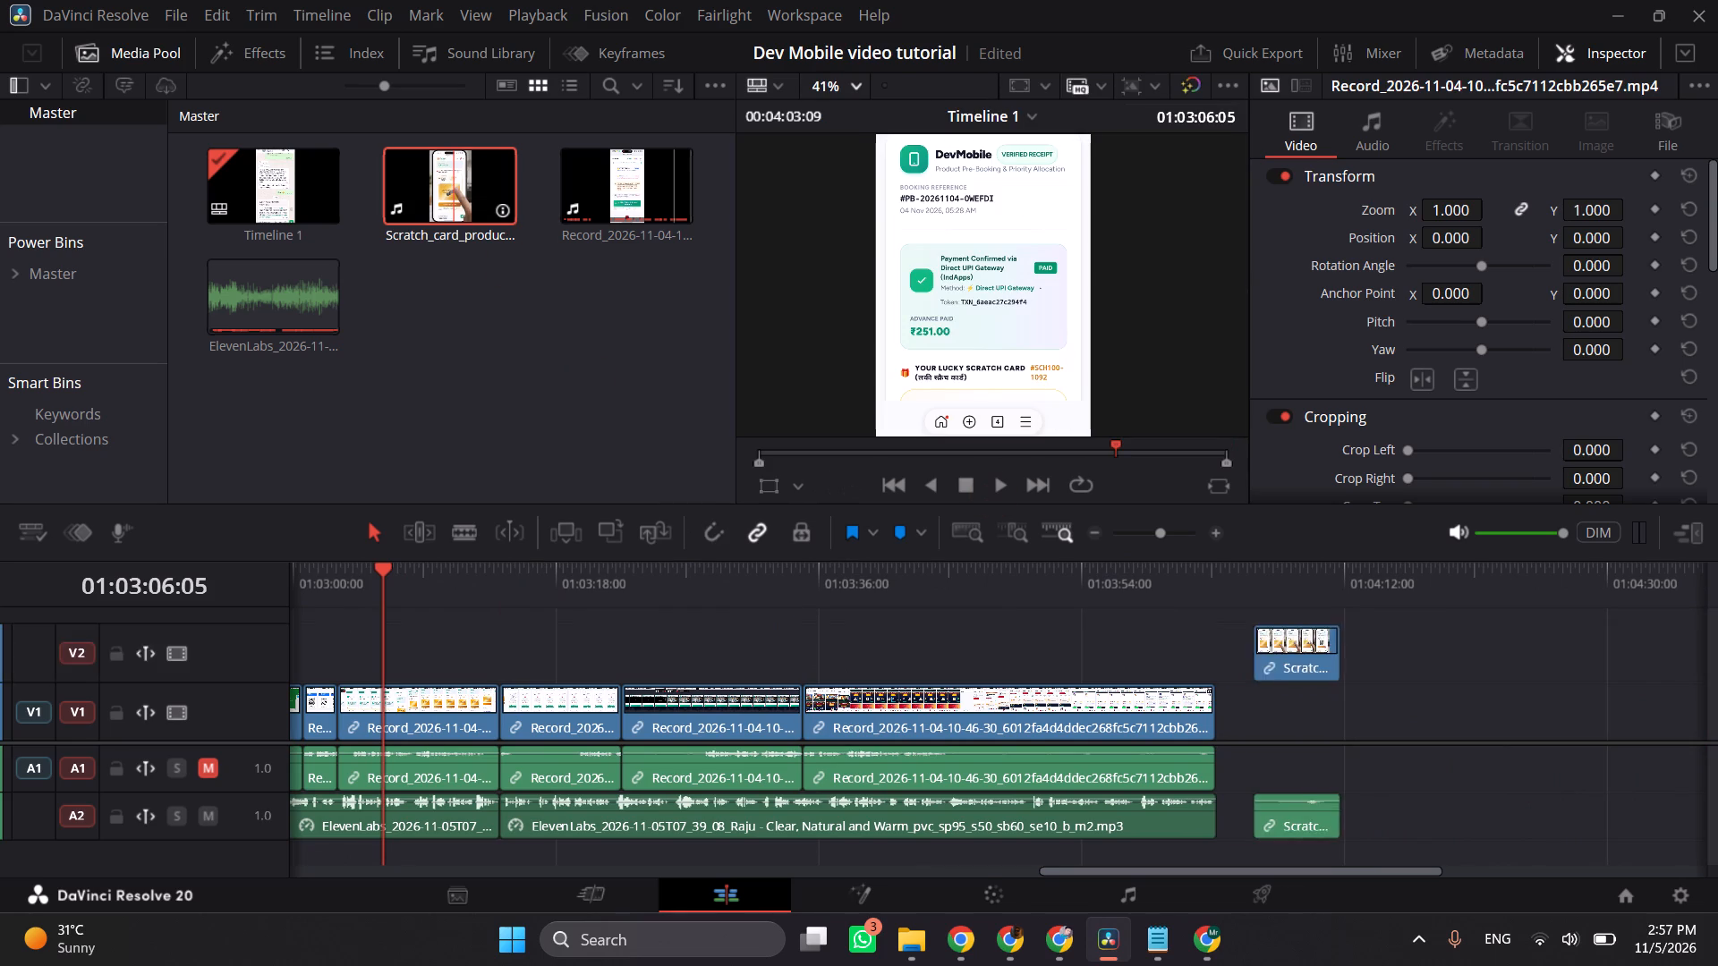
drag(1270, 688, 1285, 707)
click(1323, 710)
right_click(1323, 710)
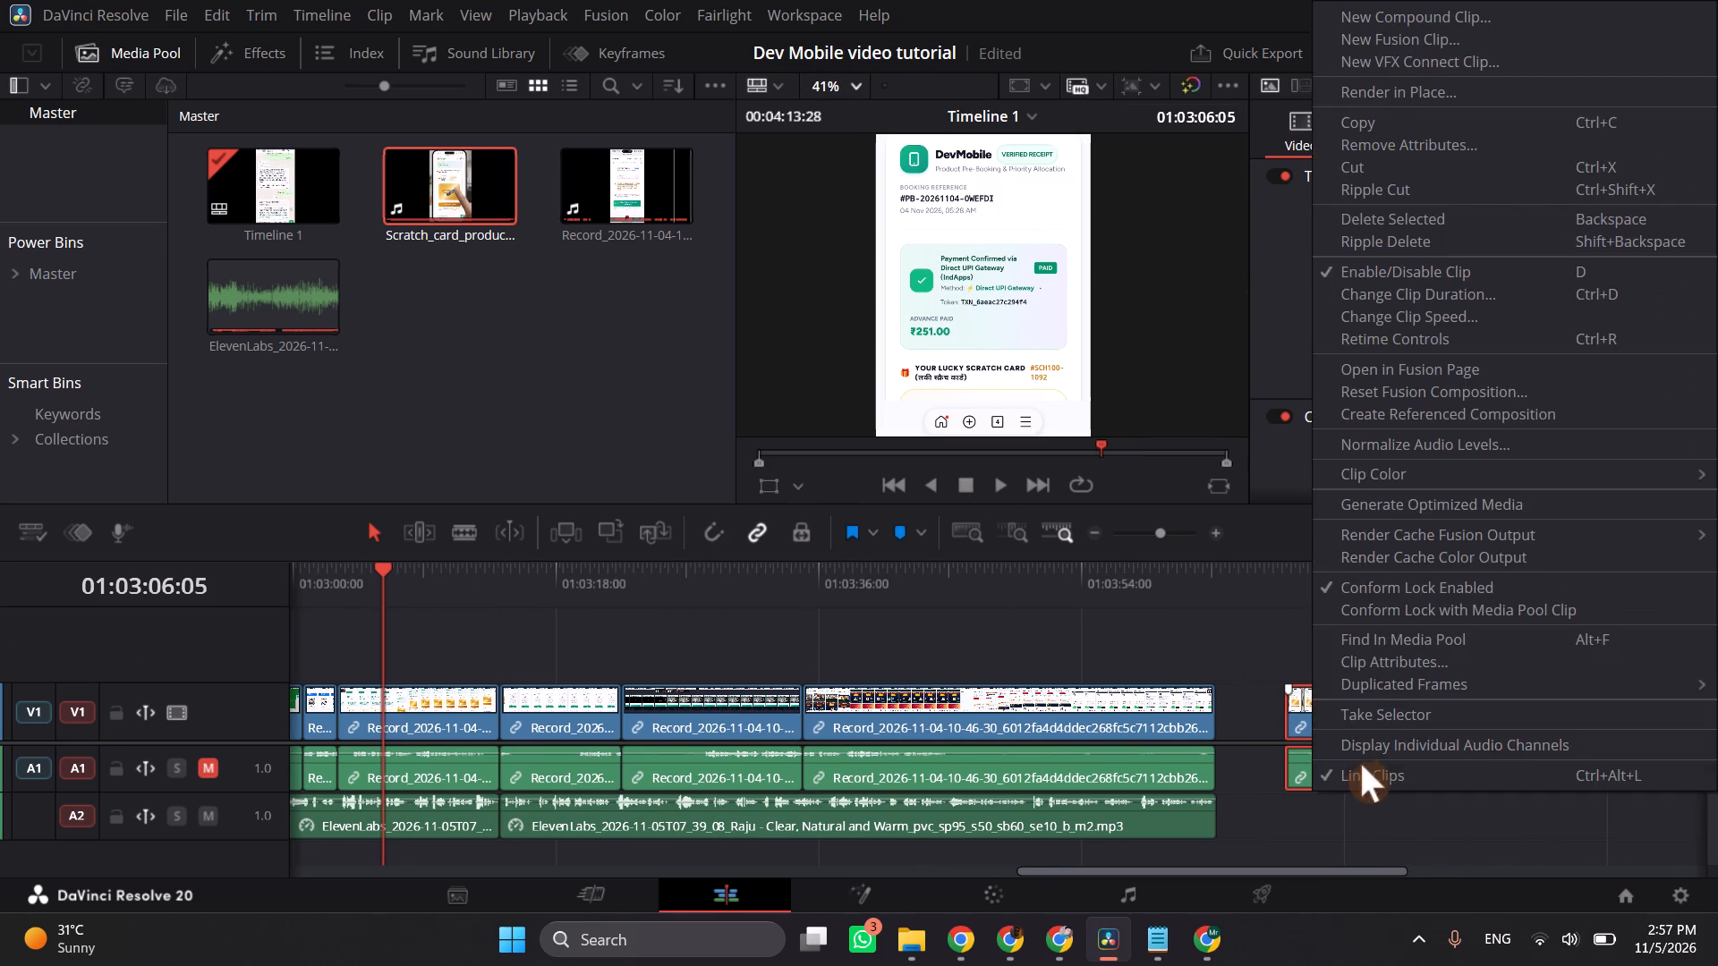
click(1362, 767)
click(1365, 821)
Move only the scratch card video onto V2 at about 01:03:06 and preview it over the receipt clip.
drag(1333, 709, 1094, 642)
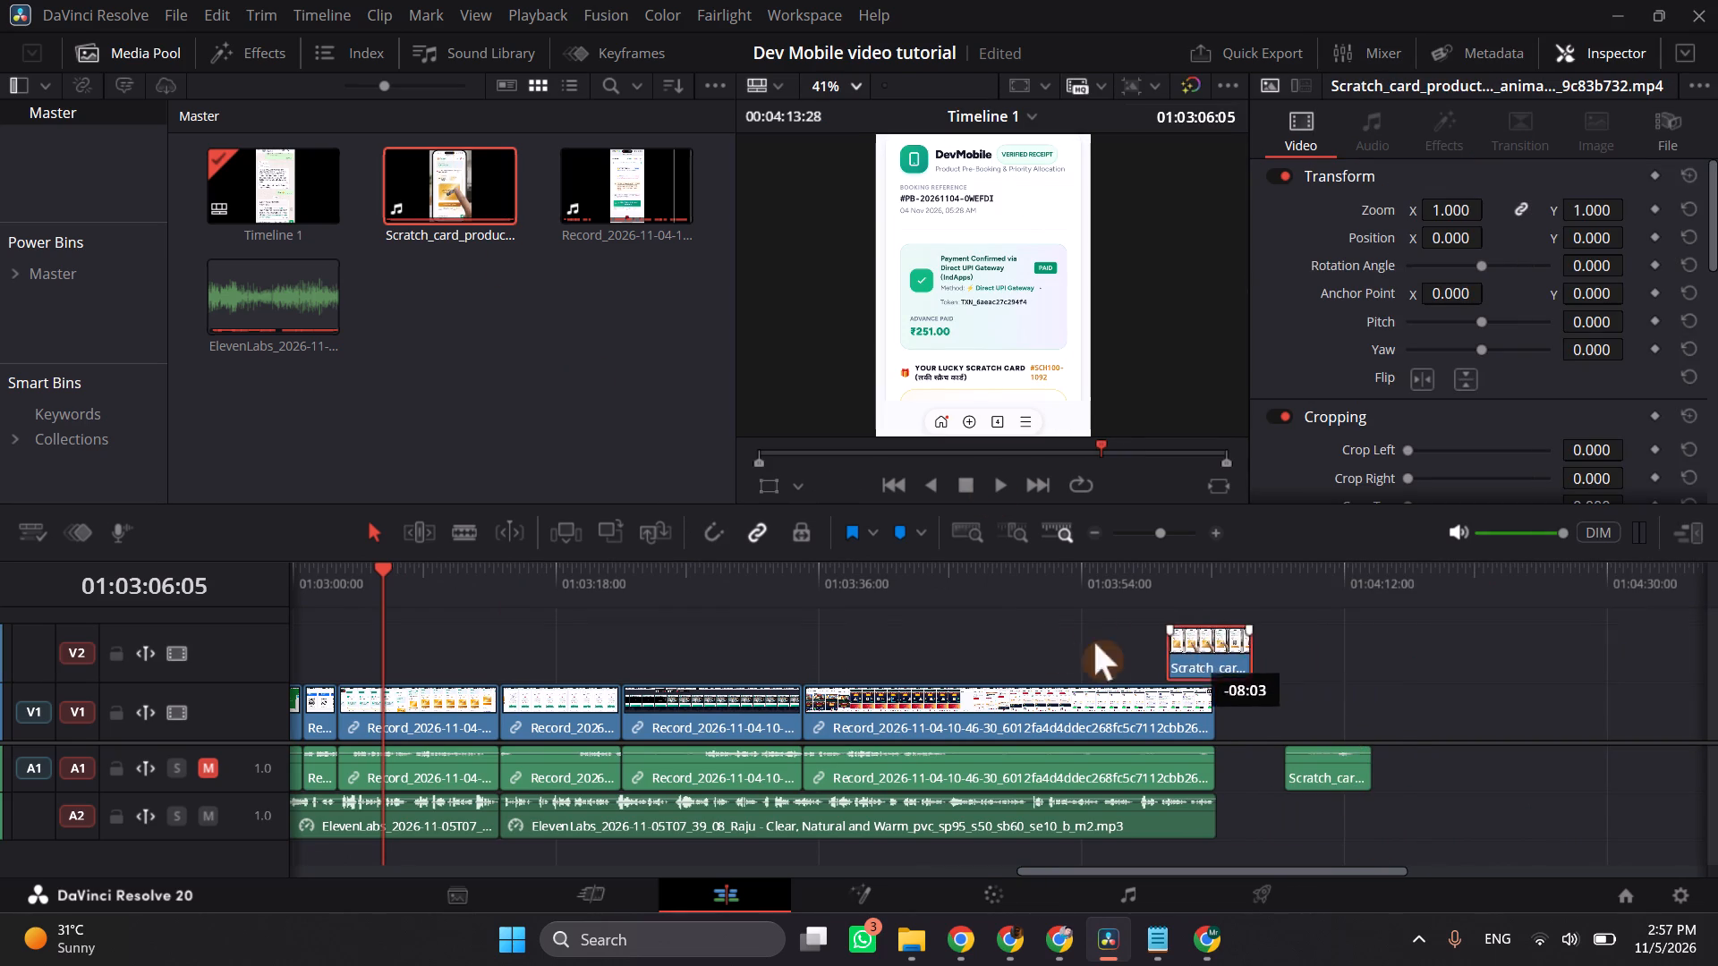
drag(1094, 642, 434, 627)
scroll(434, 628, right, 1)
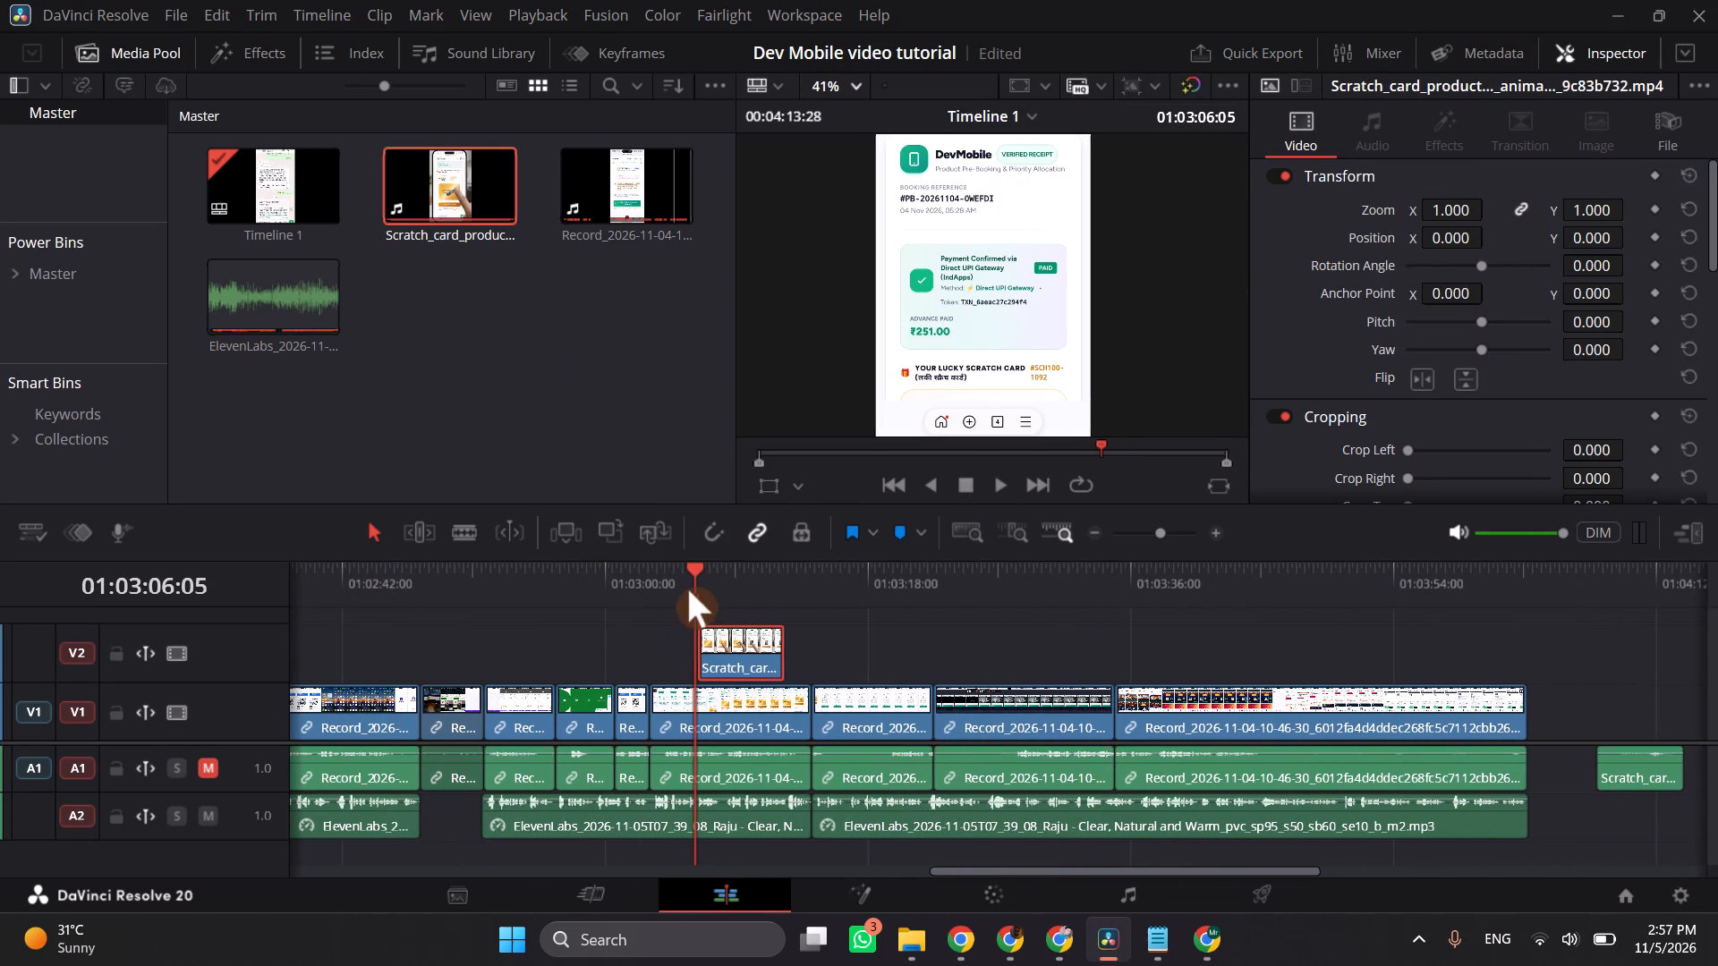
key(space)
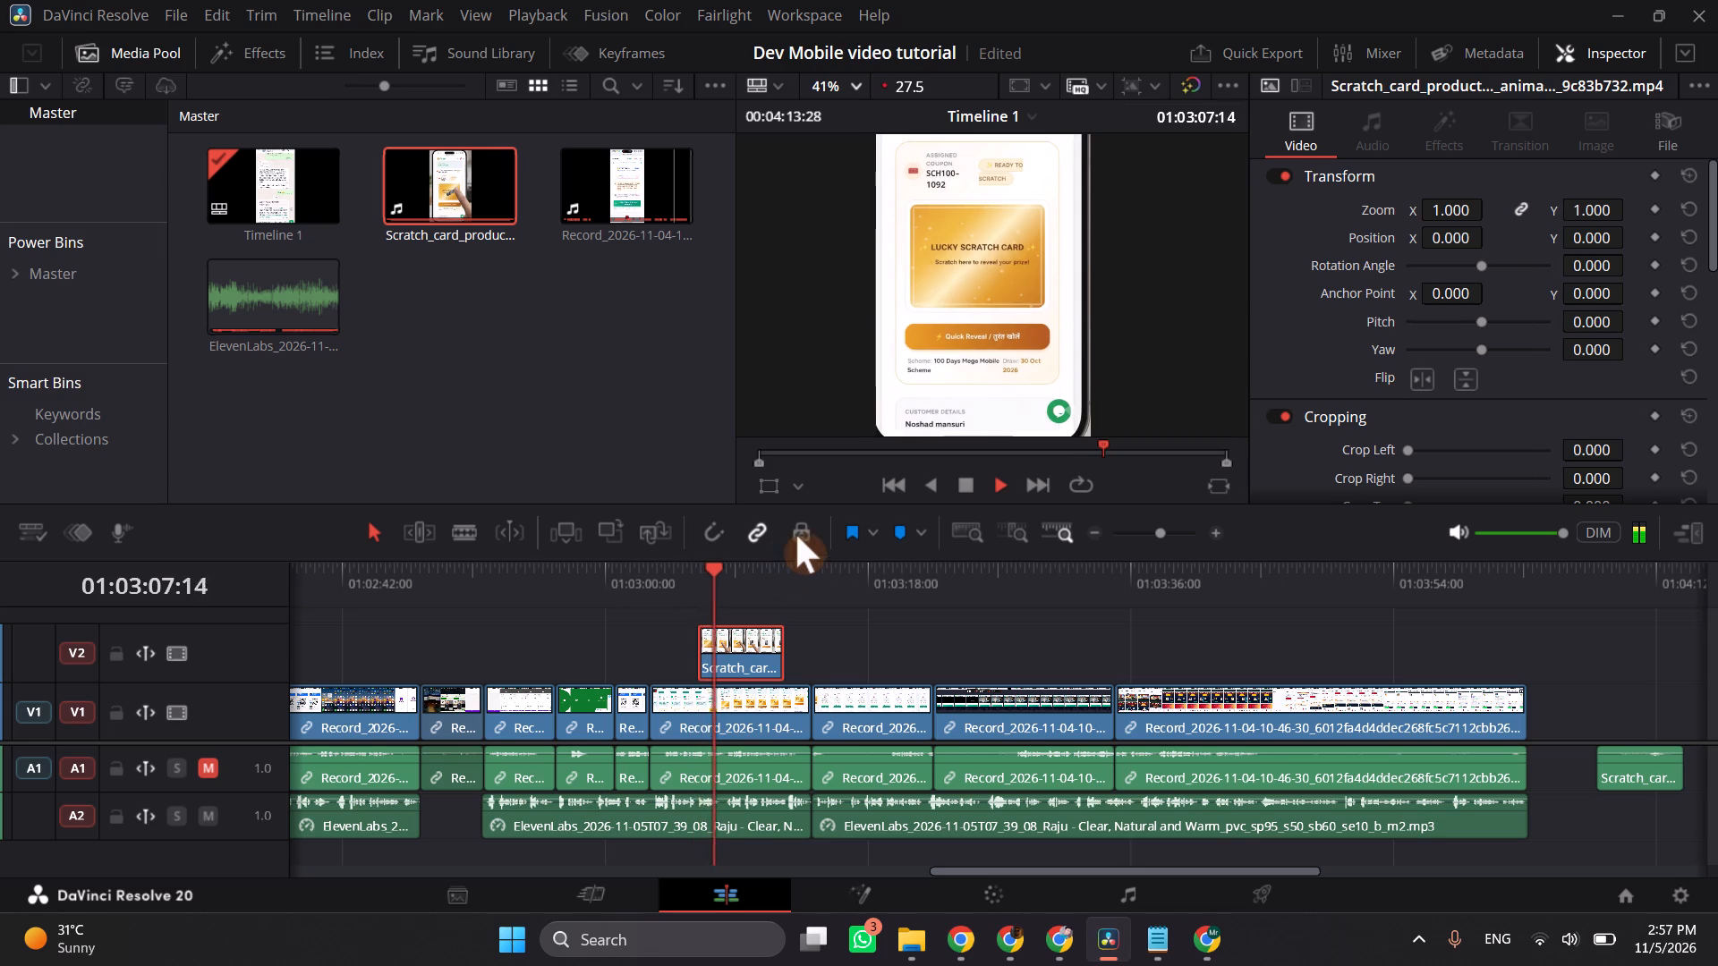
scroll(923, 316, down, 7)
key(space)
Find the scratch card reveal in the recording, shift the V2 video to start at about 01:03:14, and preview it.
drag(753, 653, 852, 651)
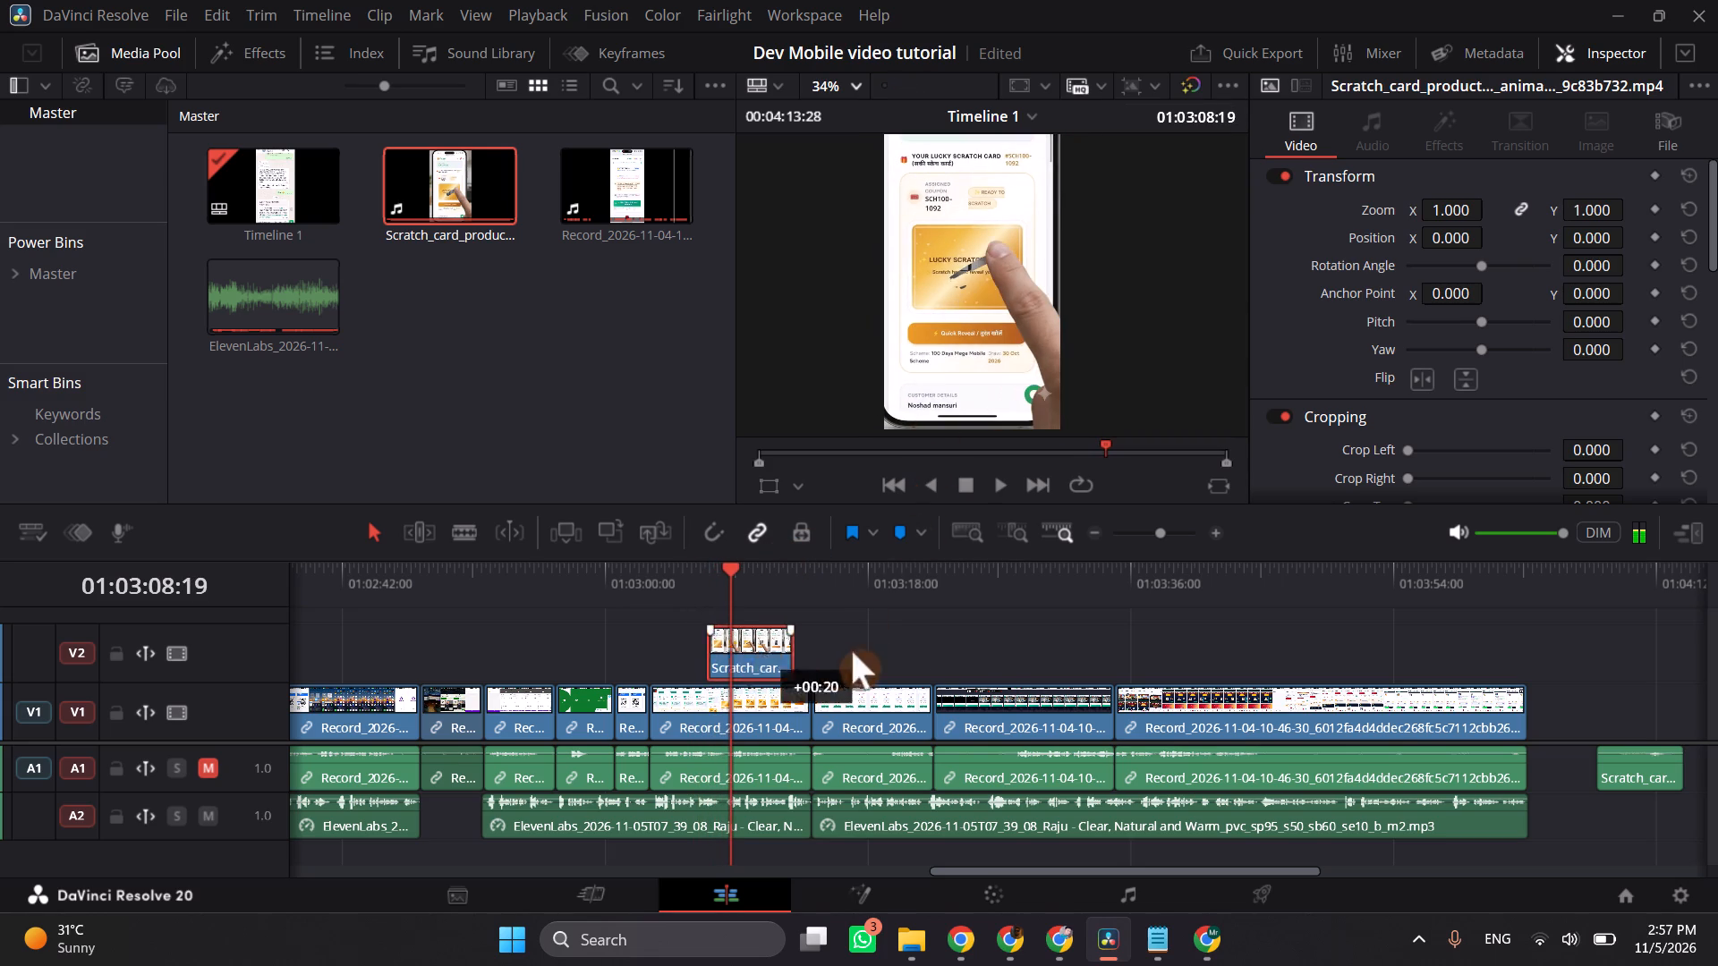
drag(852, 651, 929, 651)
key(space)
scroll(955, 285, down, 6)
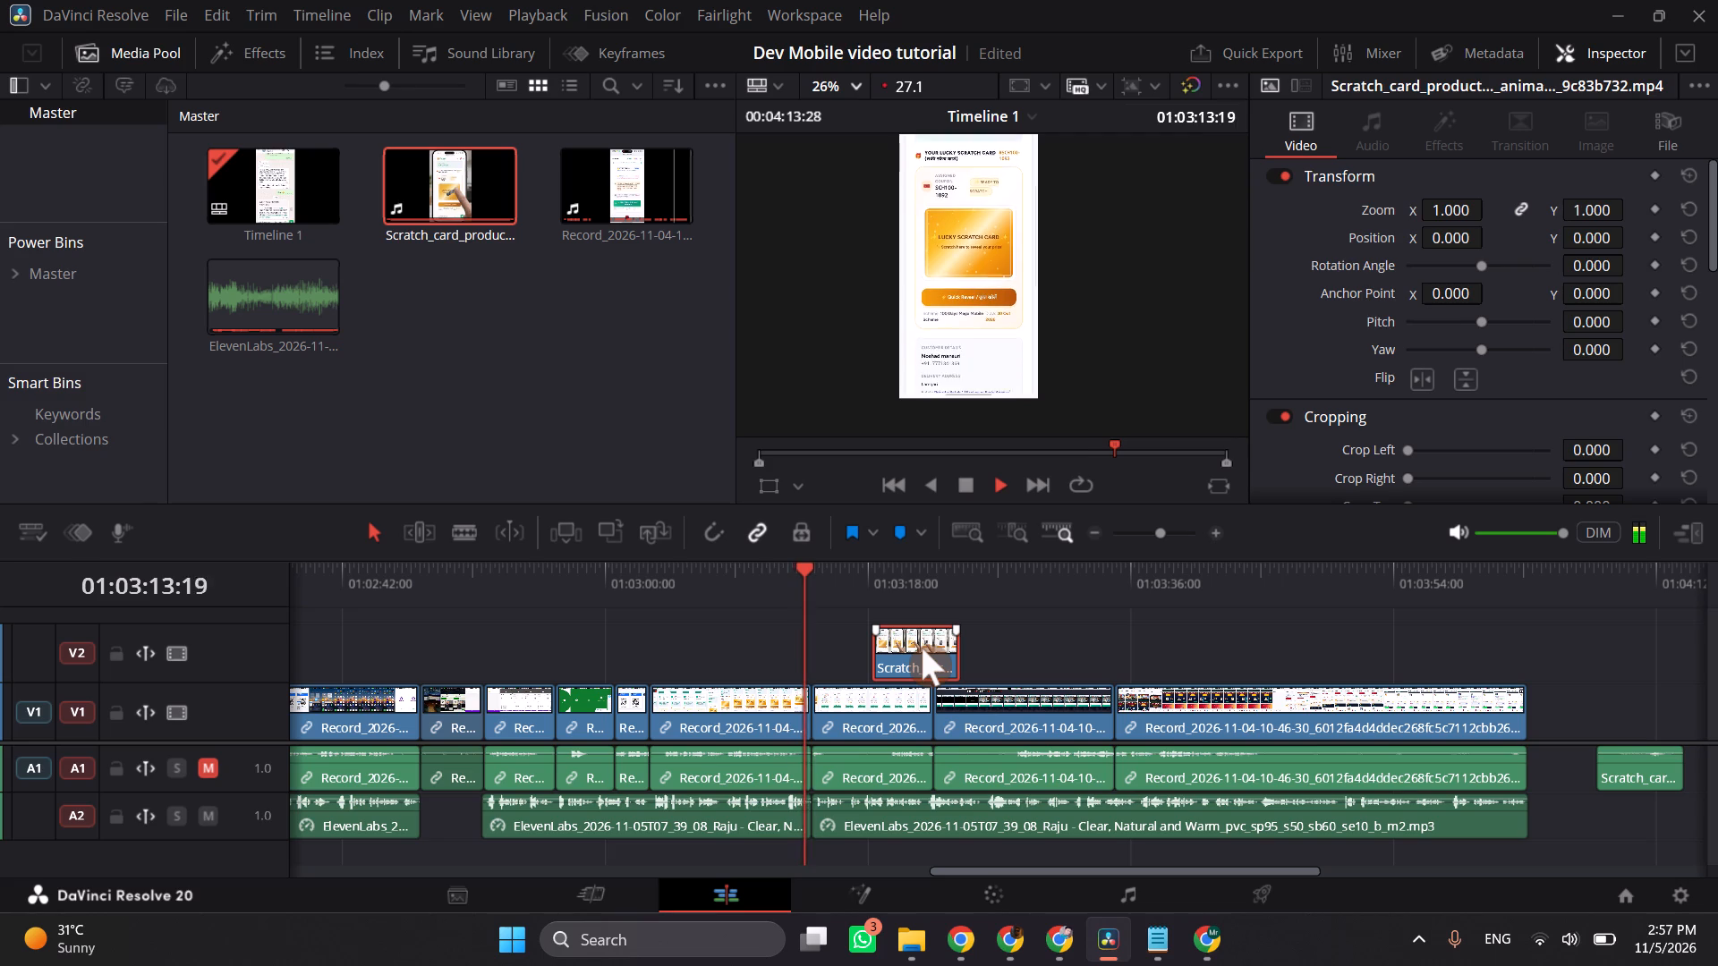
key(space)
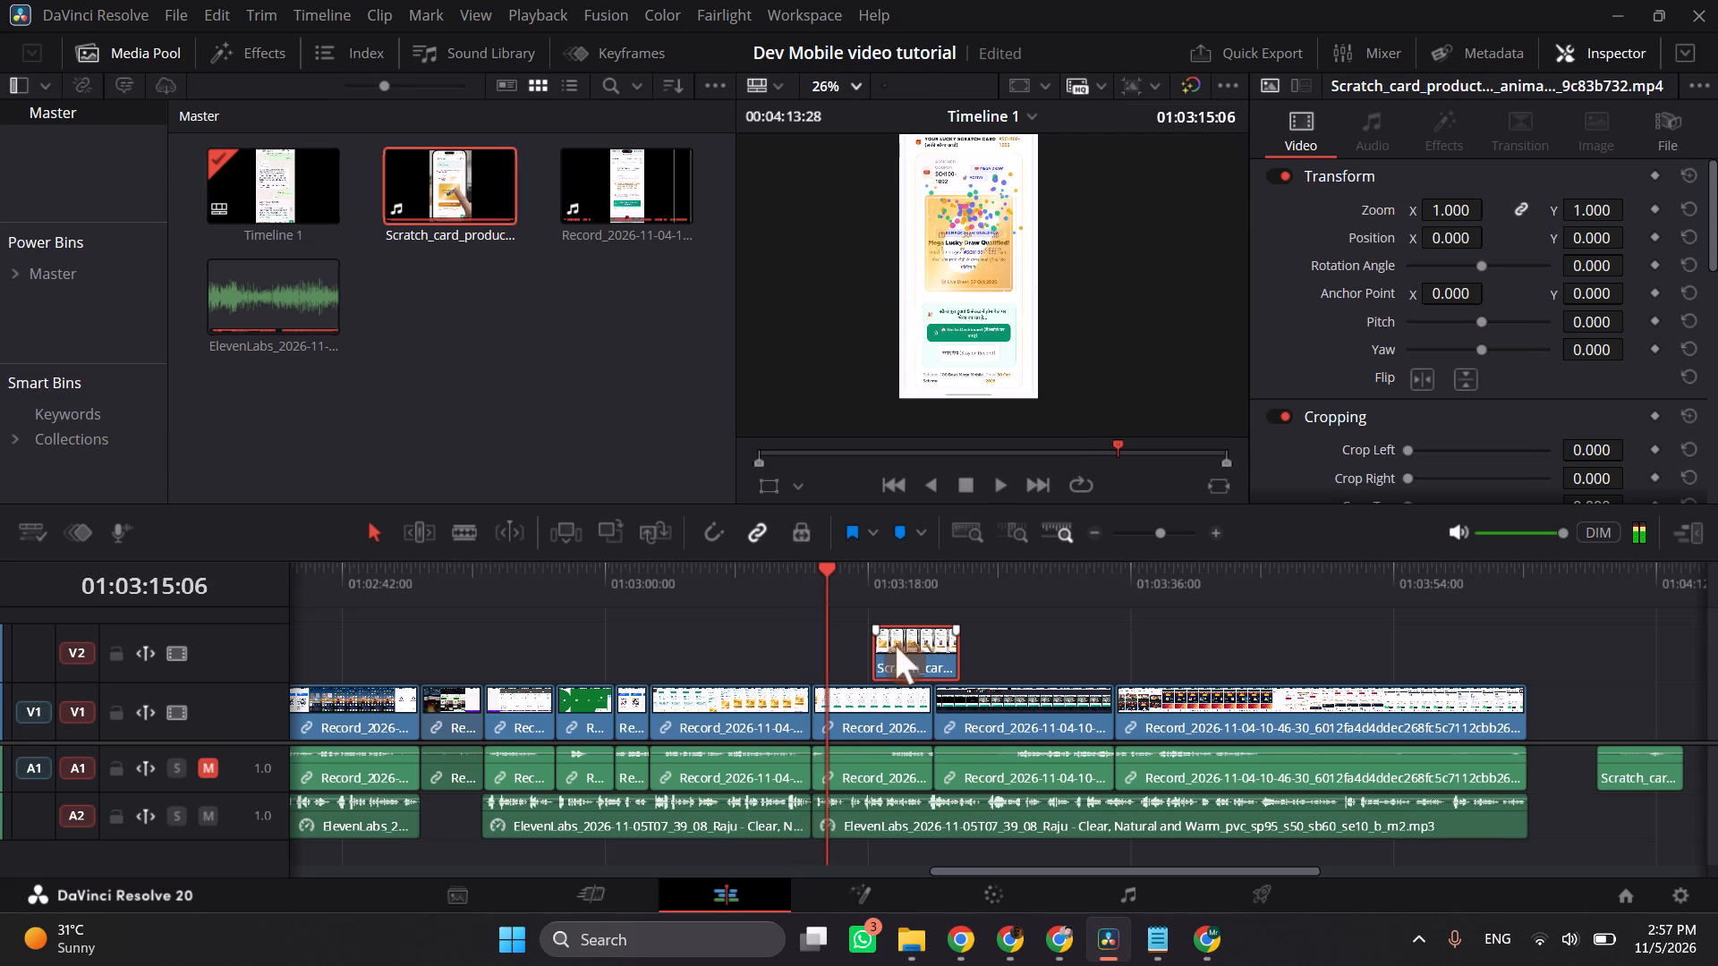
drag(898, 647, 840, 654)
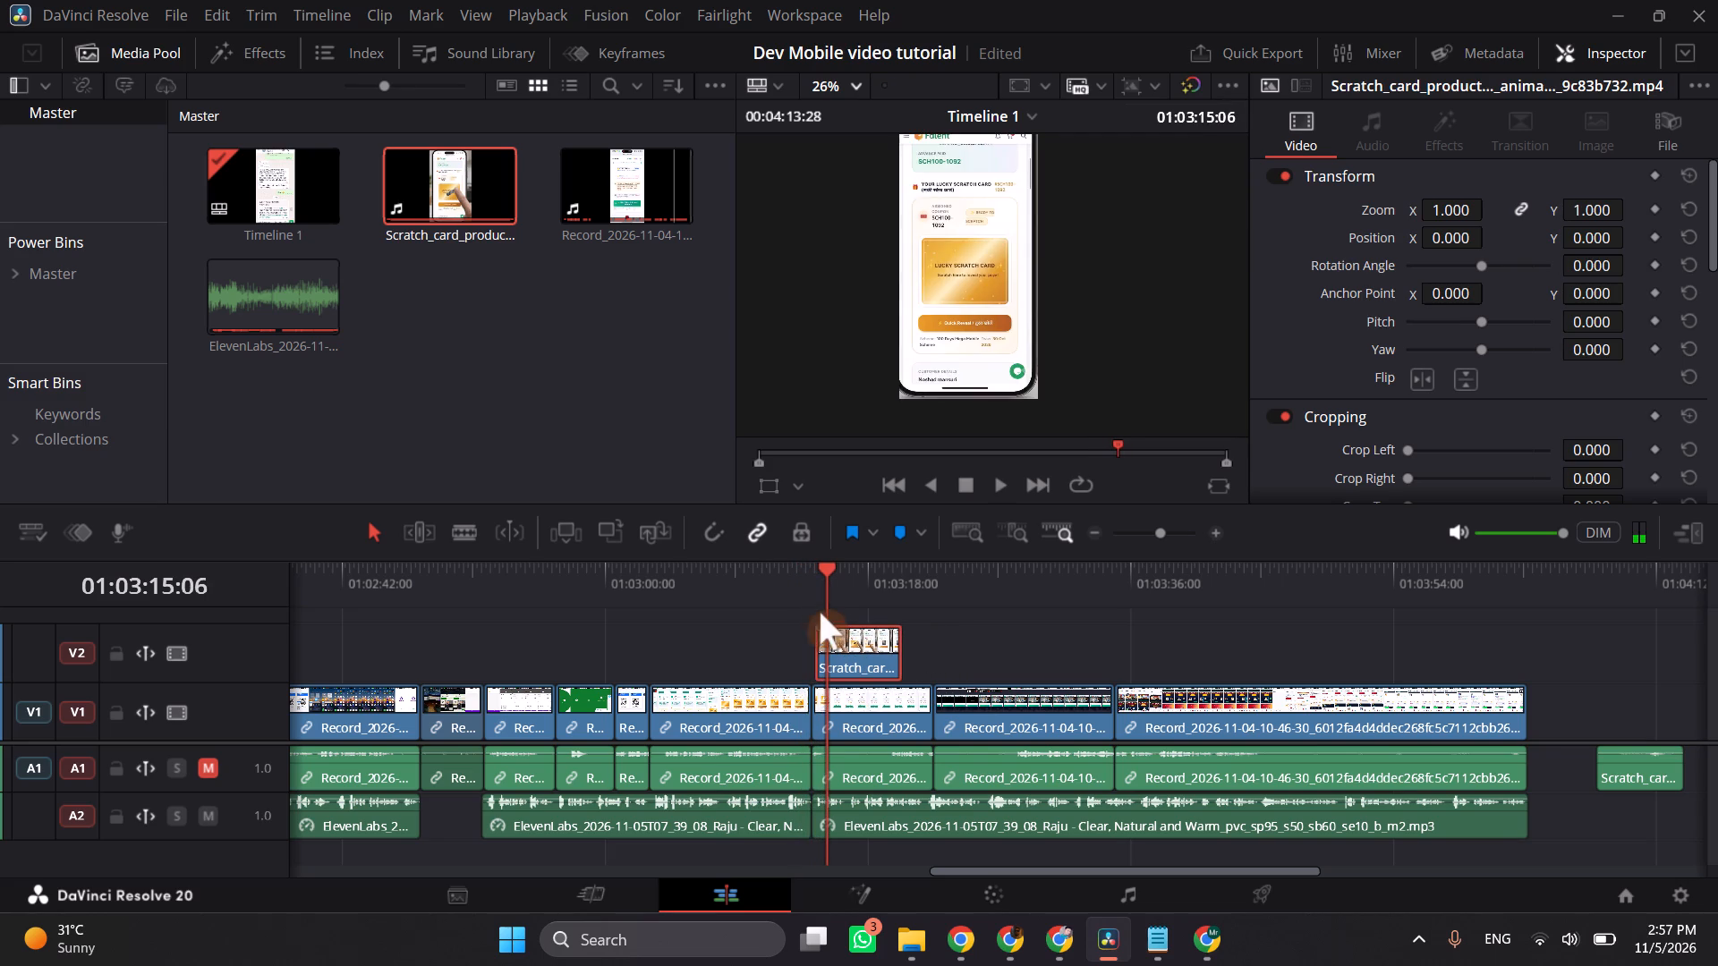
click(814, 589)
key(space)
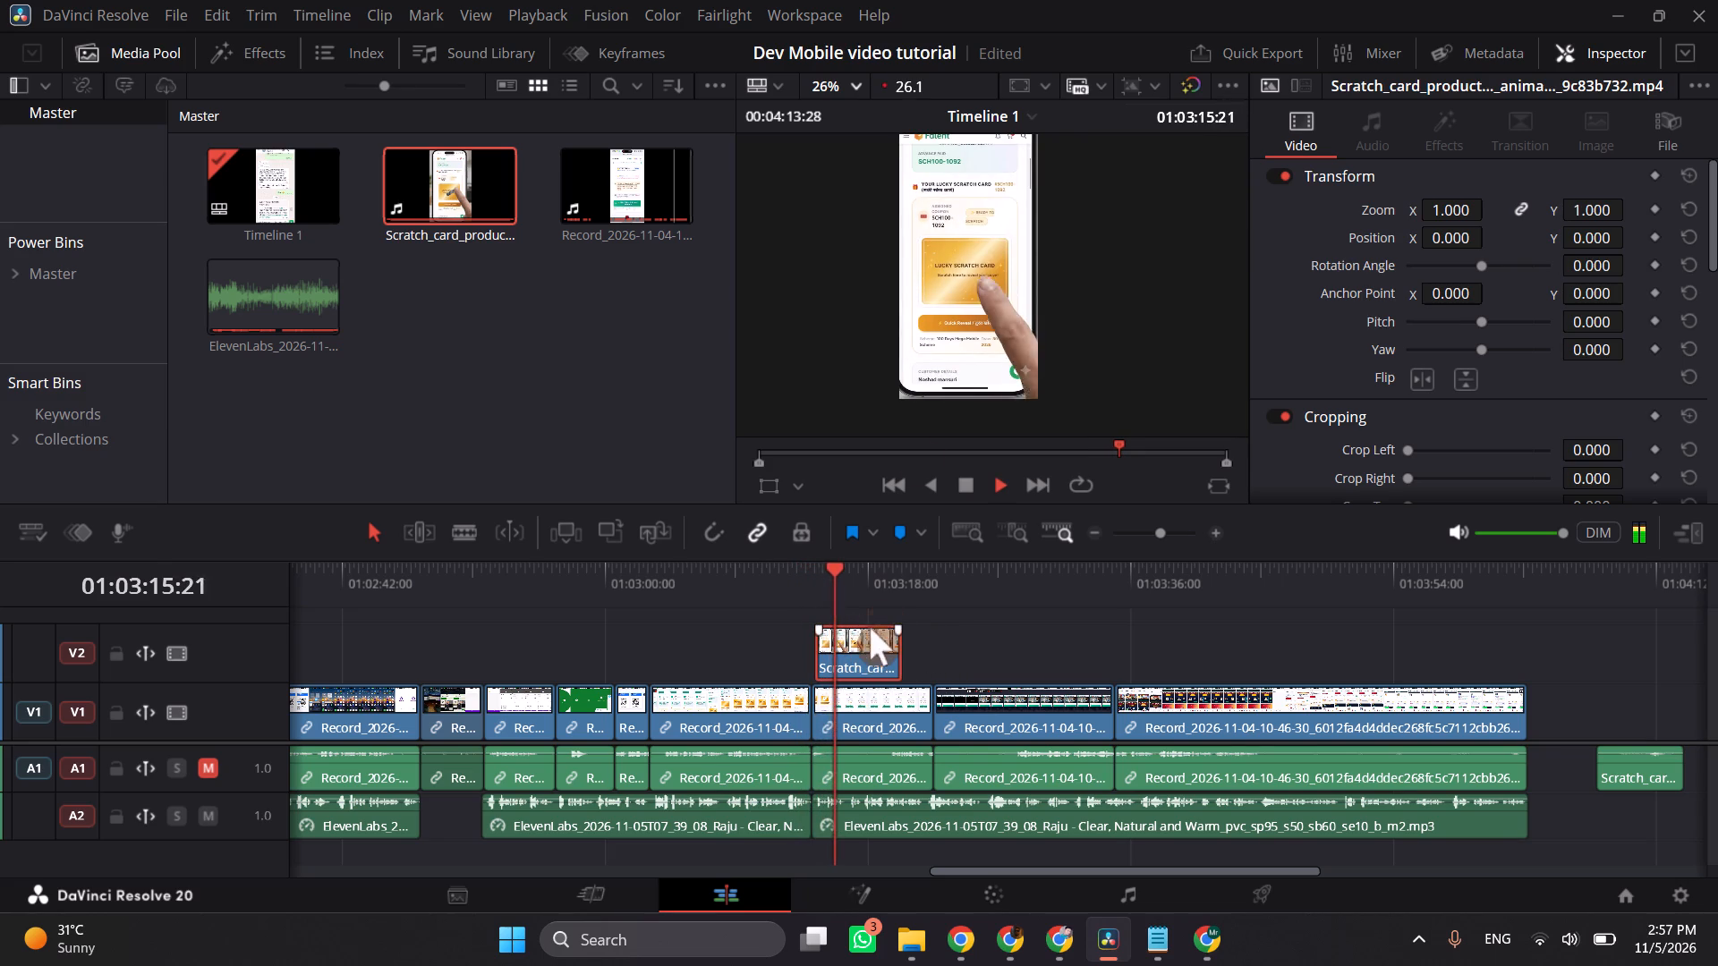
key(space)
Fit the viewer preview and scale the scratch card video on V2 to a zoom of 0.830.
scroll(948, 226, down, 9)
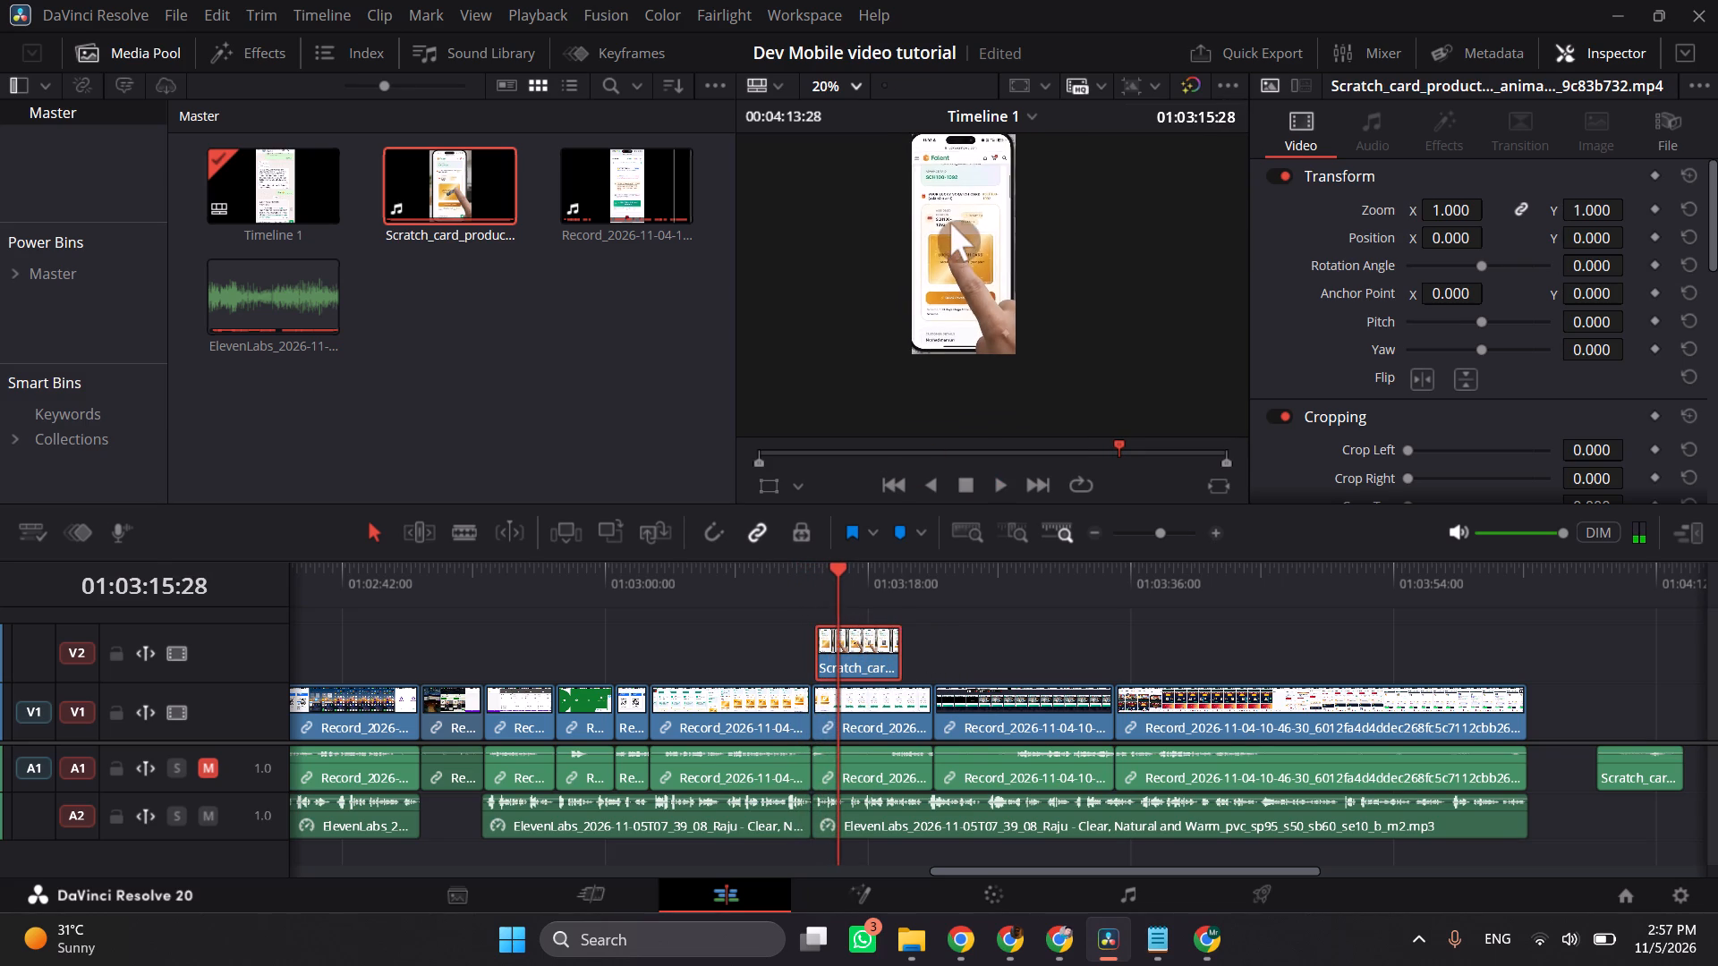
scroll(950, 223, down, 1)
click(849, 88)
click(855, 113)
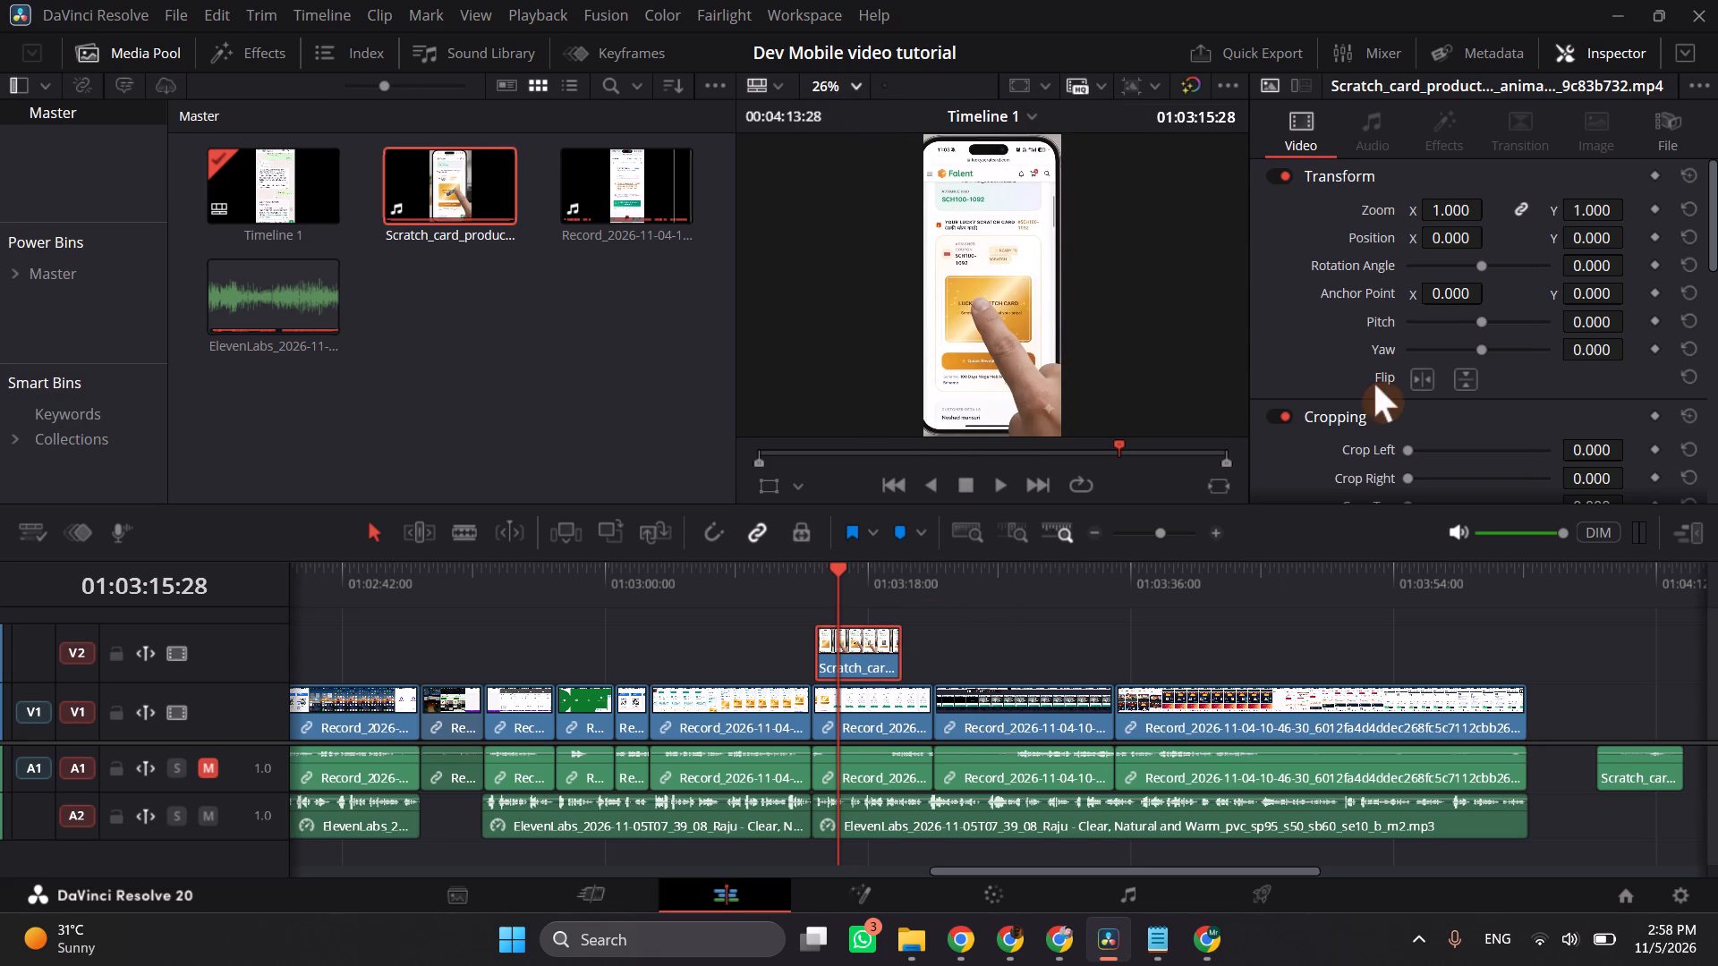
scroll(1374, 384, down, 1)
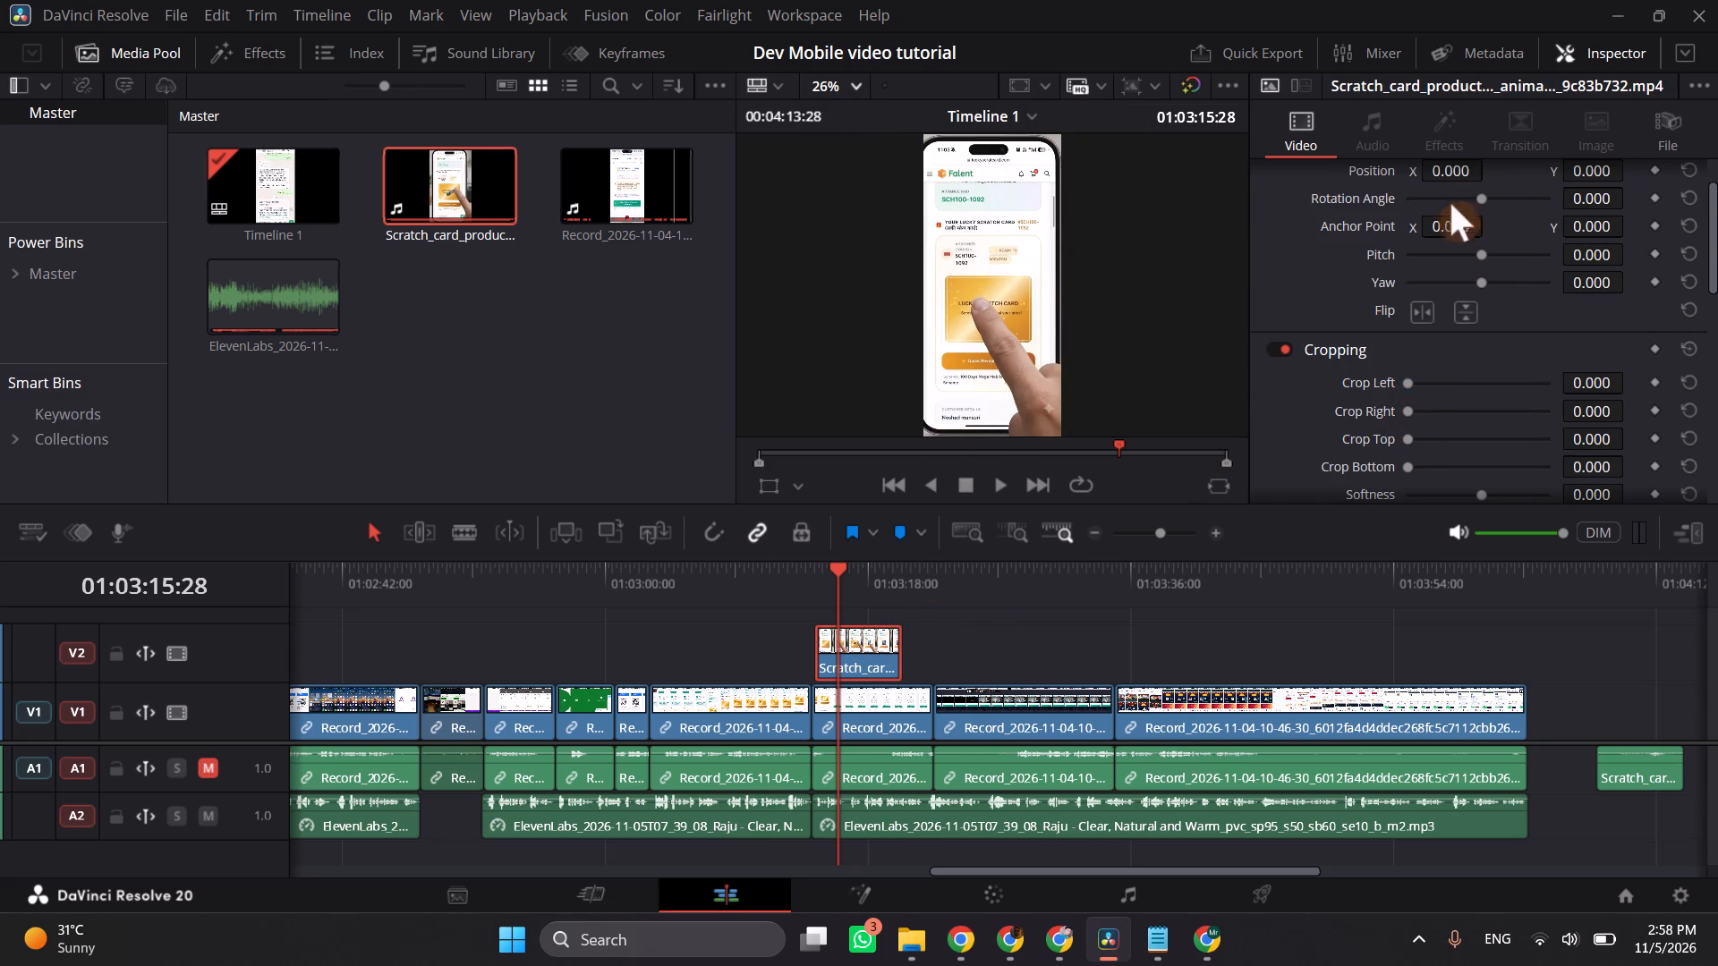
scroll(1447, 248, up, 4)
drag(1458, 203, 1439, 203)
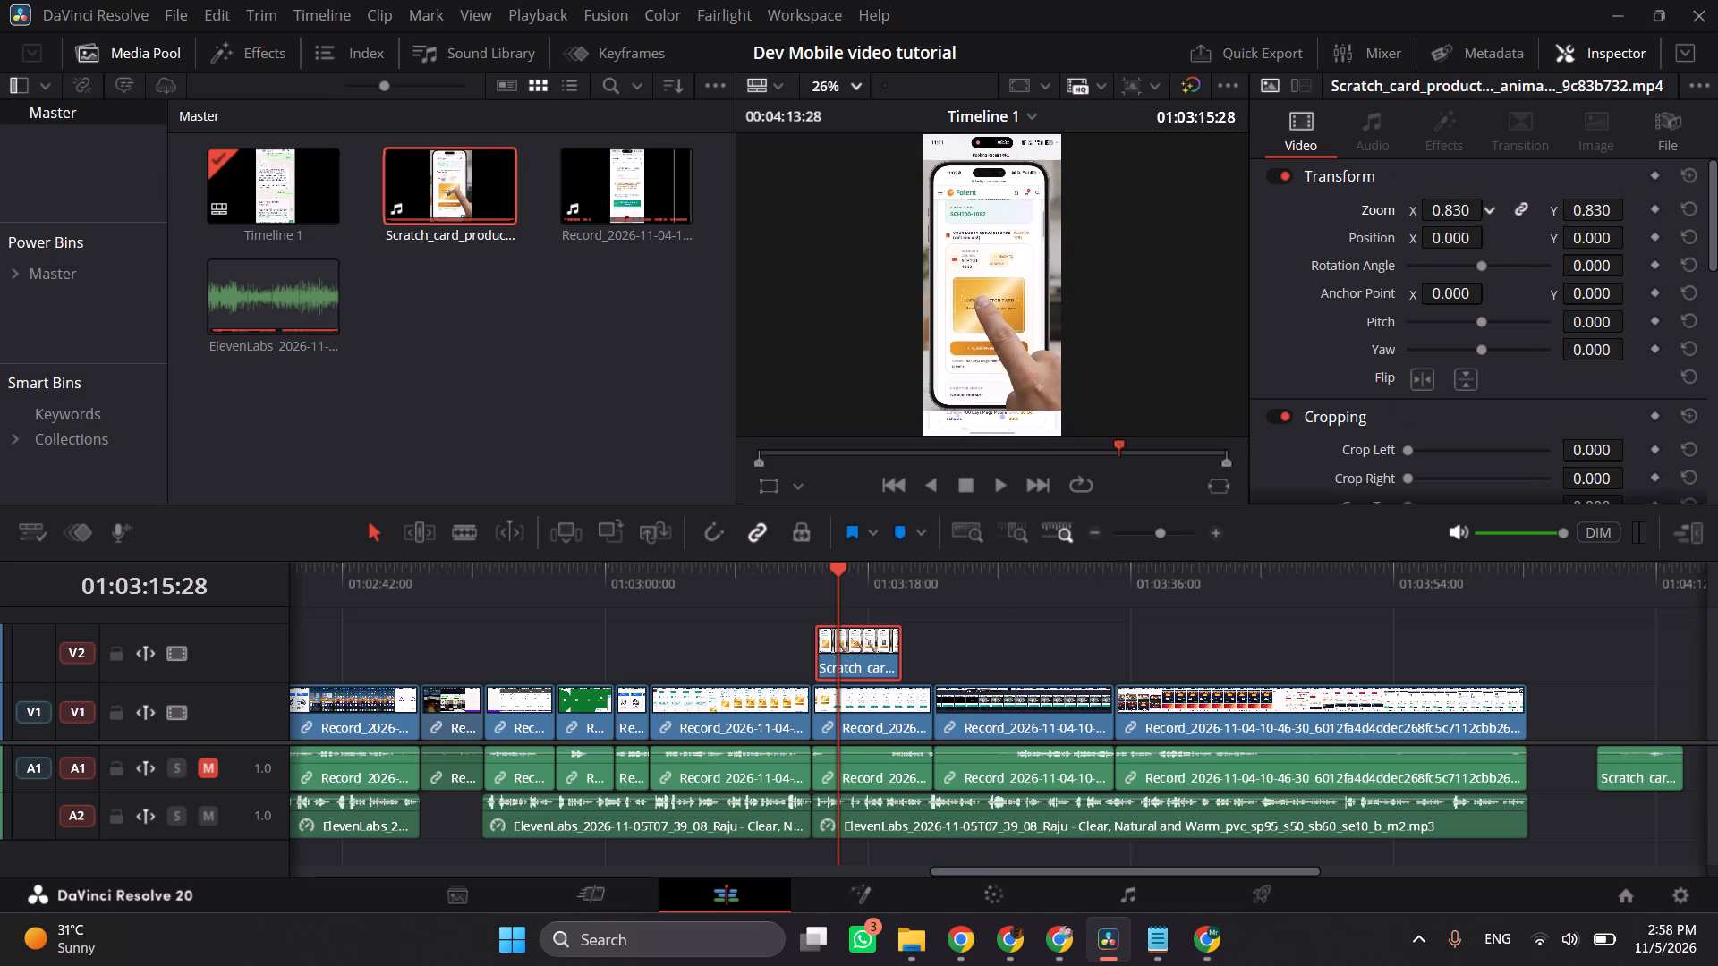
drag(1439, 203, 1438, 204)
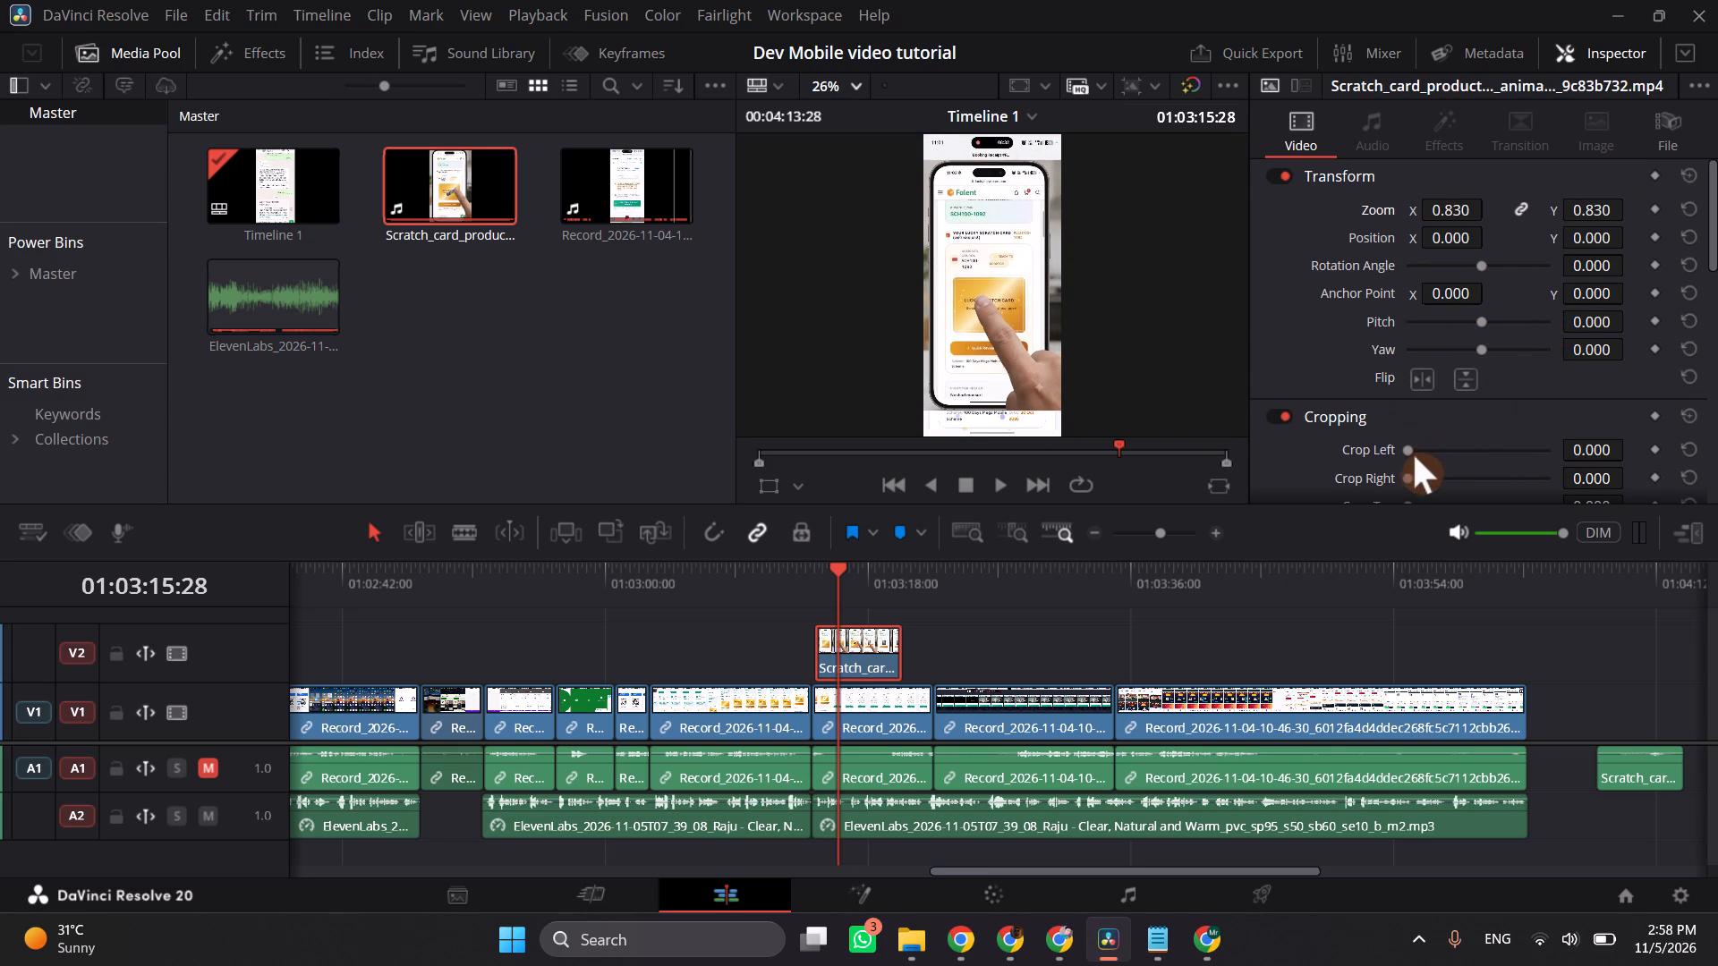
Crop the scratch card video on V2 by about 63 from the left, 98 from the right, 88 from the top and 86 from the bottom.
drag(1411, 449, 1420, 453)
click(1585, 447)
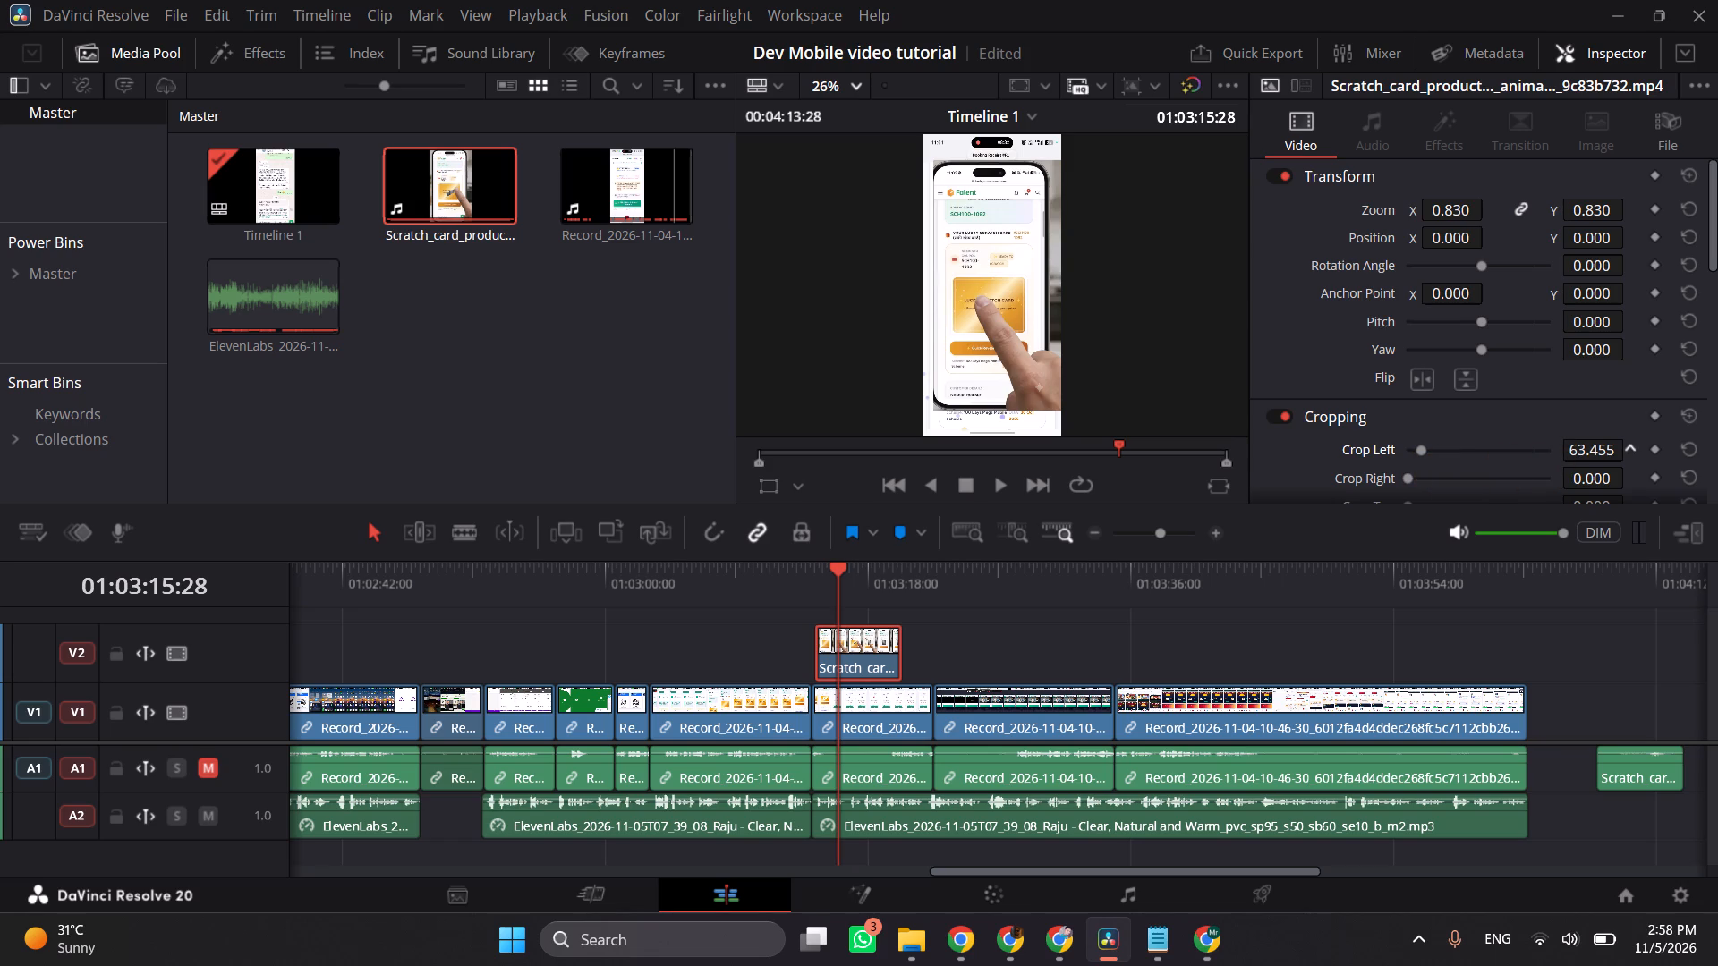
drag(1415, 484, 1425, 485)
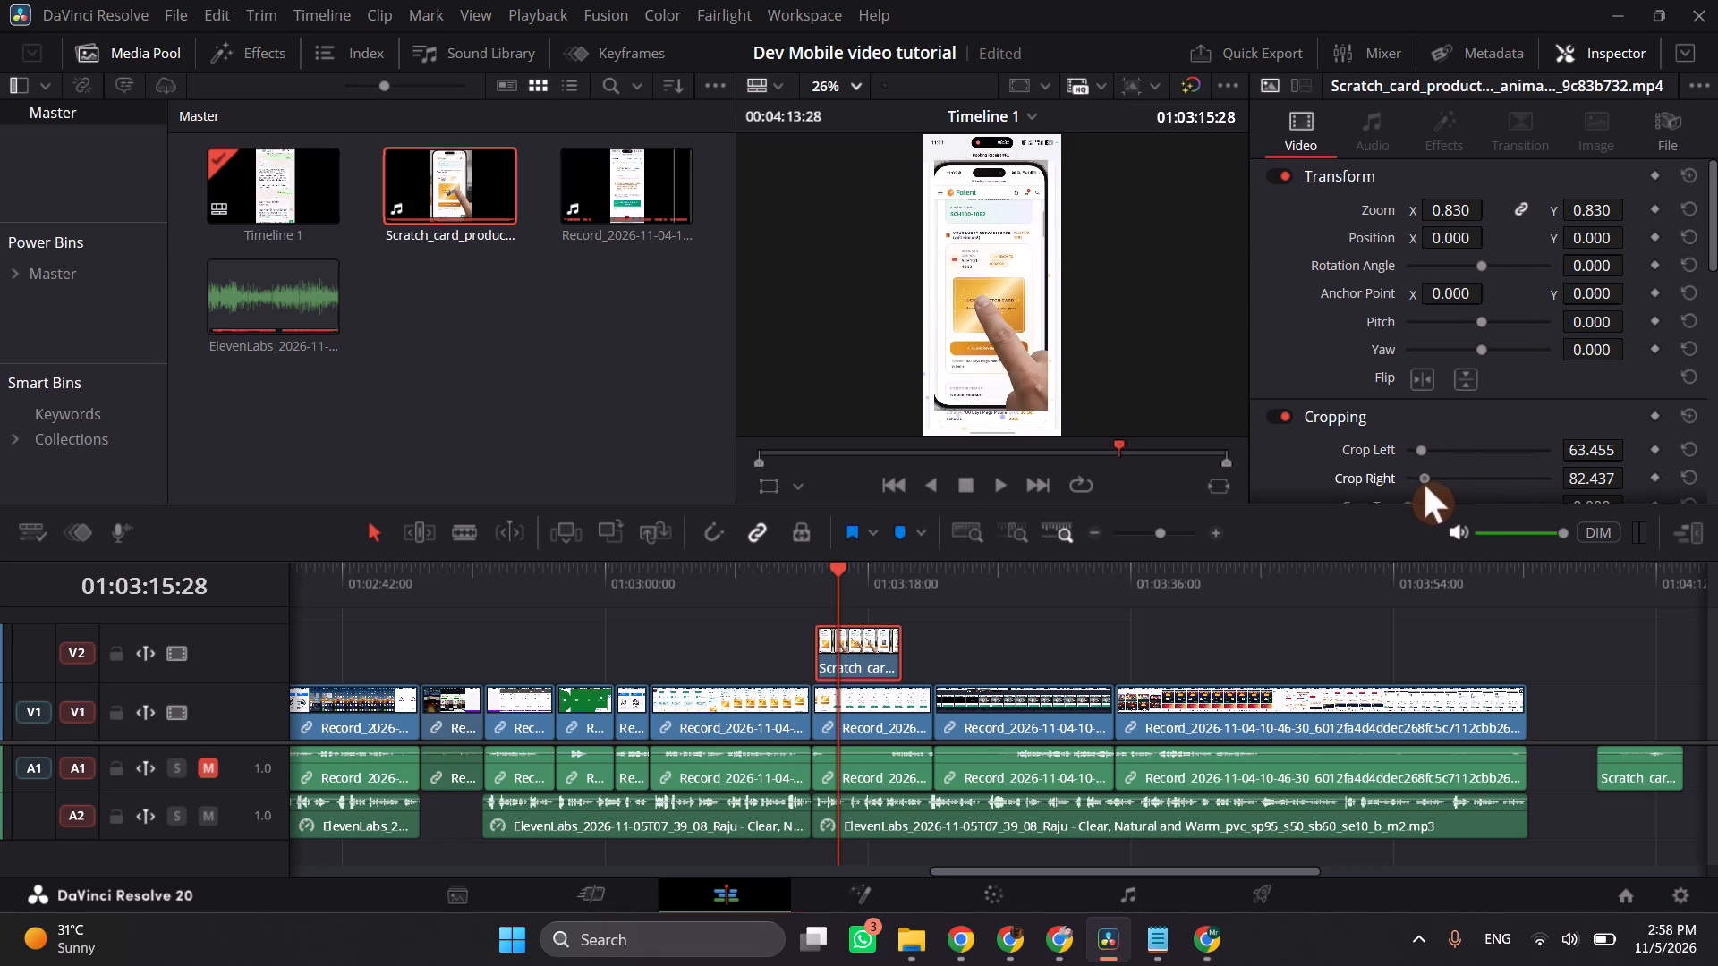
drag(1425, 485, 1426, 486)
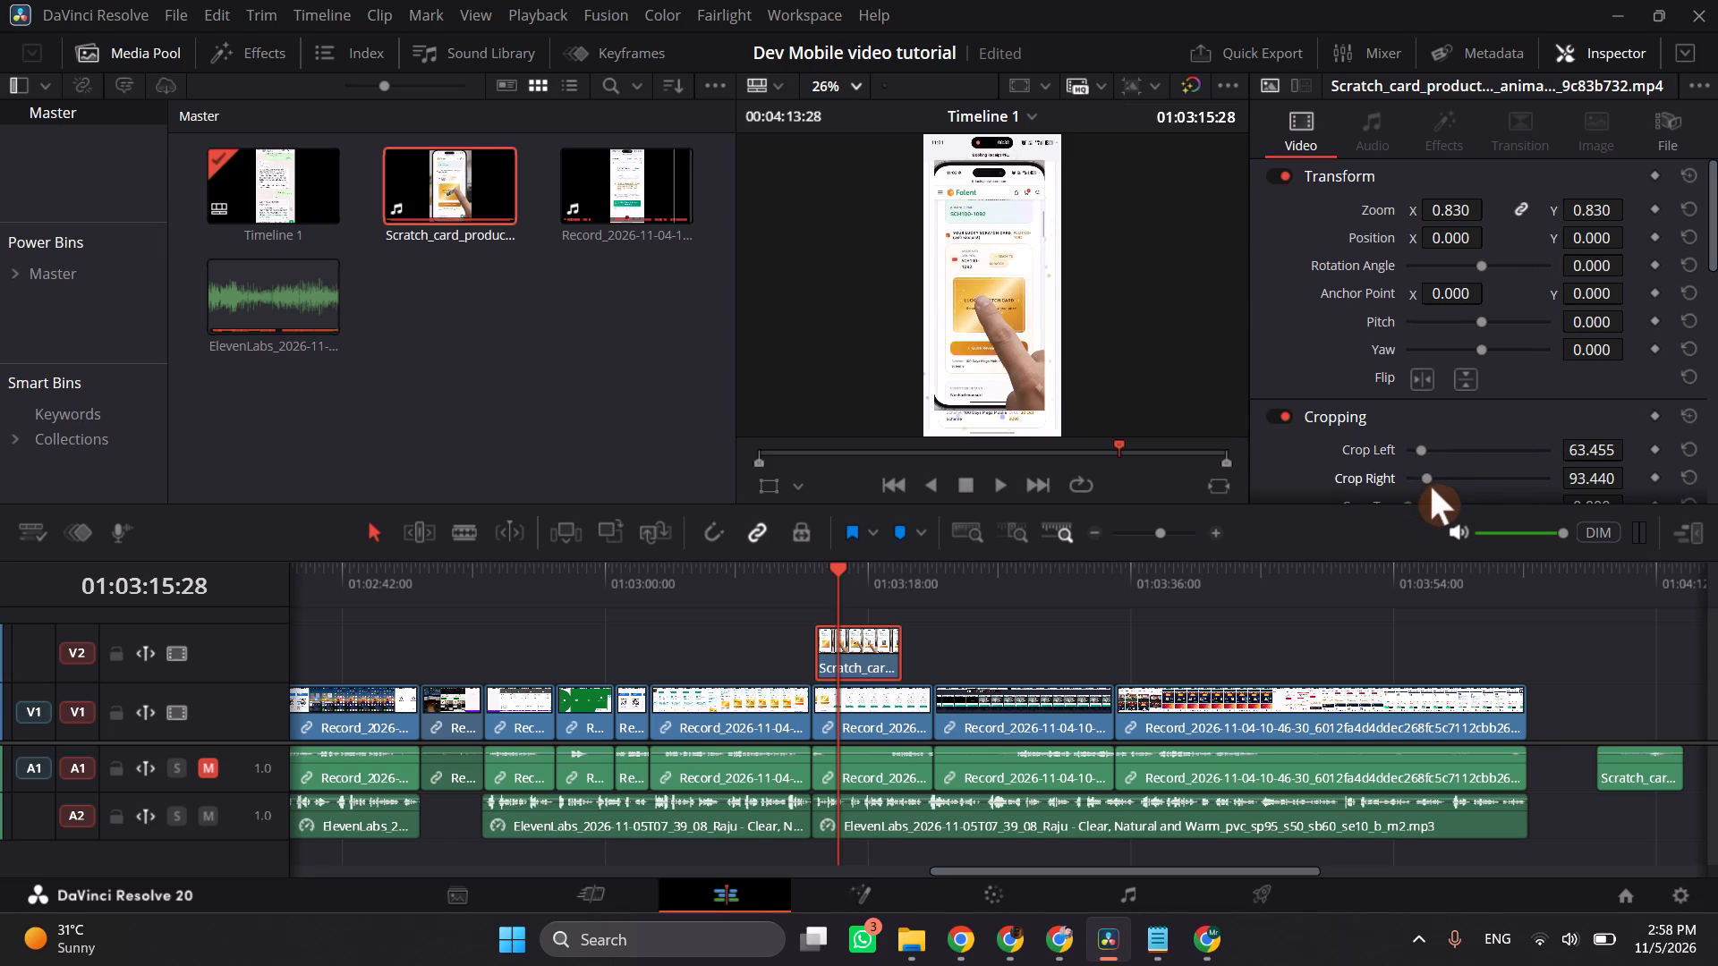
click(1591, 478)
scroll(1433, 473, down, 1)
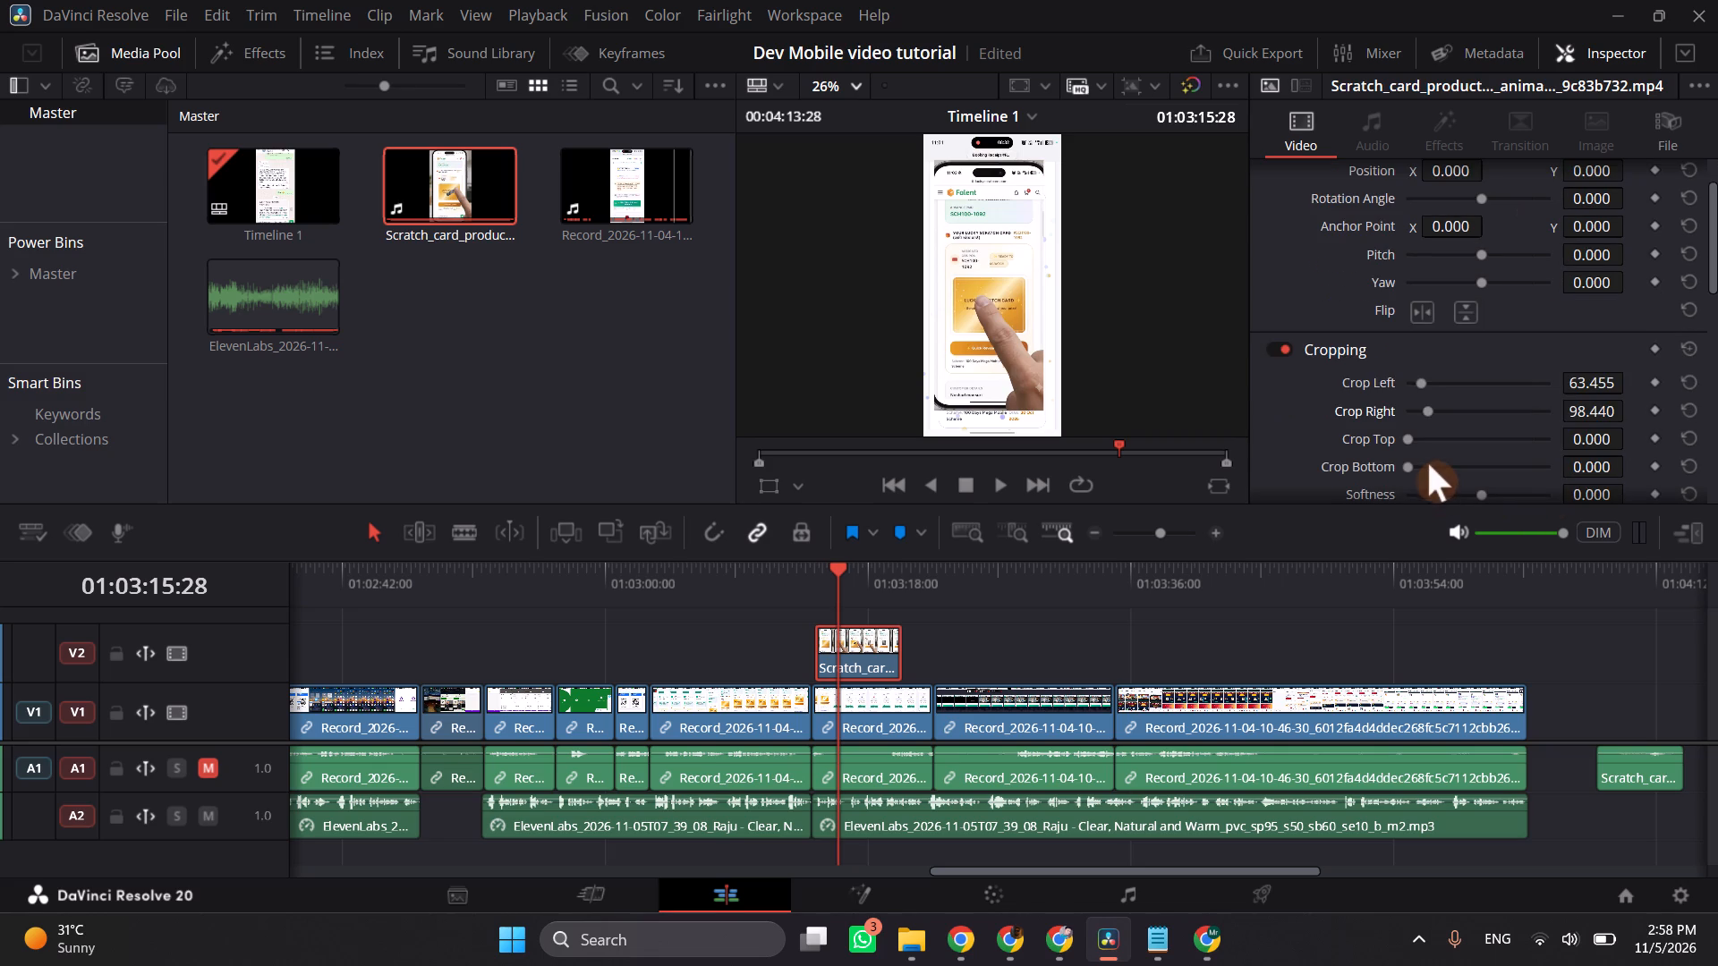
click(1414, 439)
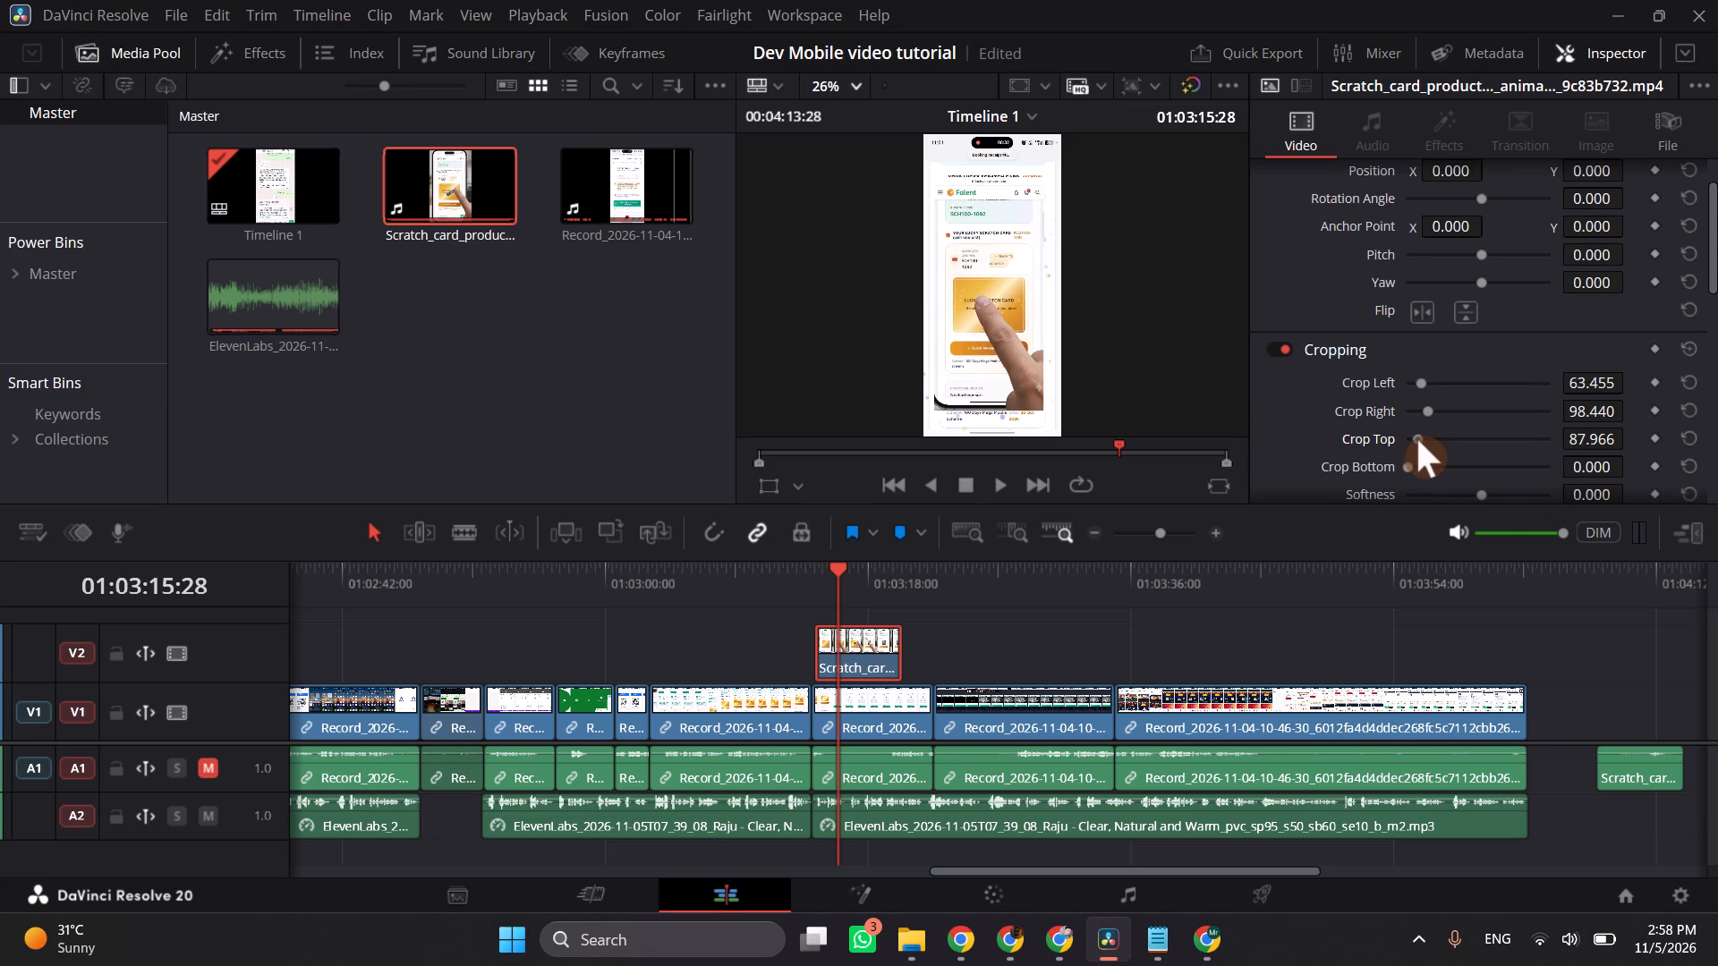
drag(1586, 469, 1589, 472)
drag(1589, 472, 1652, 487)
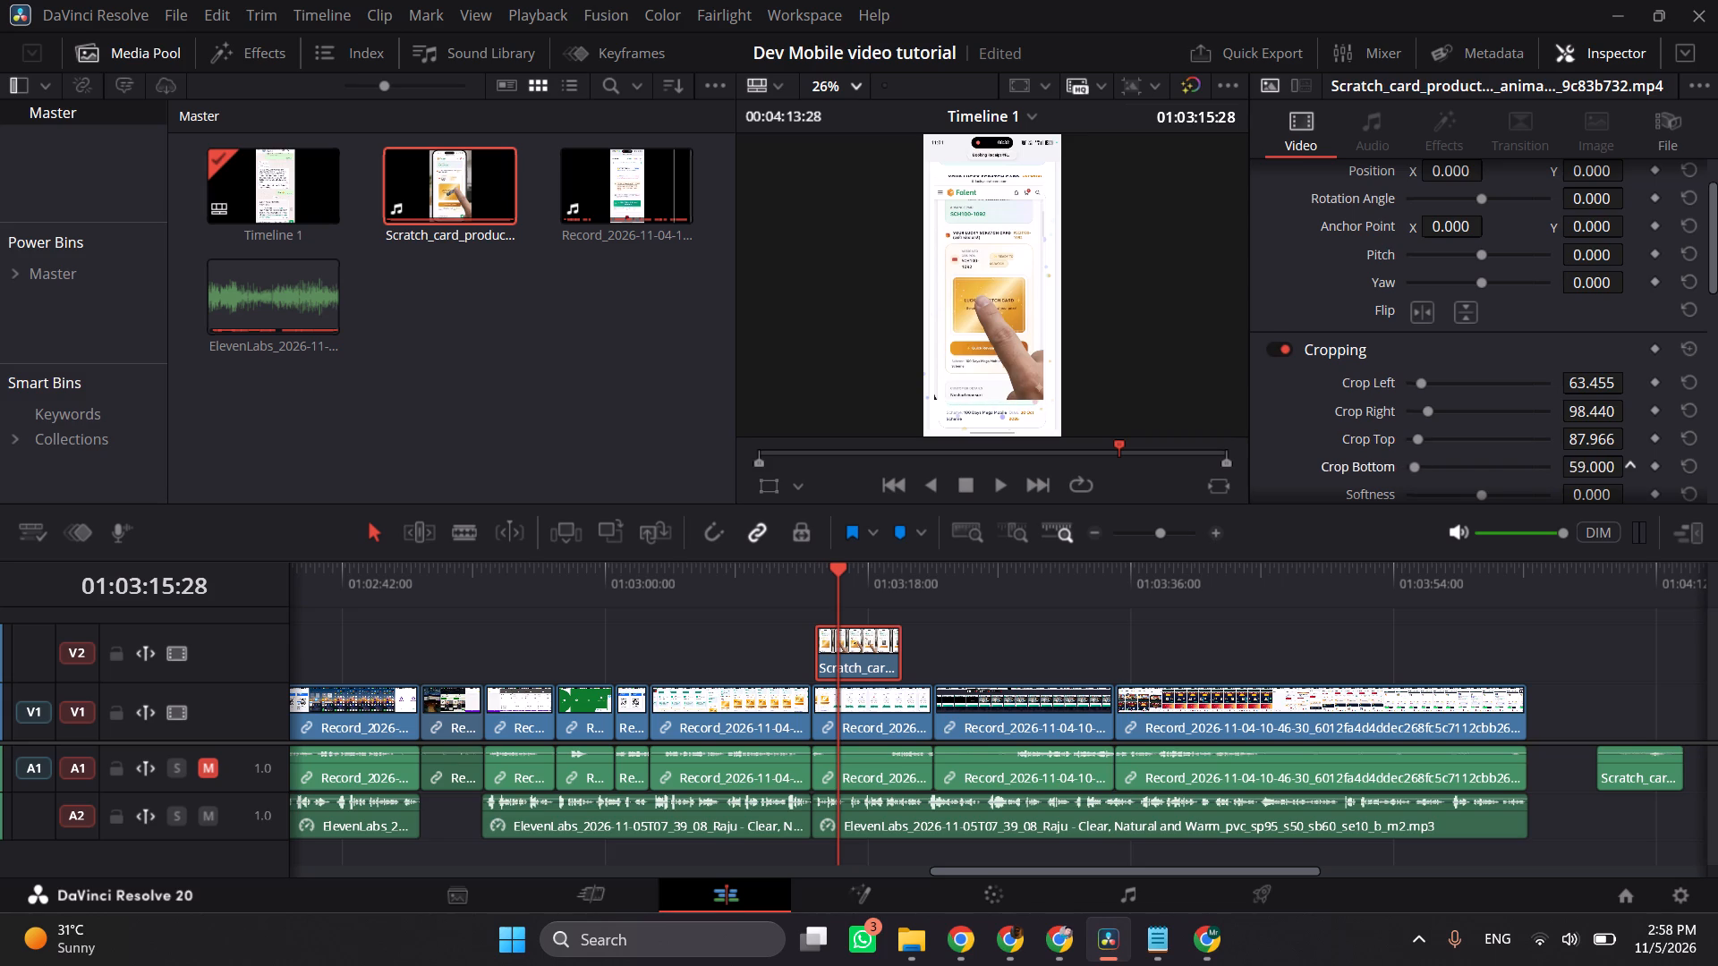
drag(1652, 487, 1682, 496)
Enlarge the cropped scratch card video on V2 to a zoom of 1.180 so it fills the frame.
scroll(1426, 292, up, 6)
drag(1450, 216, 1455, 216)
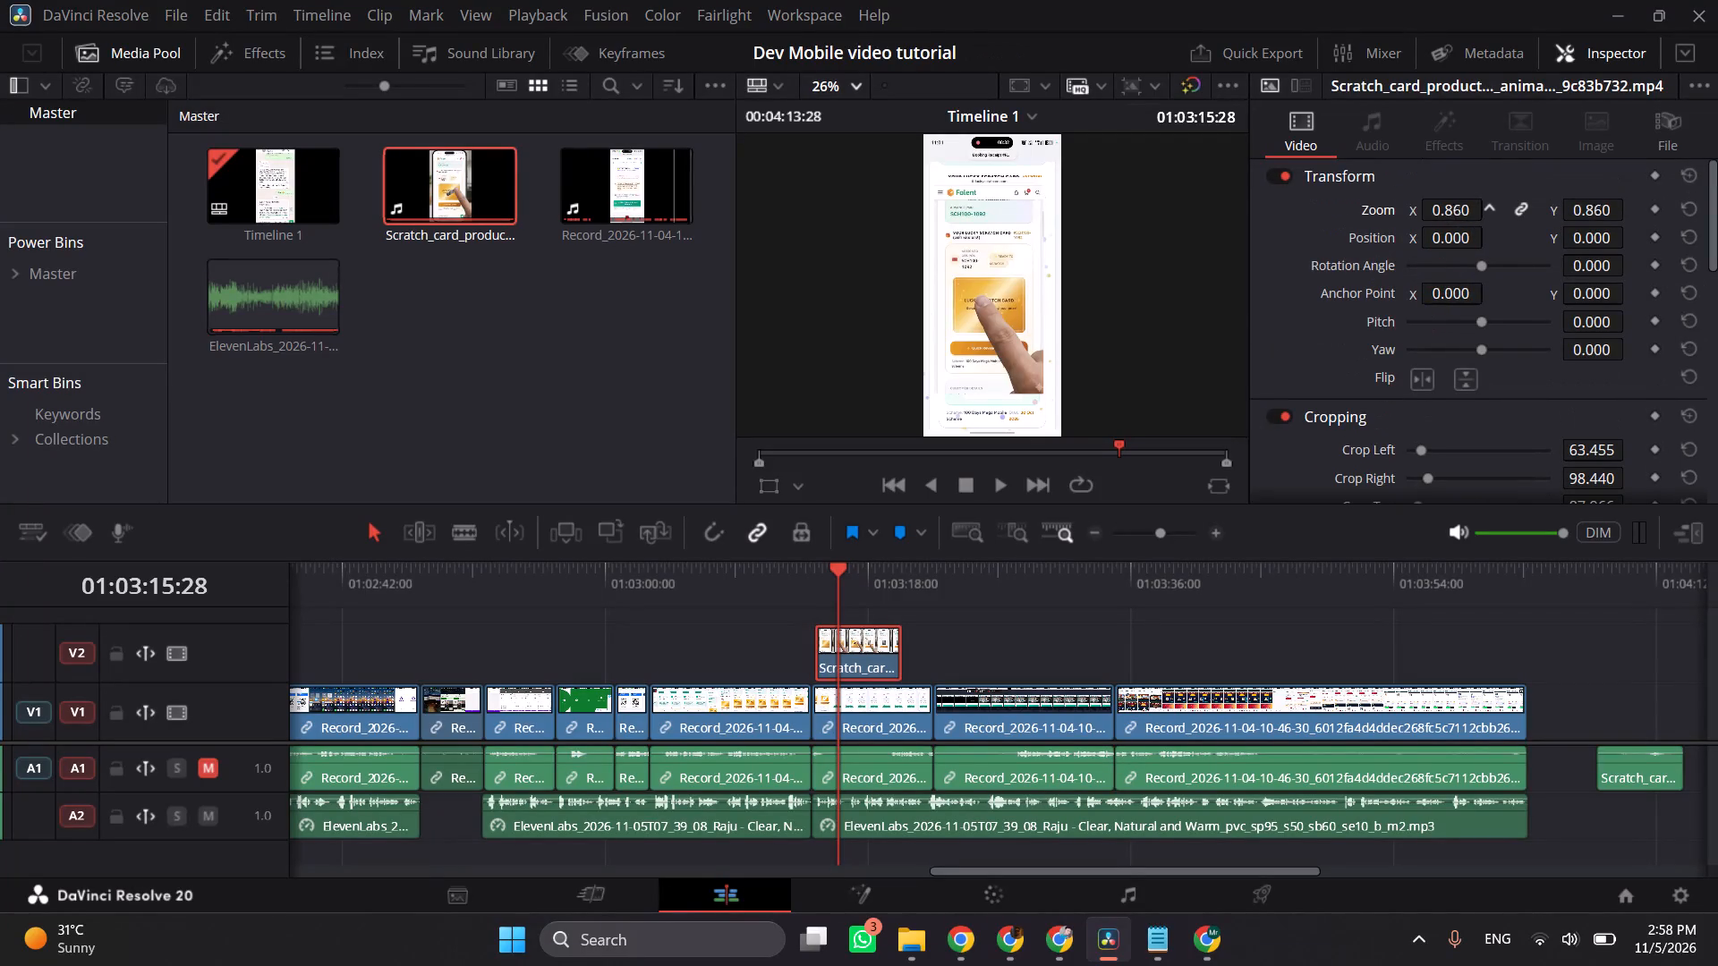
drag(1455, 216, 1480, 230)
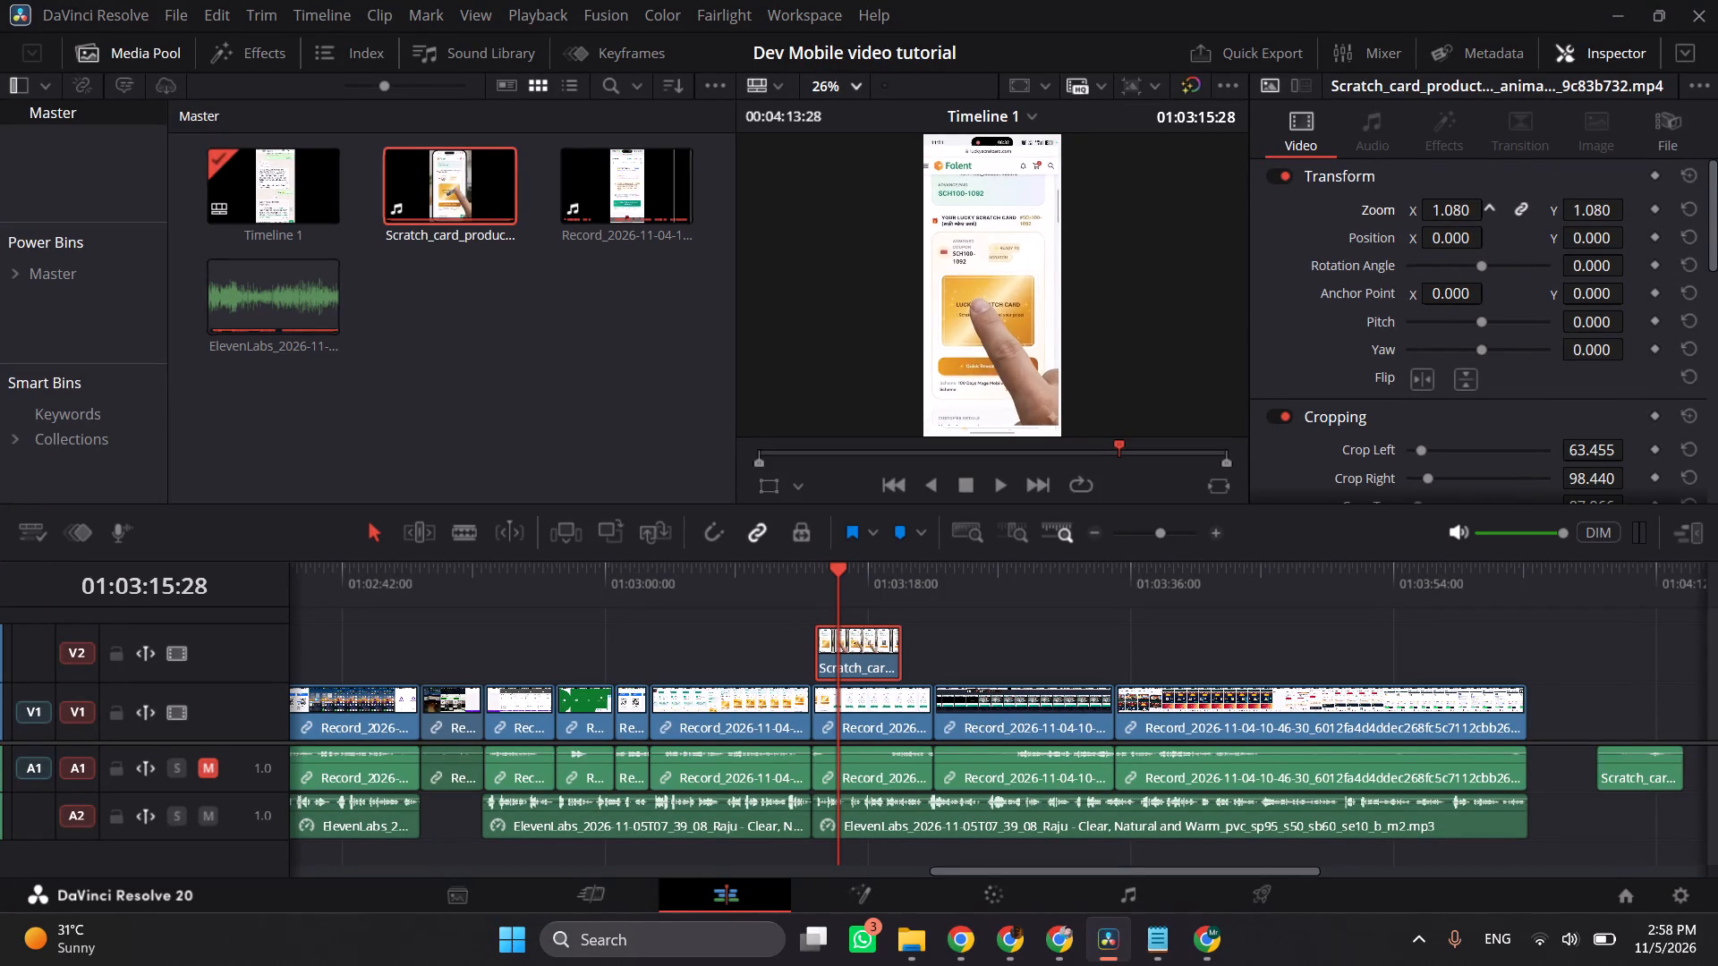
drag(1480, 230, 1490, 233)
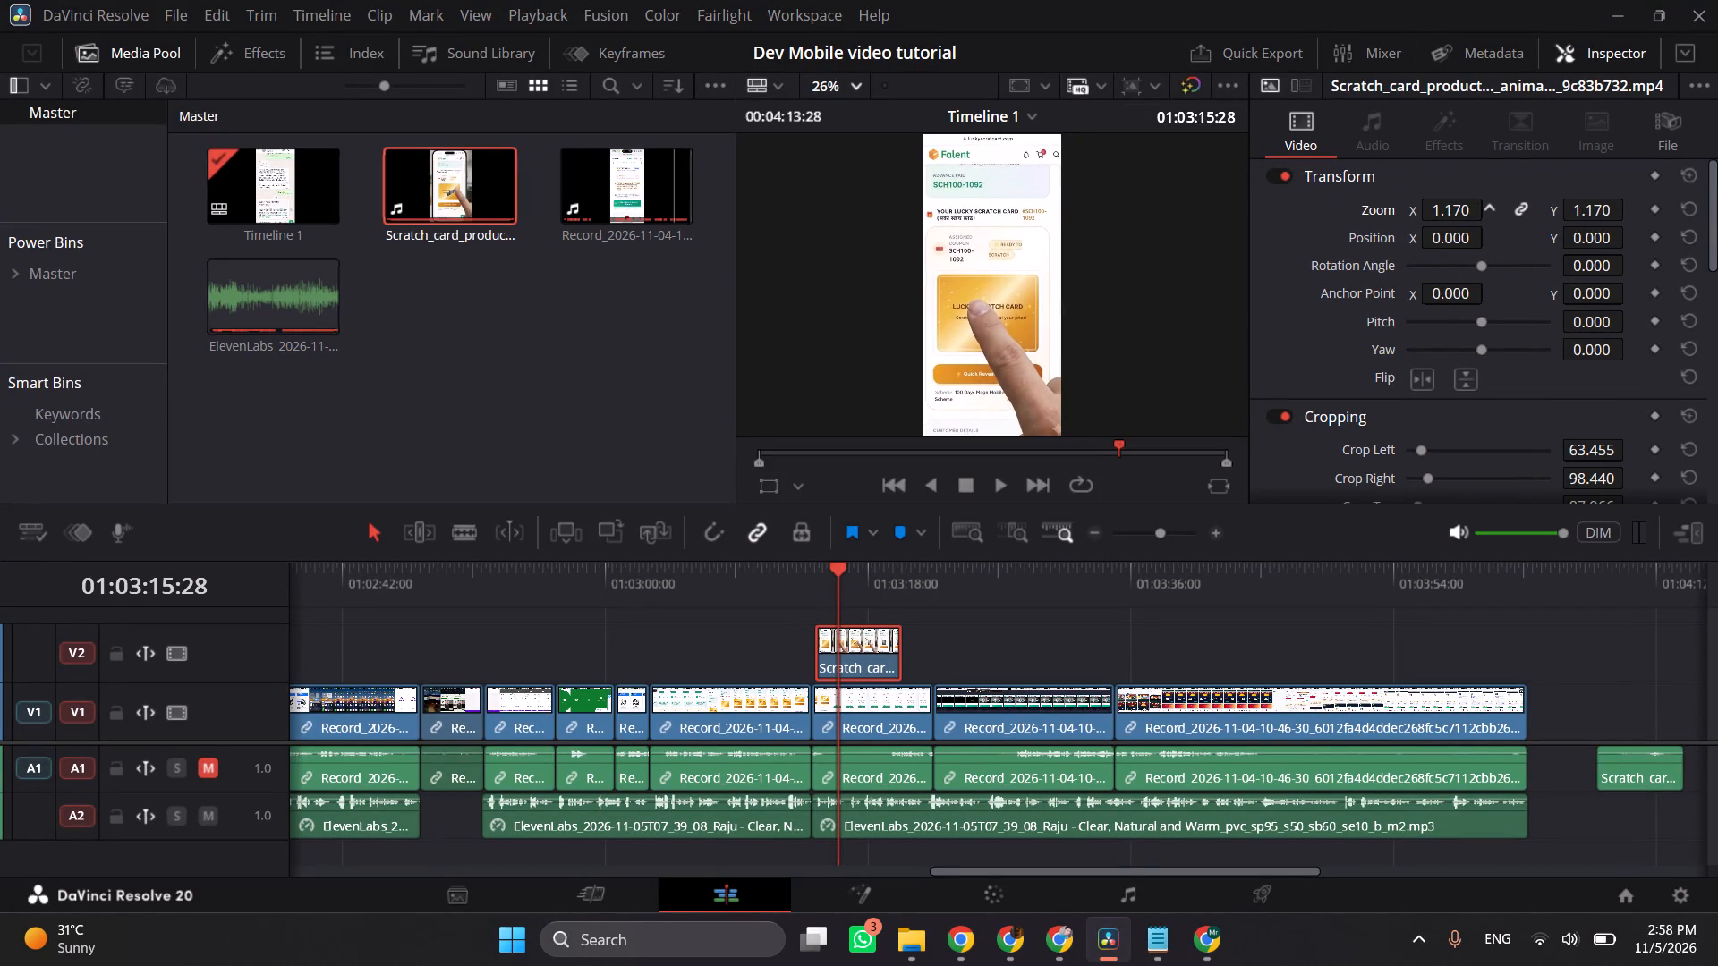
drag(1490, 233, 1450, 216)
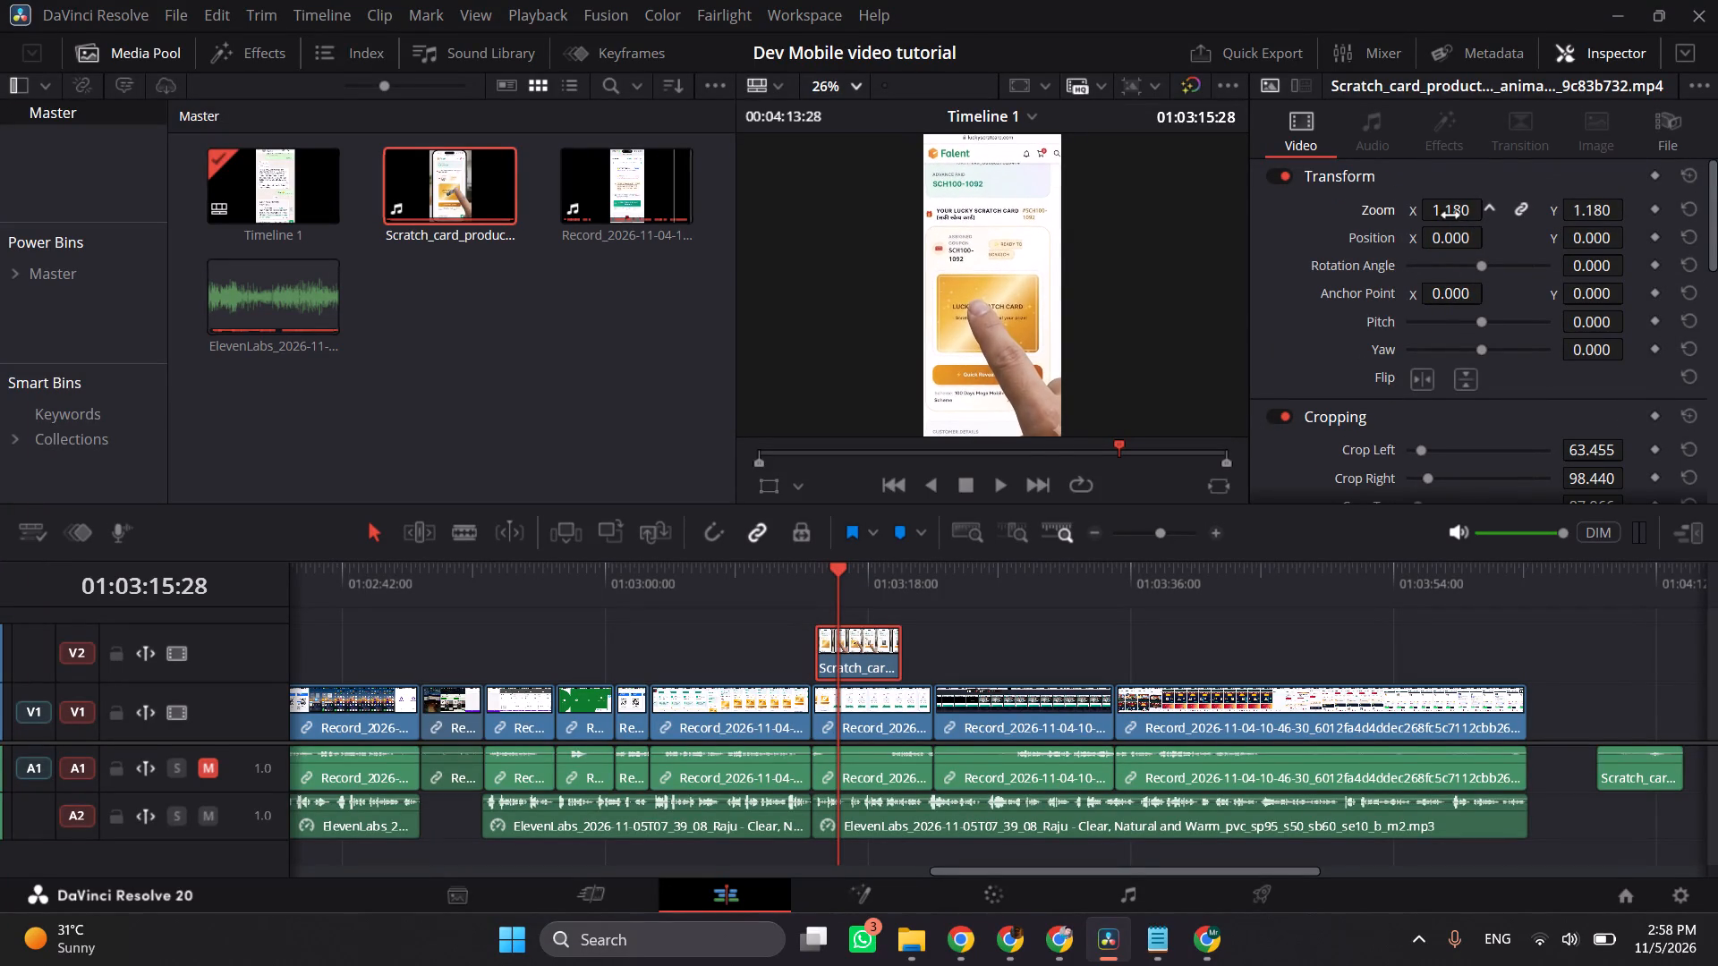
drag(1450, 216, 1490, 240)
scroll(983, 283, down, 2)
Preview the enlarged scratch card overlay past its end and try to extend the V2 clip over the rest of the receipt clip.
key(space)
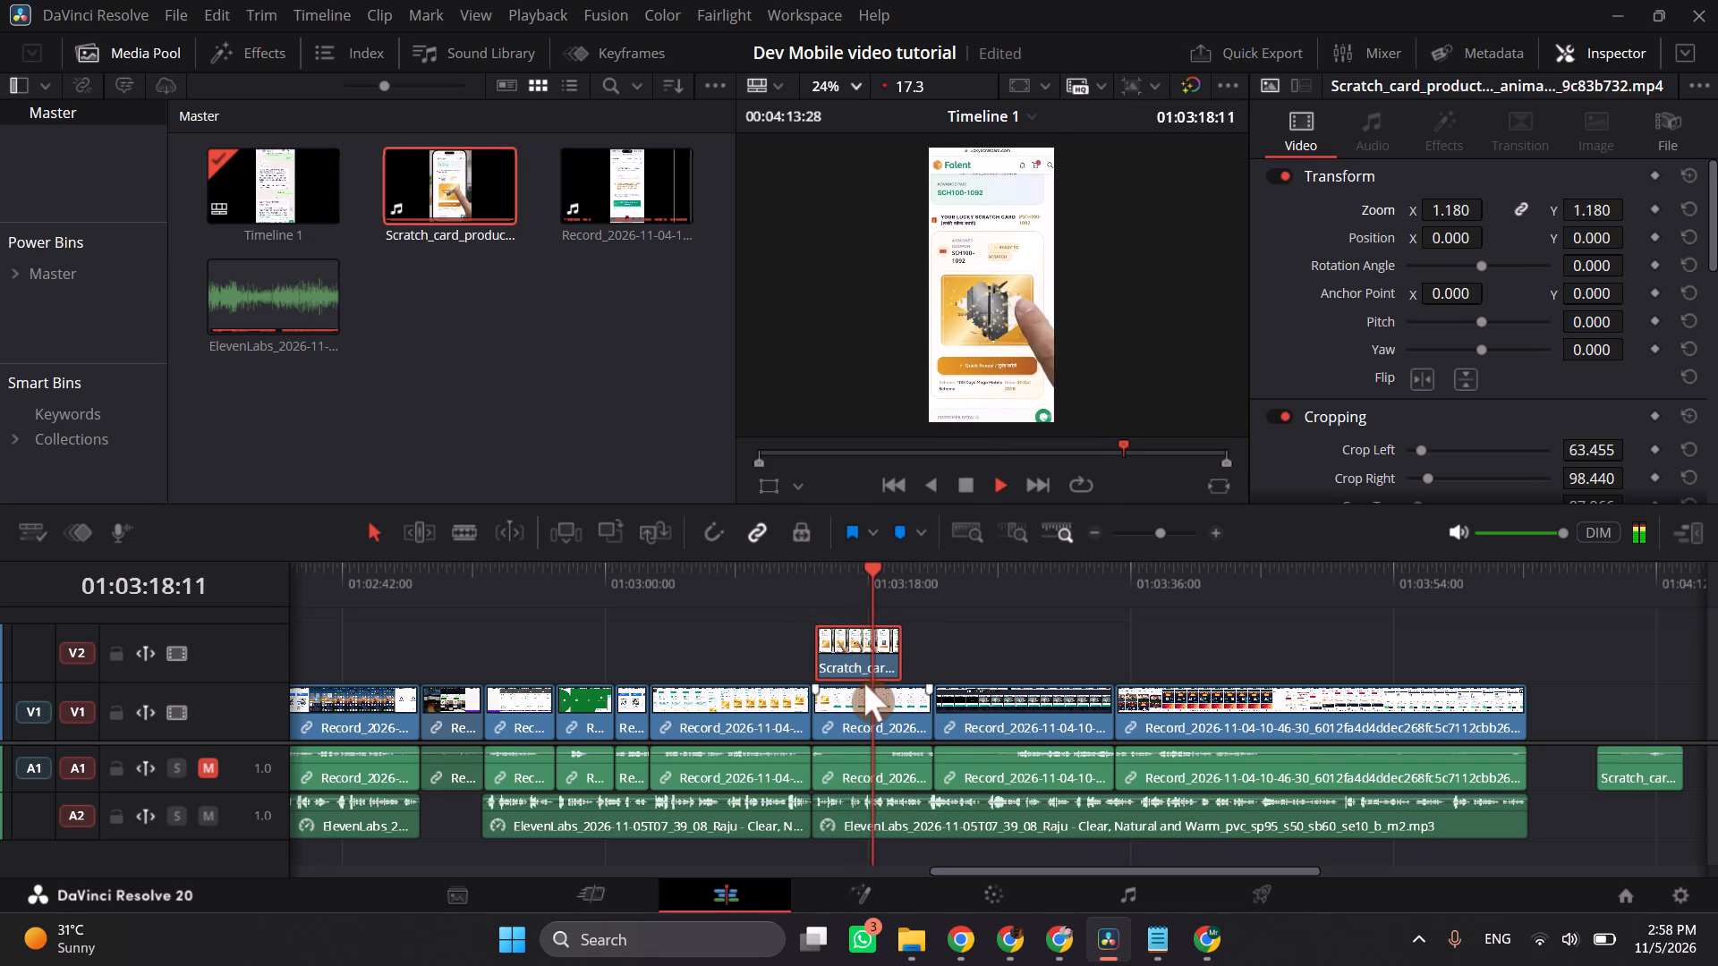
key(space)
drag(899, 646, 912, 650)
key(space)
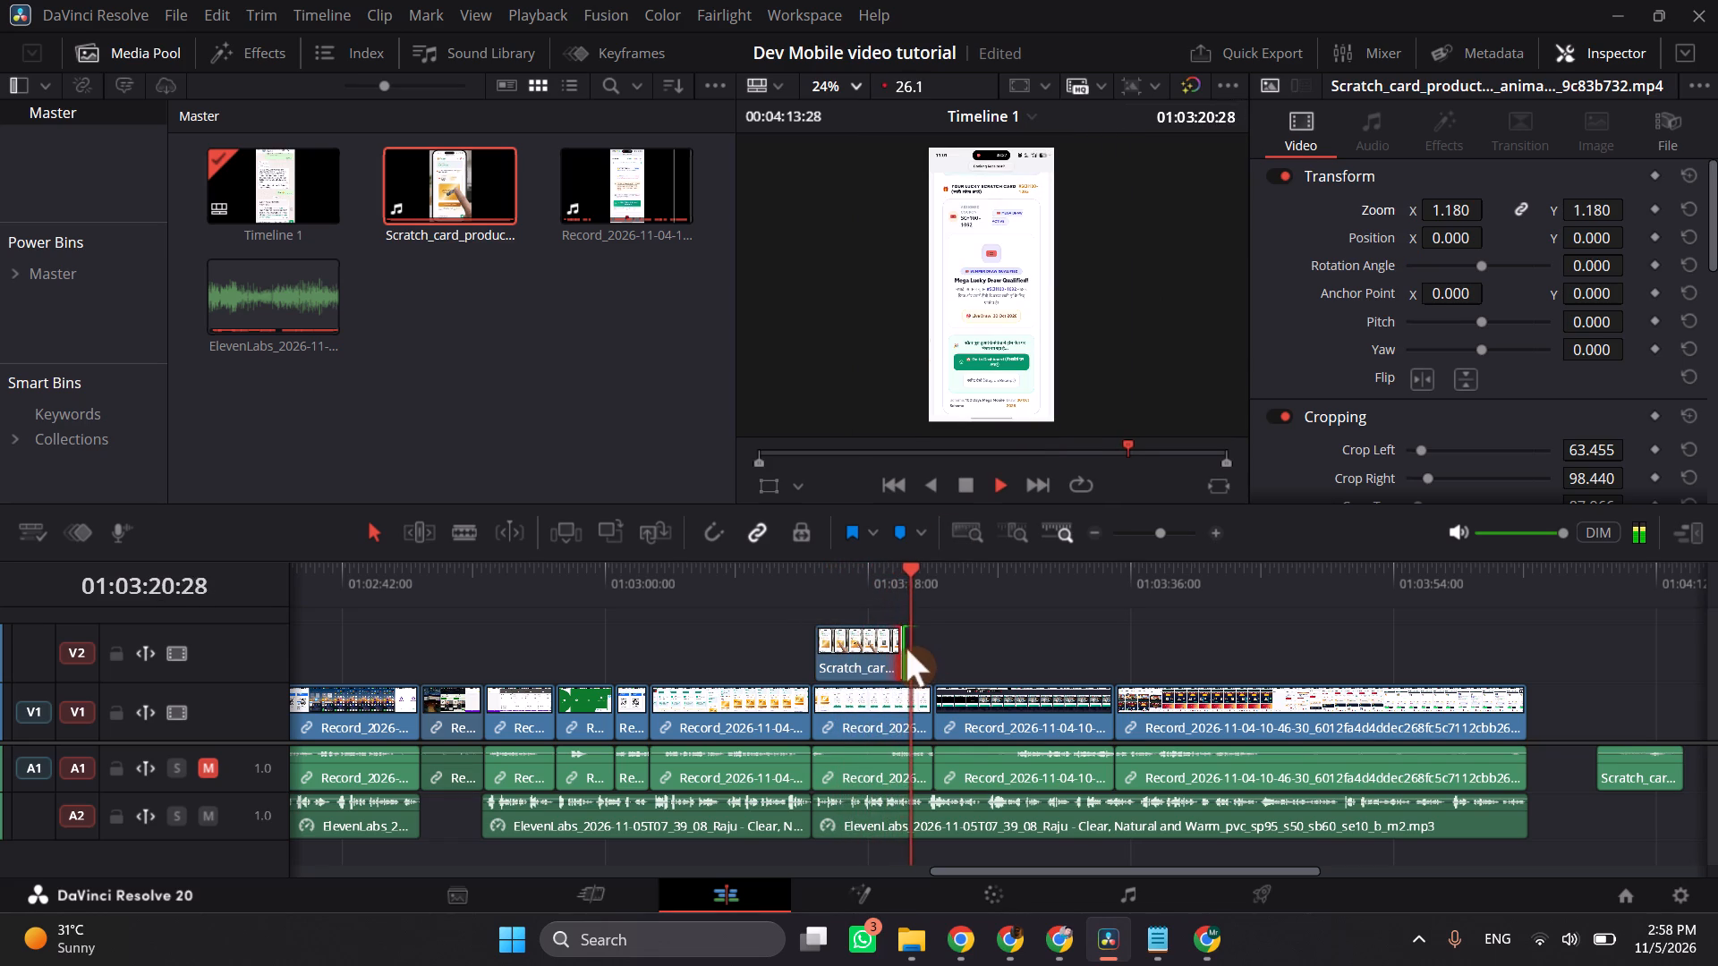
key(space)
click(870, 647)
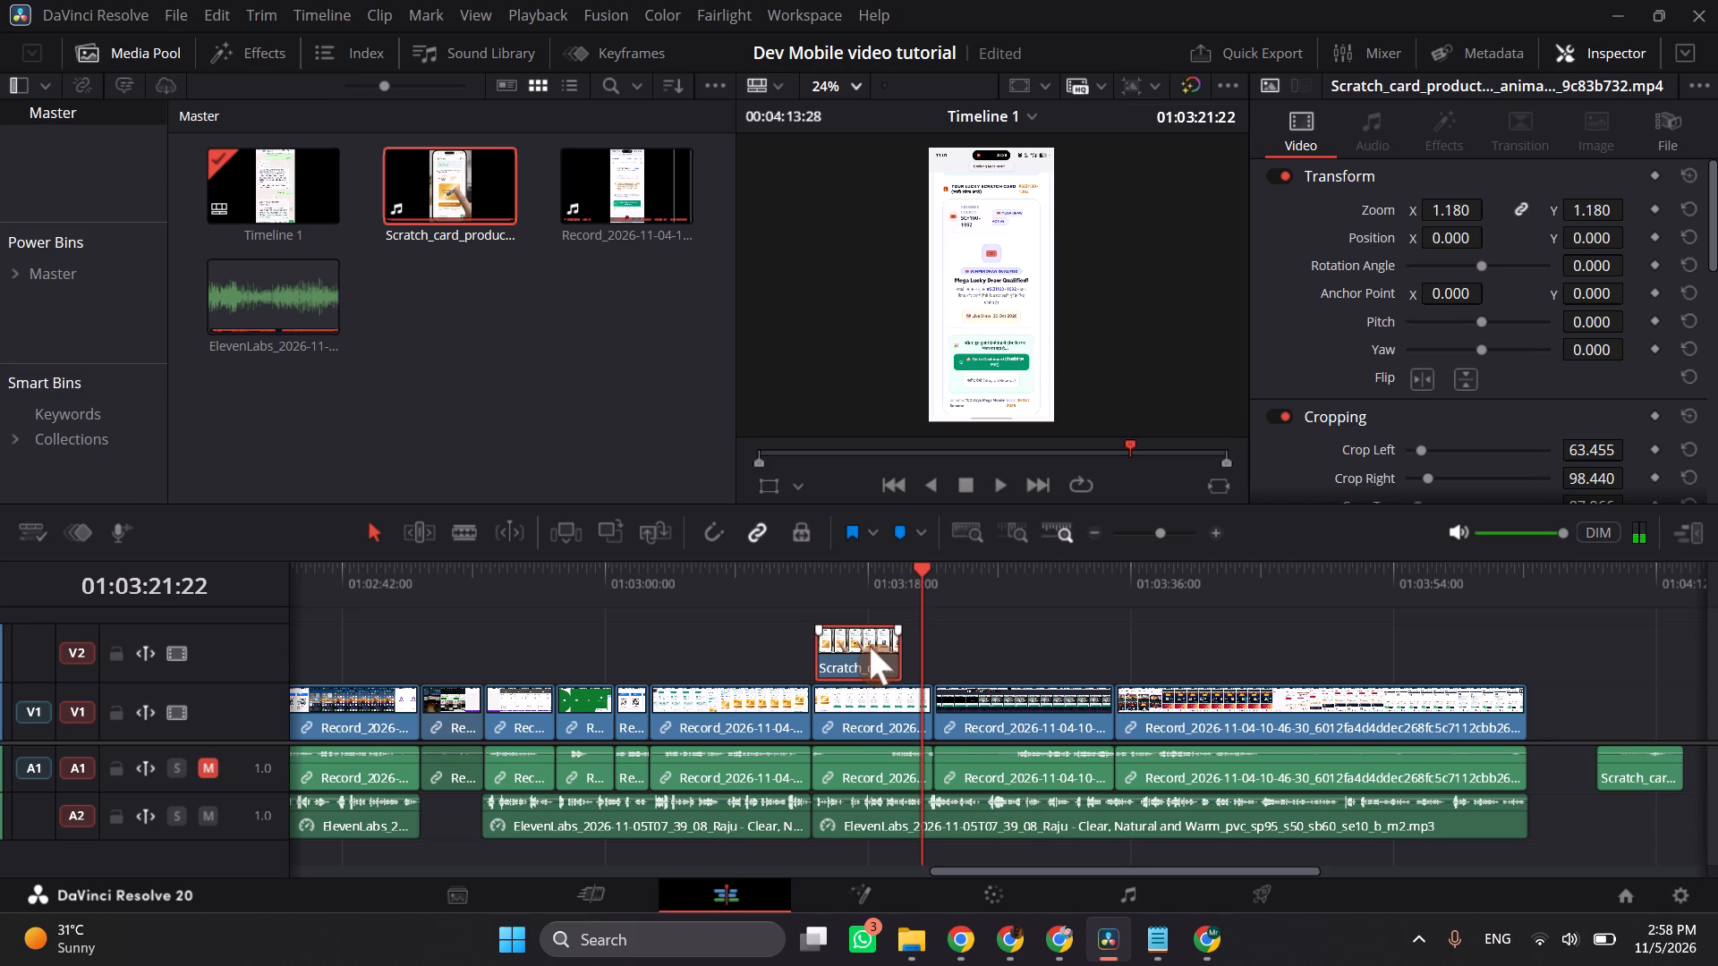
key(space)
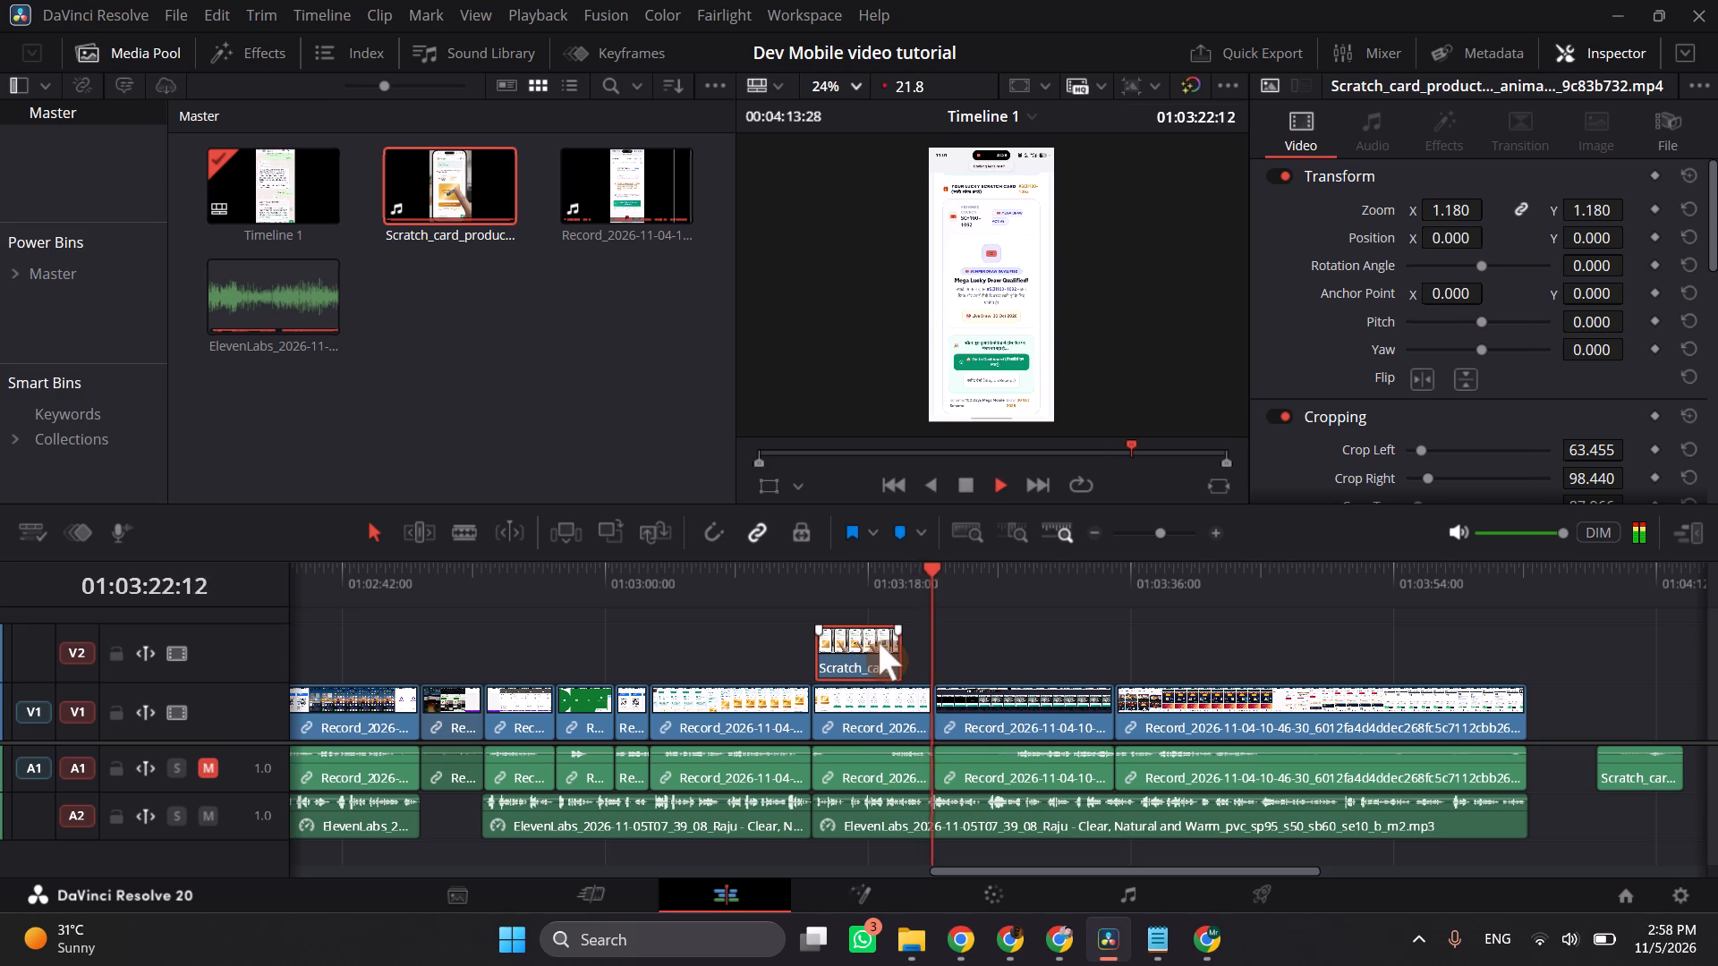
key(space)
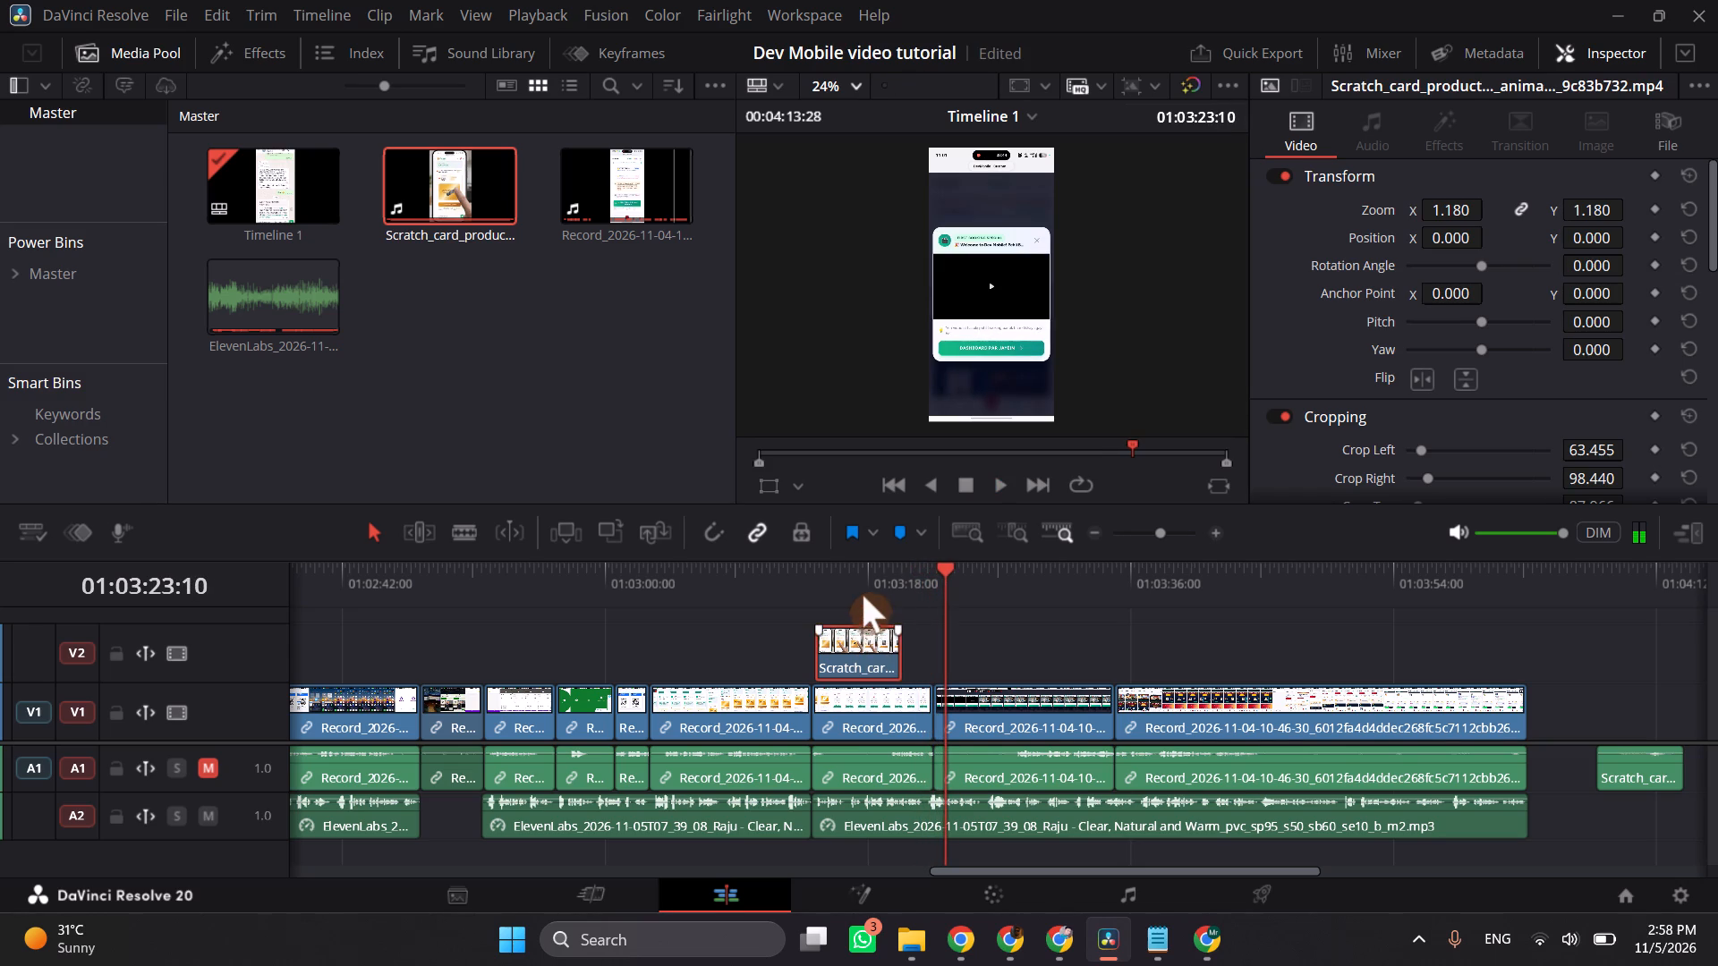
click(863, 589)
key(space)
key(space)
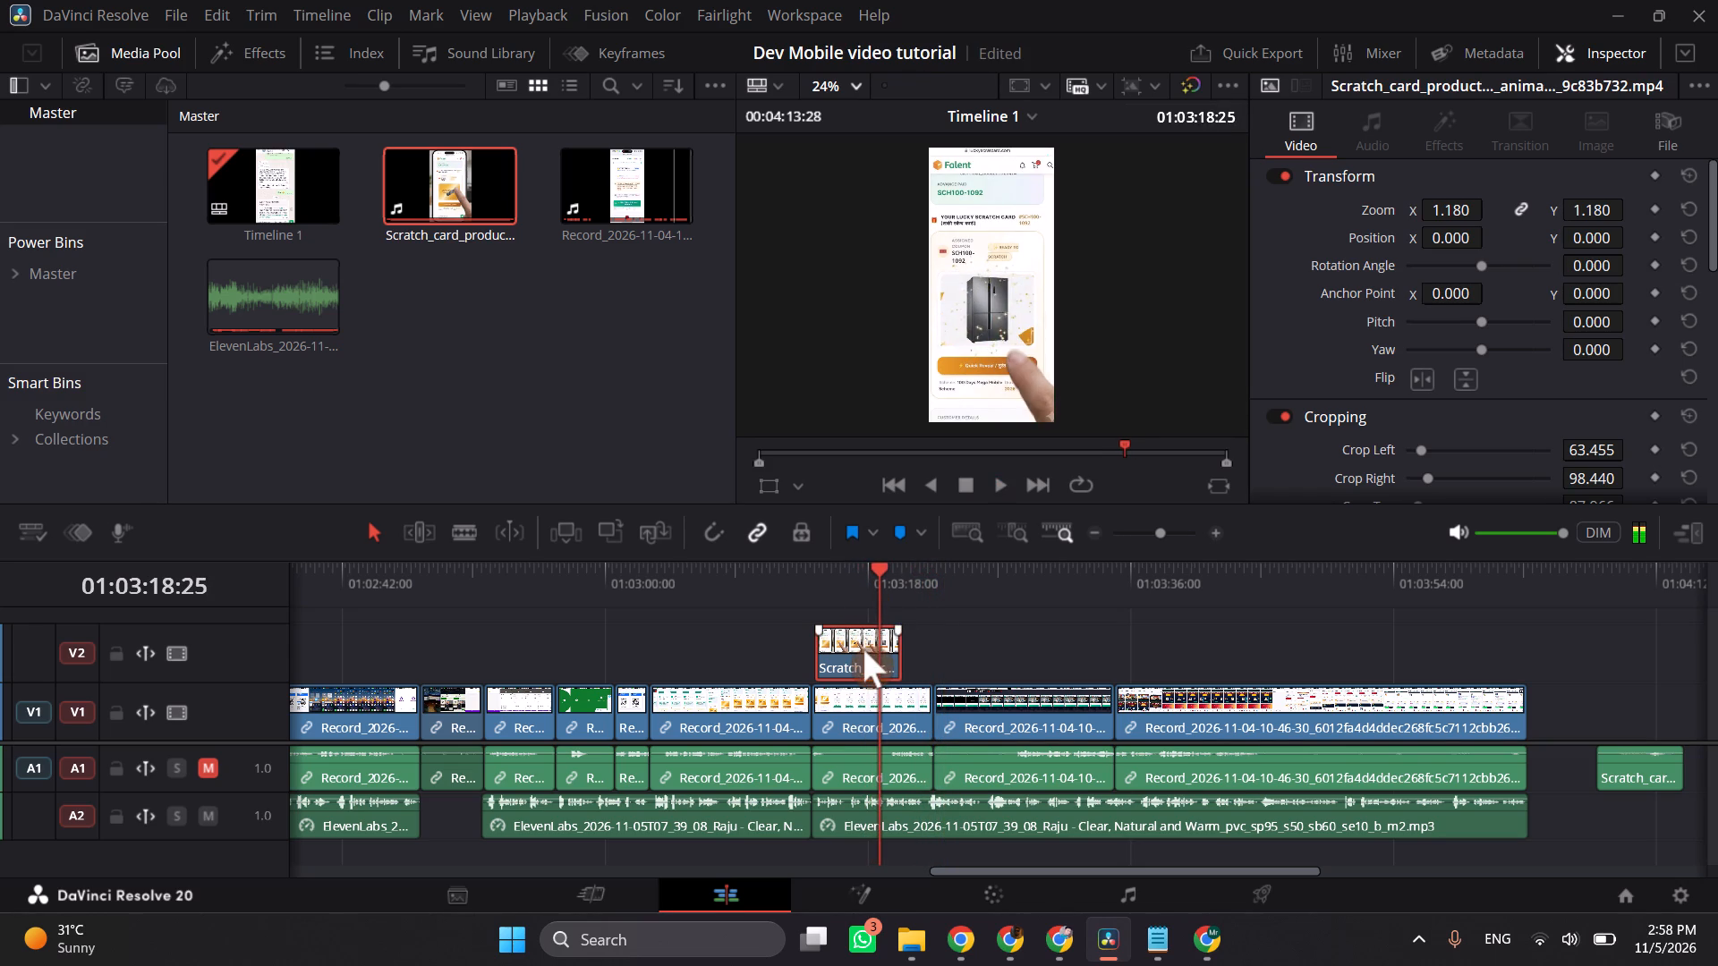
Slow the scratch card video to 73% speed and align it over the receipt clip, from about 01:03:14 to 01:03:22.
click(864, 644)
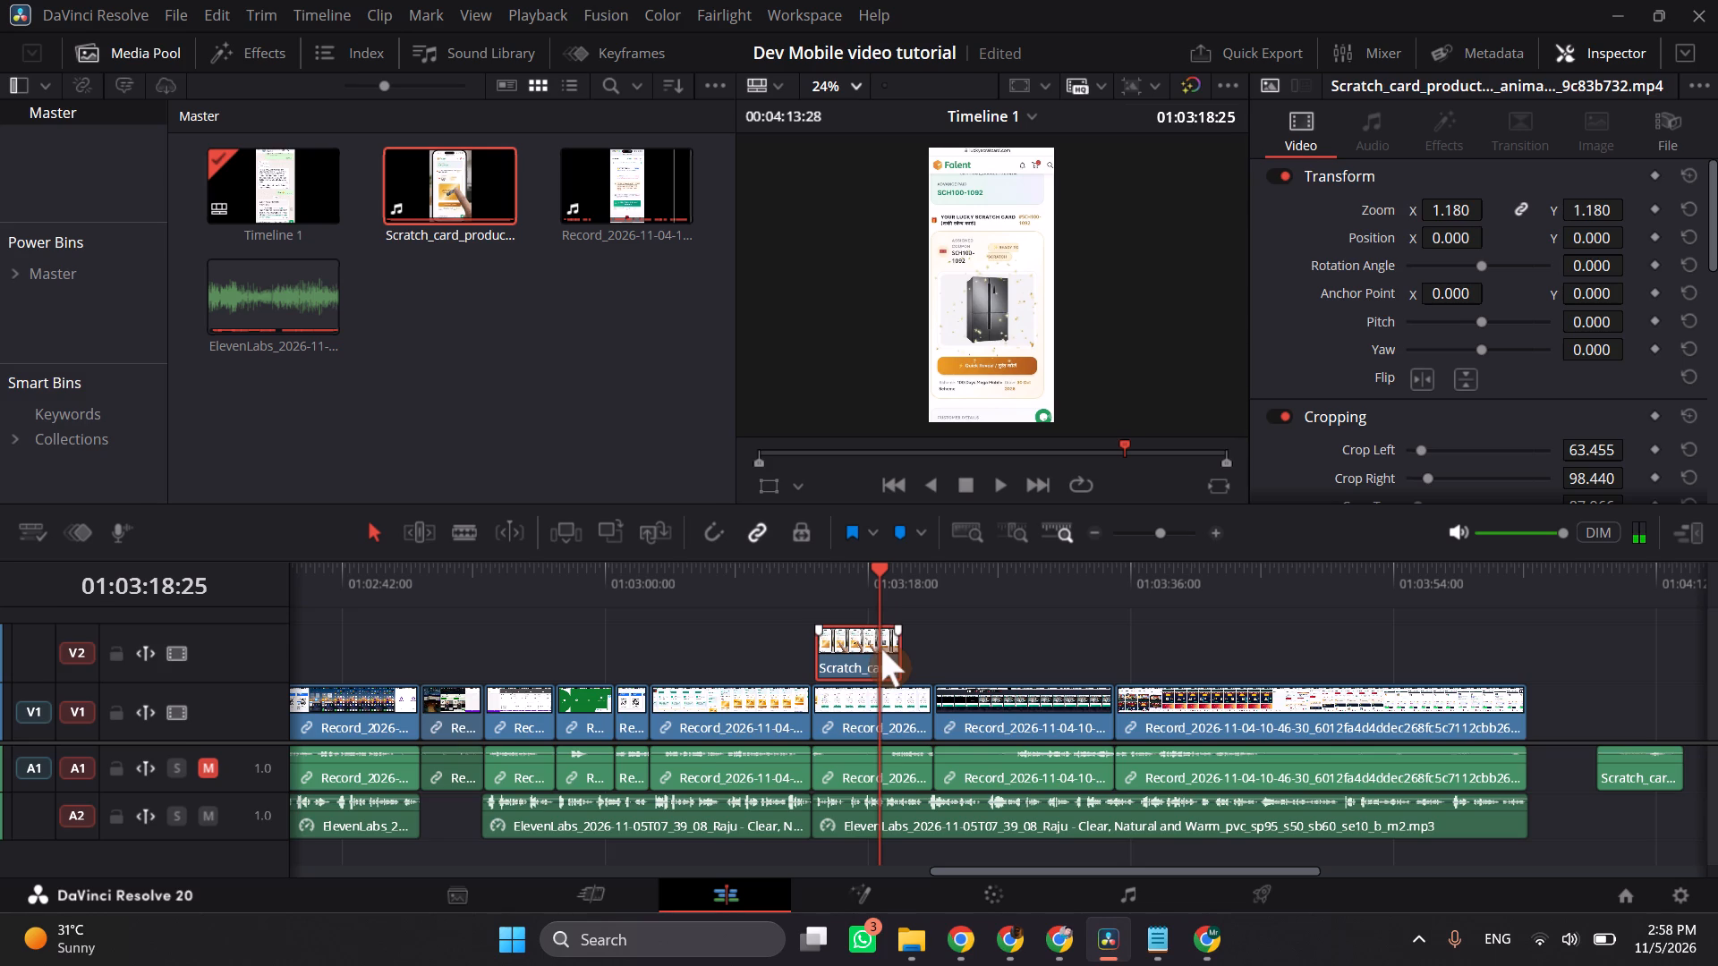
key(ctrl+r)
drag(897, 623, 926, 631)
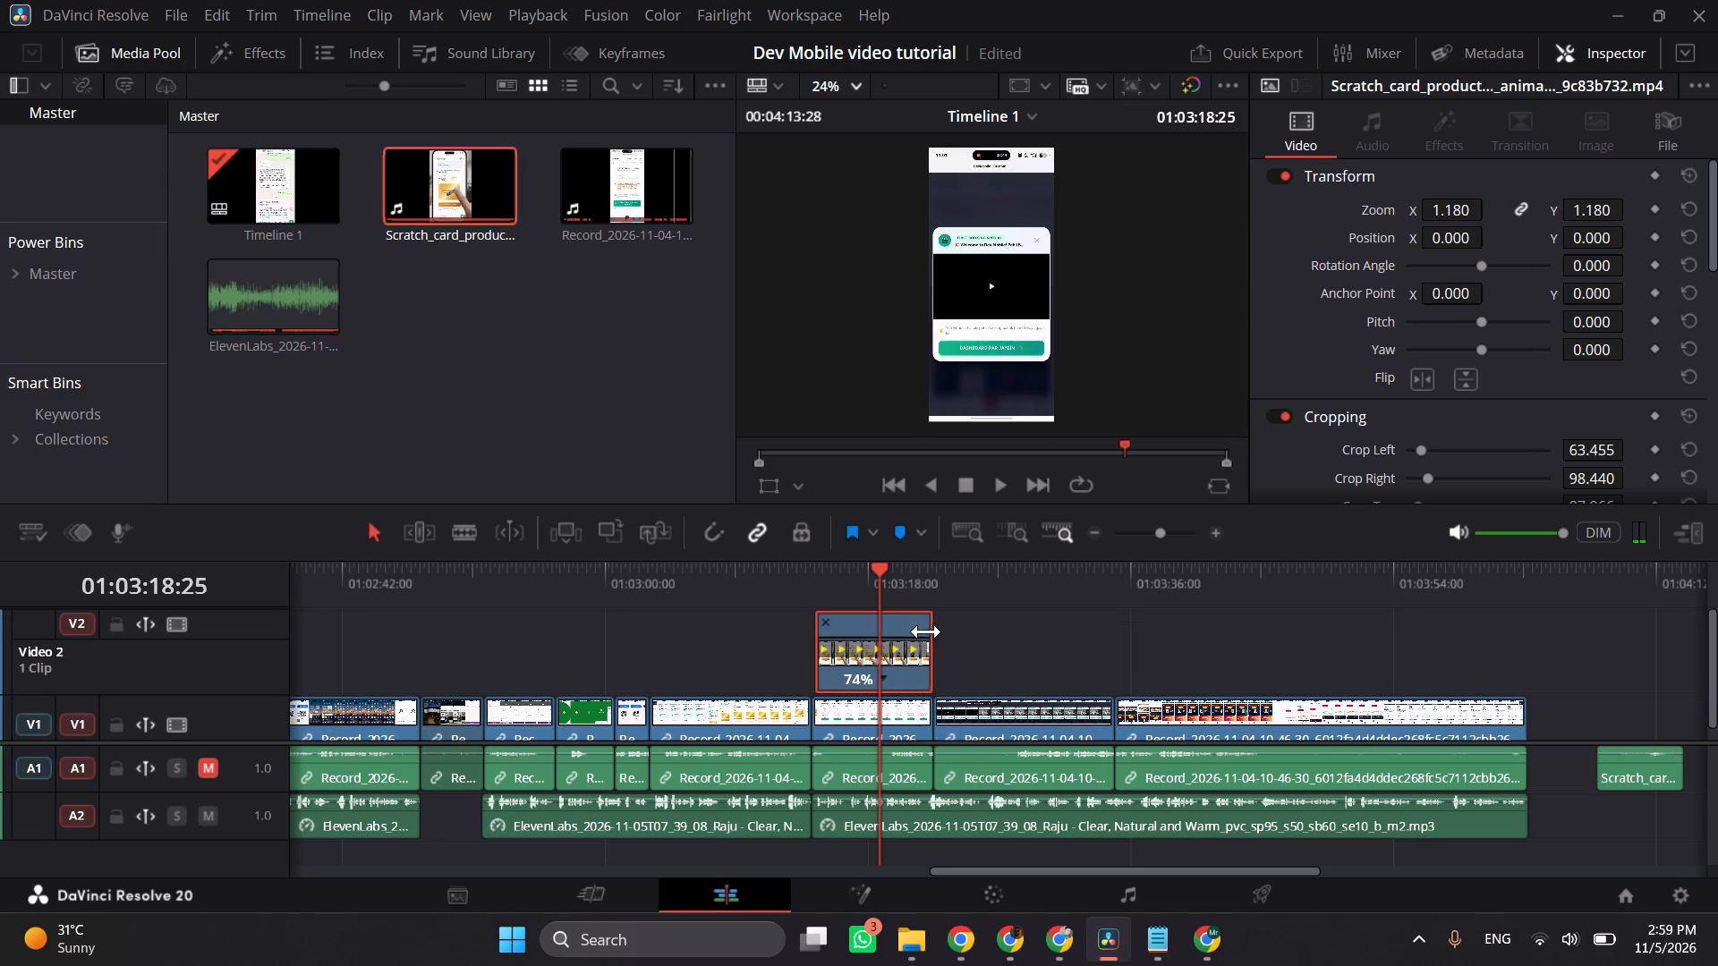
drag(926, 631, 923, 633)
key(space)
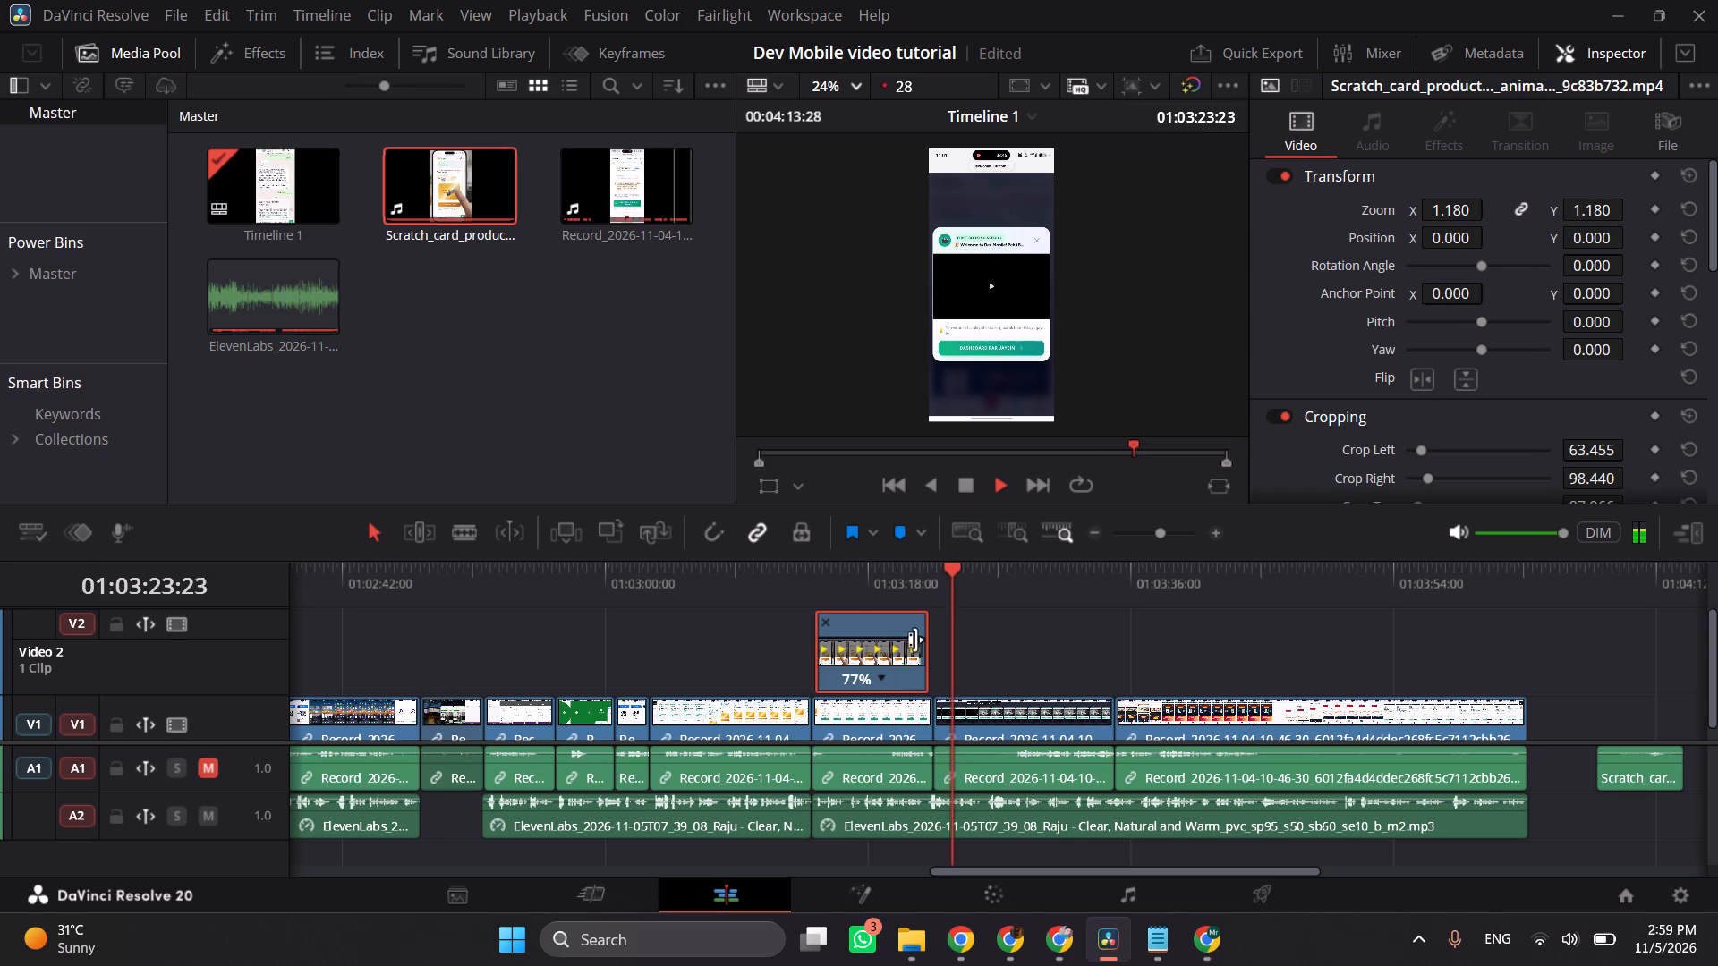
key(space)
double_click(1209, 531)
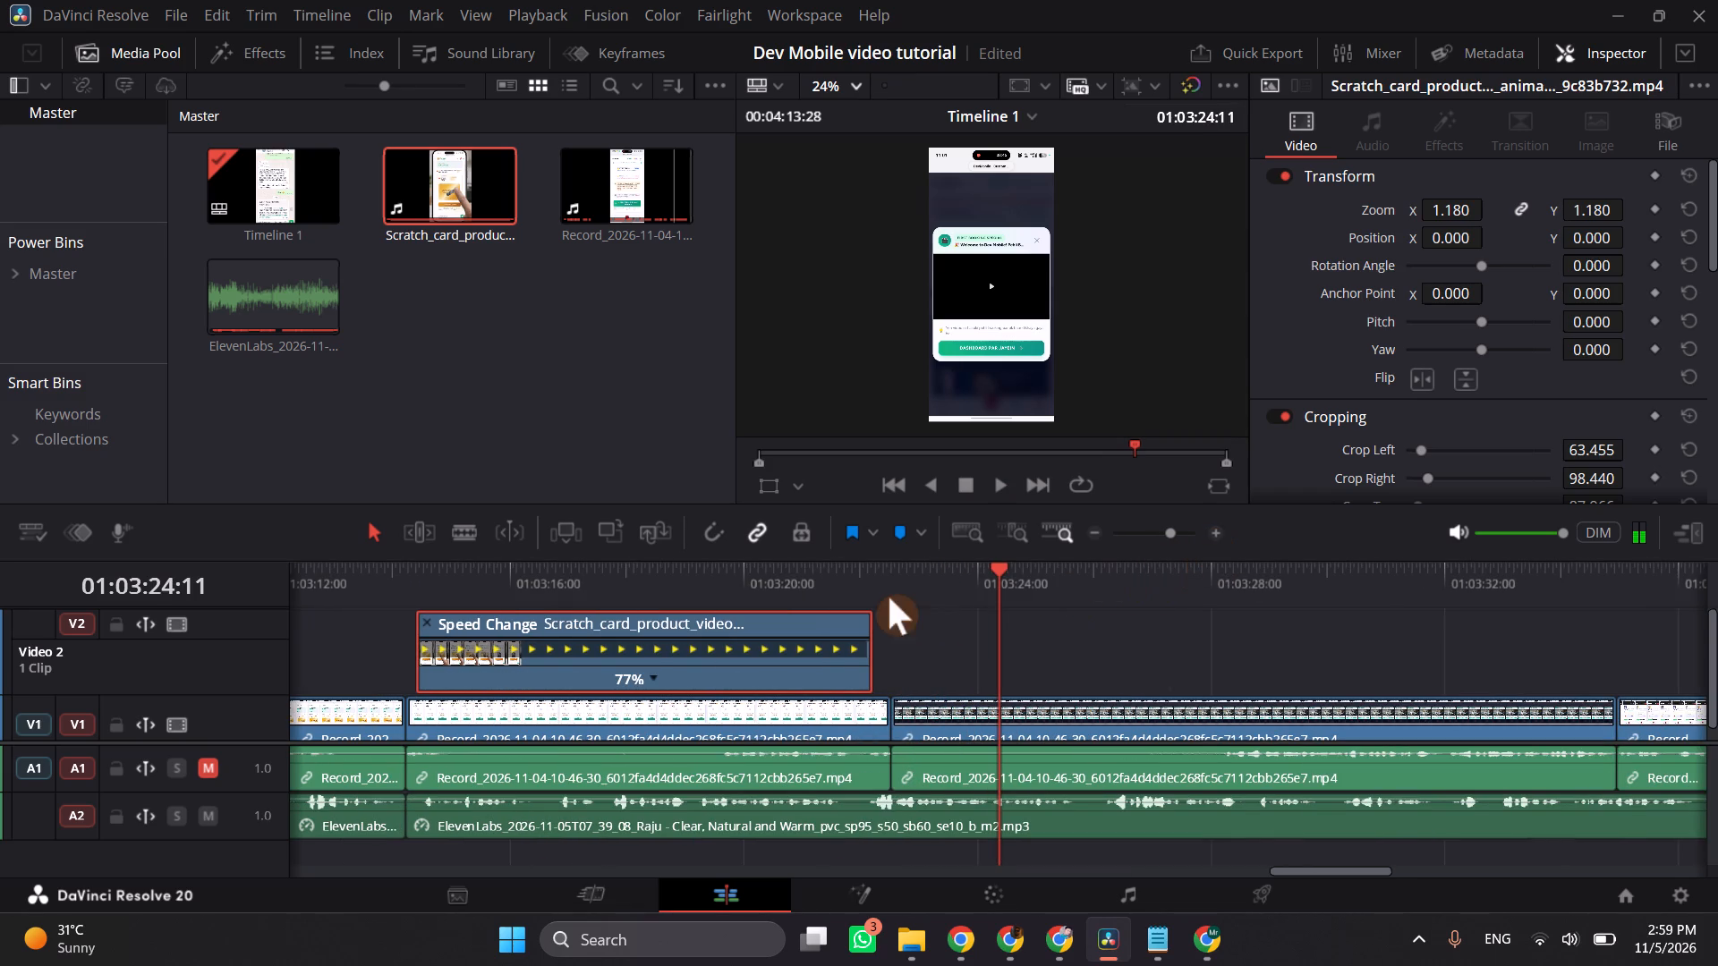
drag(871, 617, 885, 628)
click(421, 633)
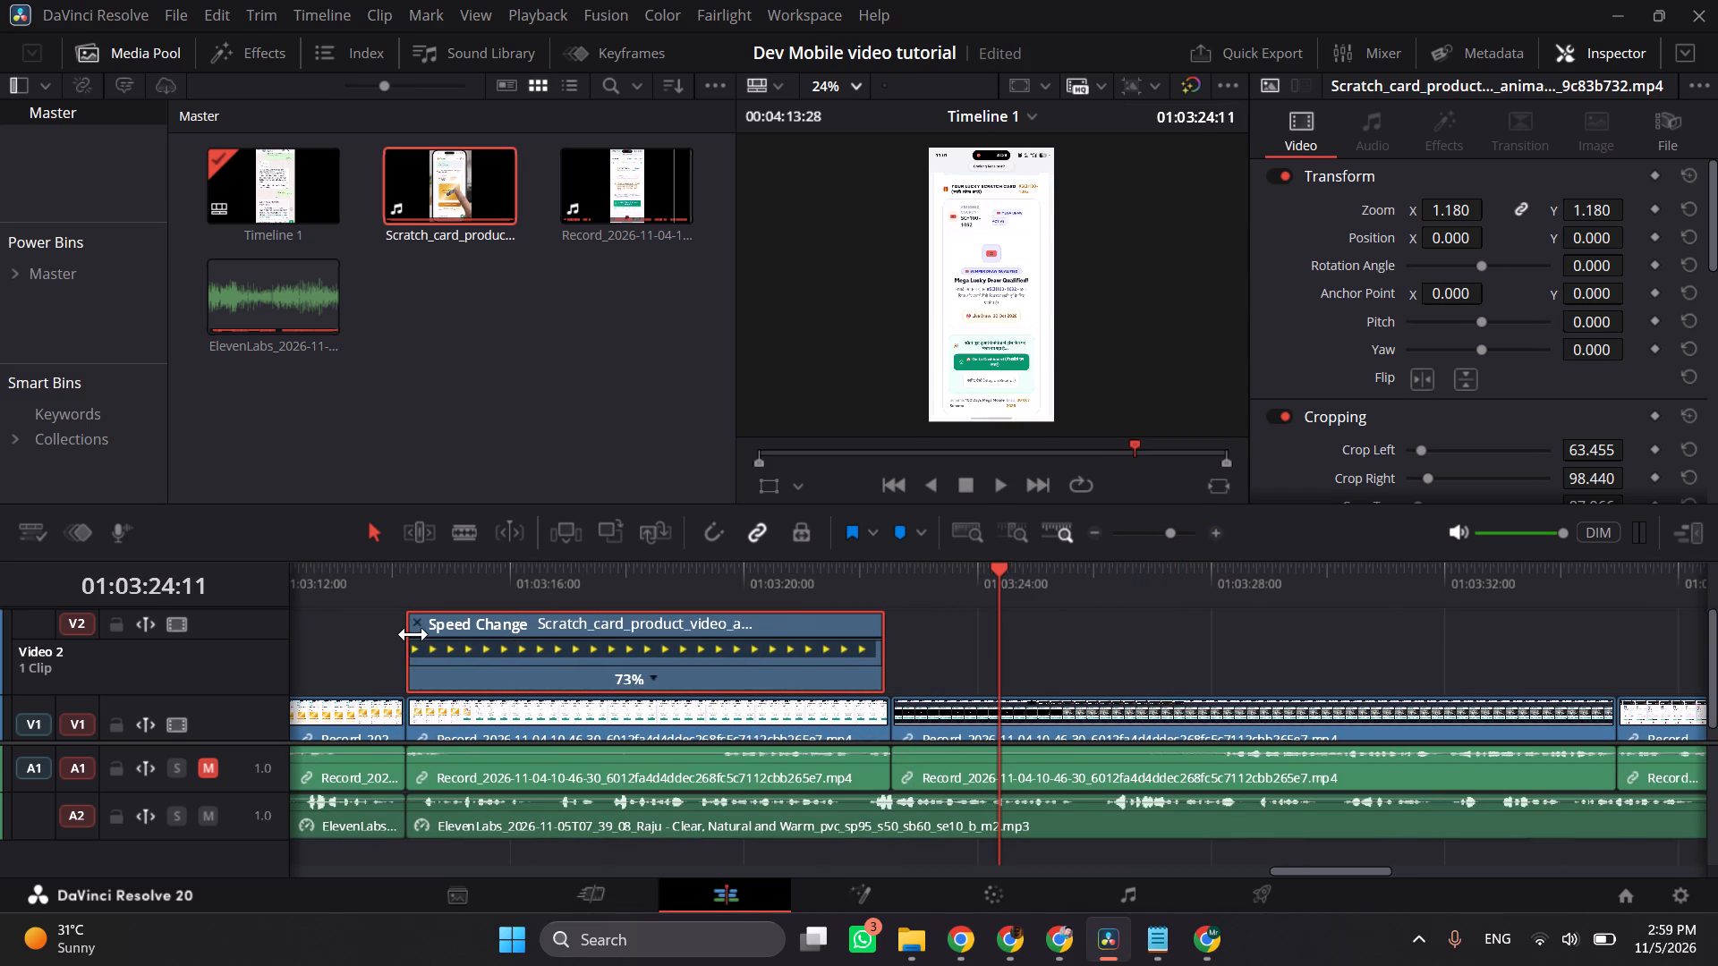
Play back the slowed scratch card overlay into the following clip, and check the timeline near 01:03:56.
click(402, 578)
key(space)
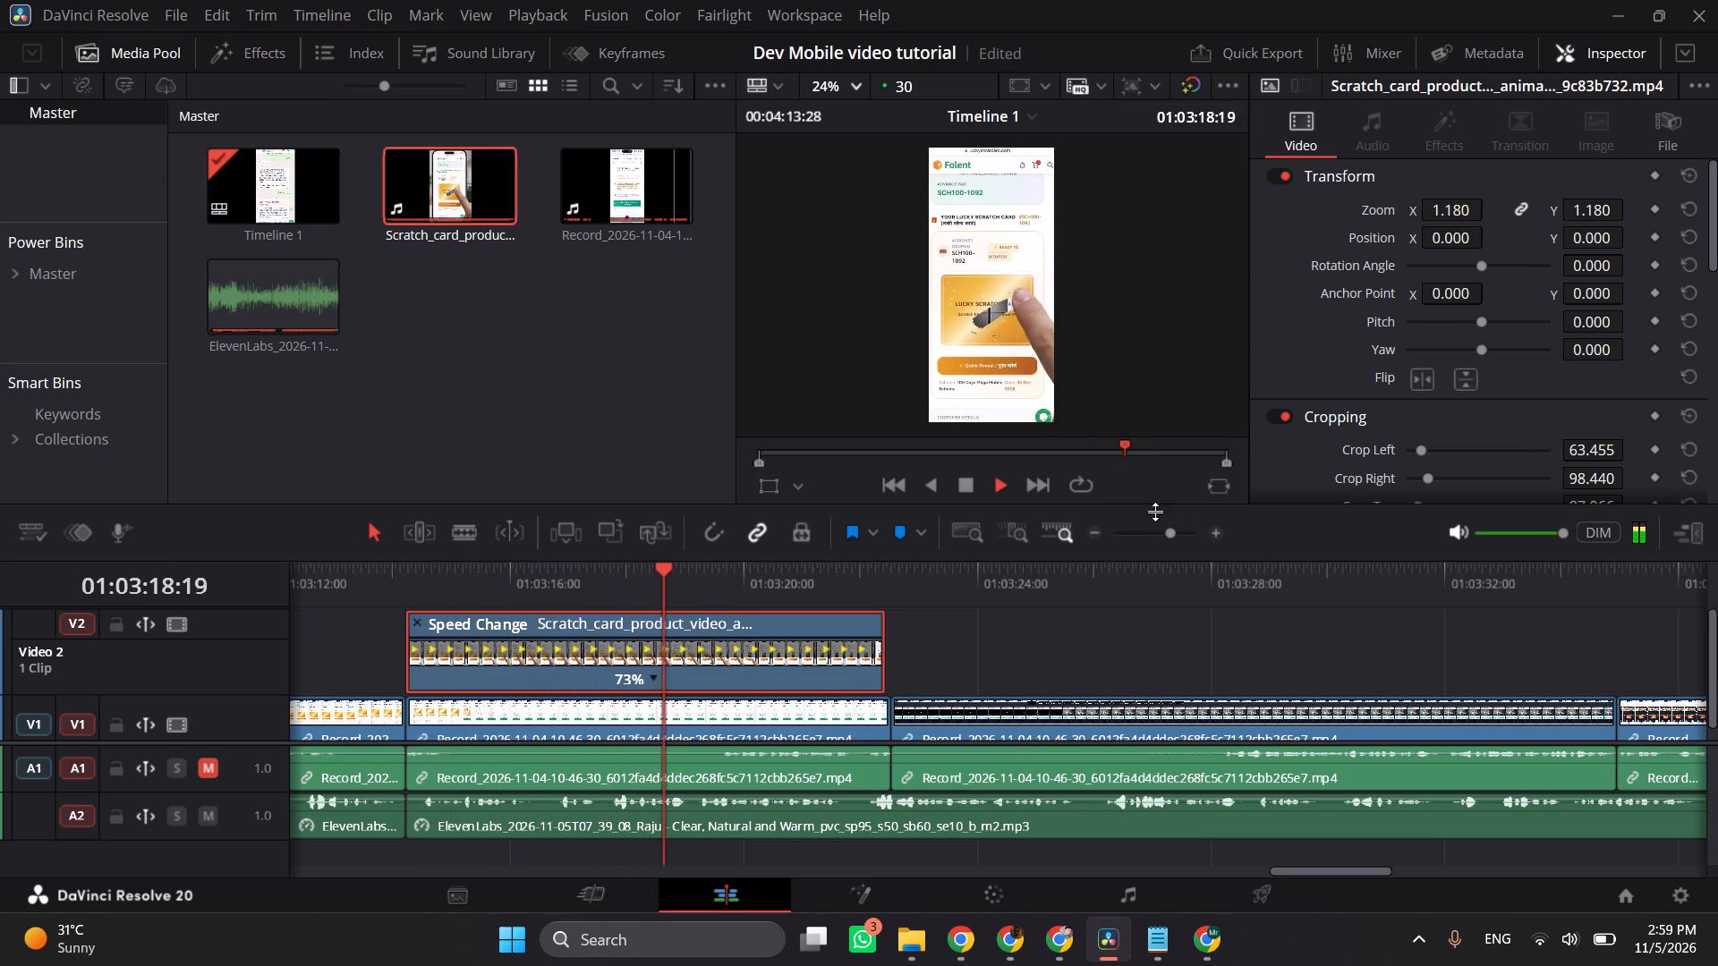
click(1167, 538)
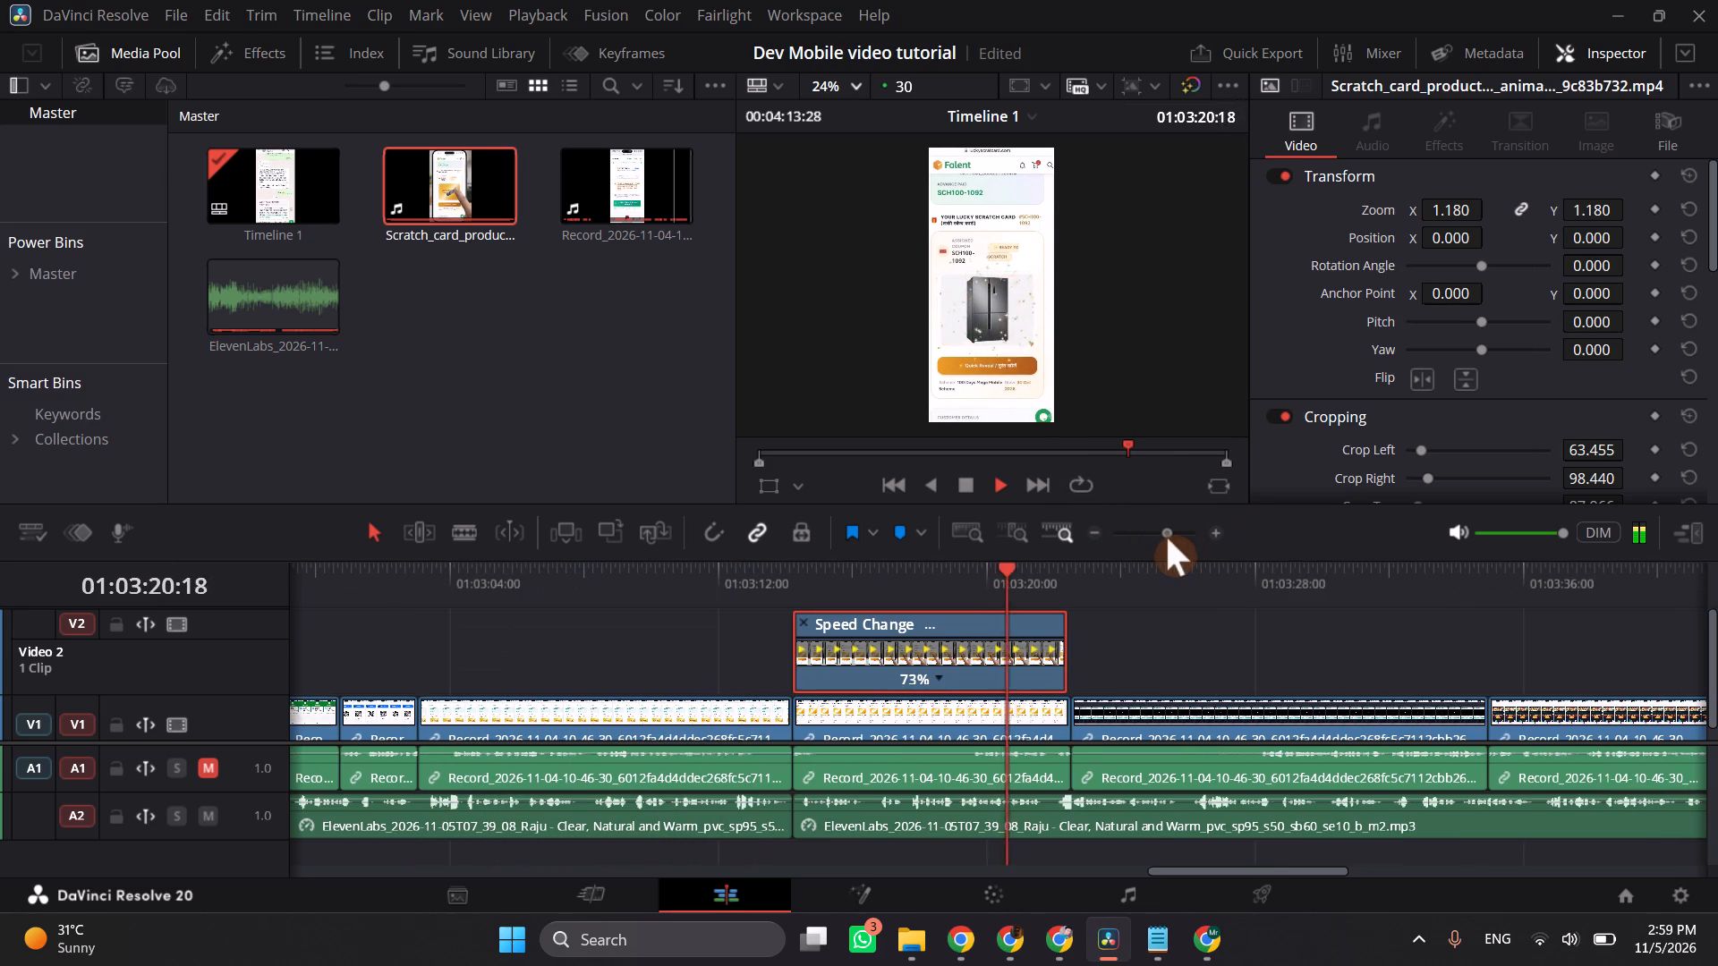
scroll(1167, 538, left, 1)
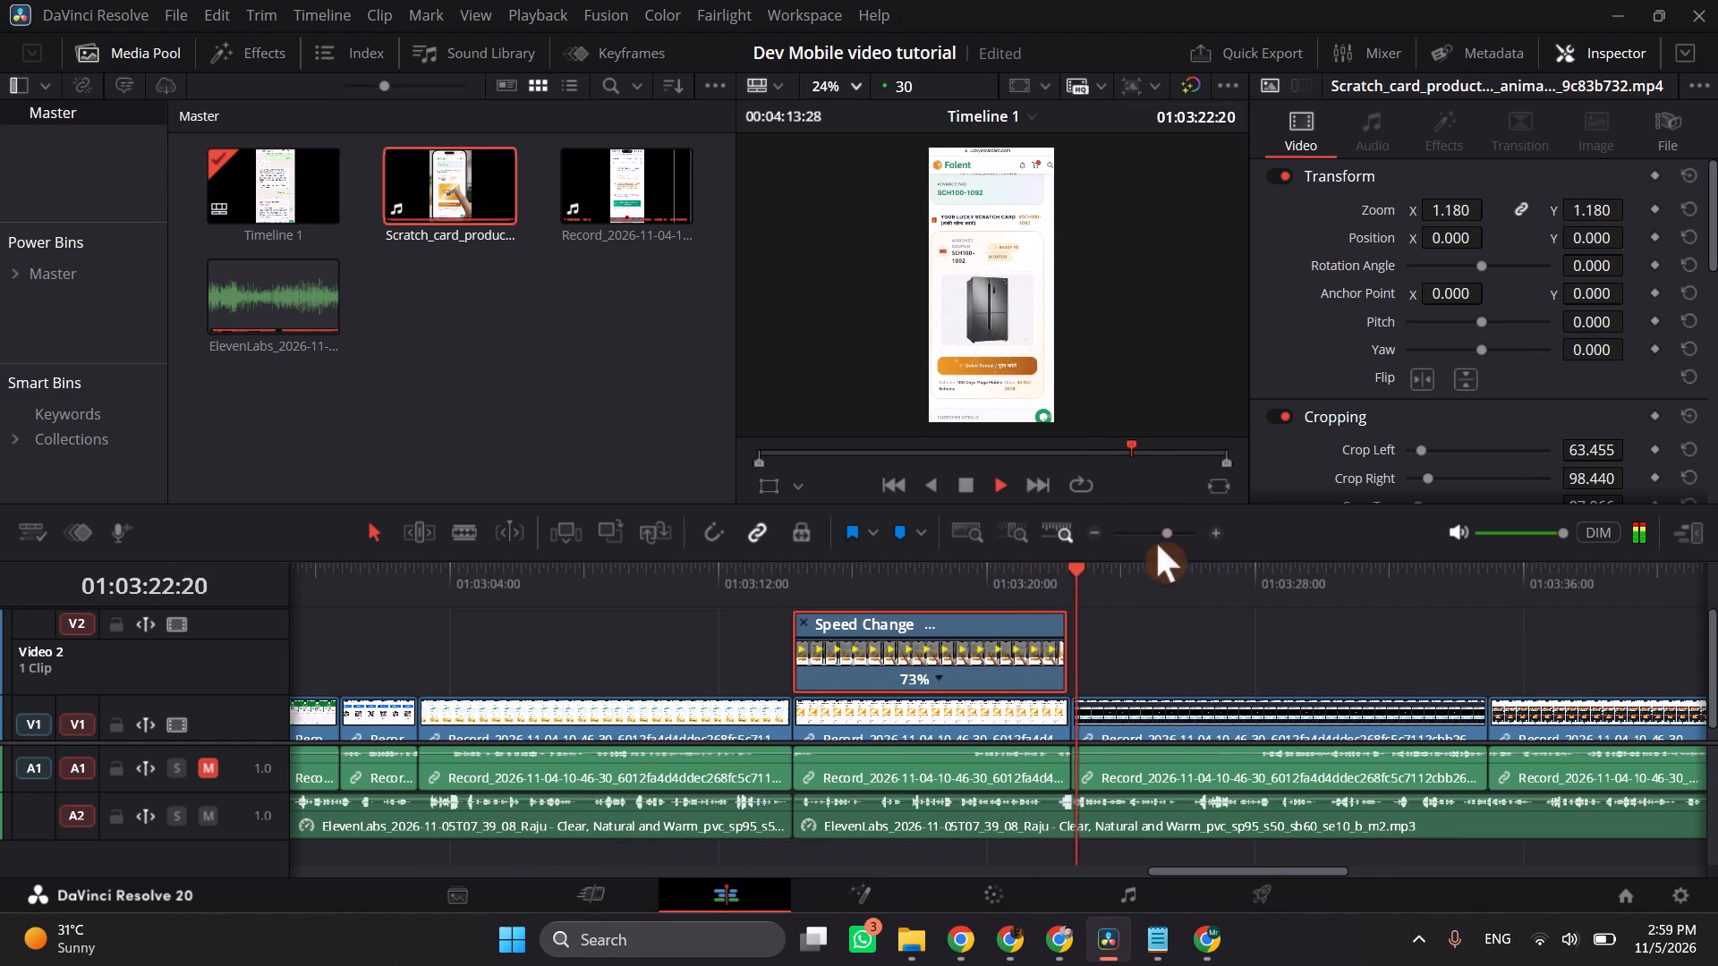
click(1164, 538)
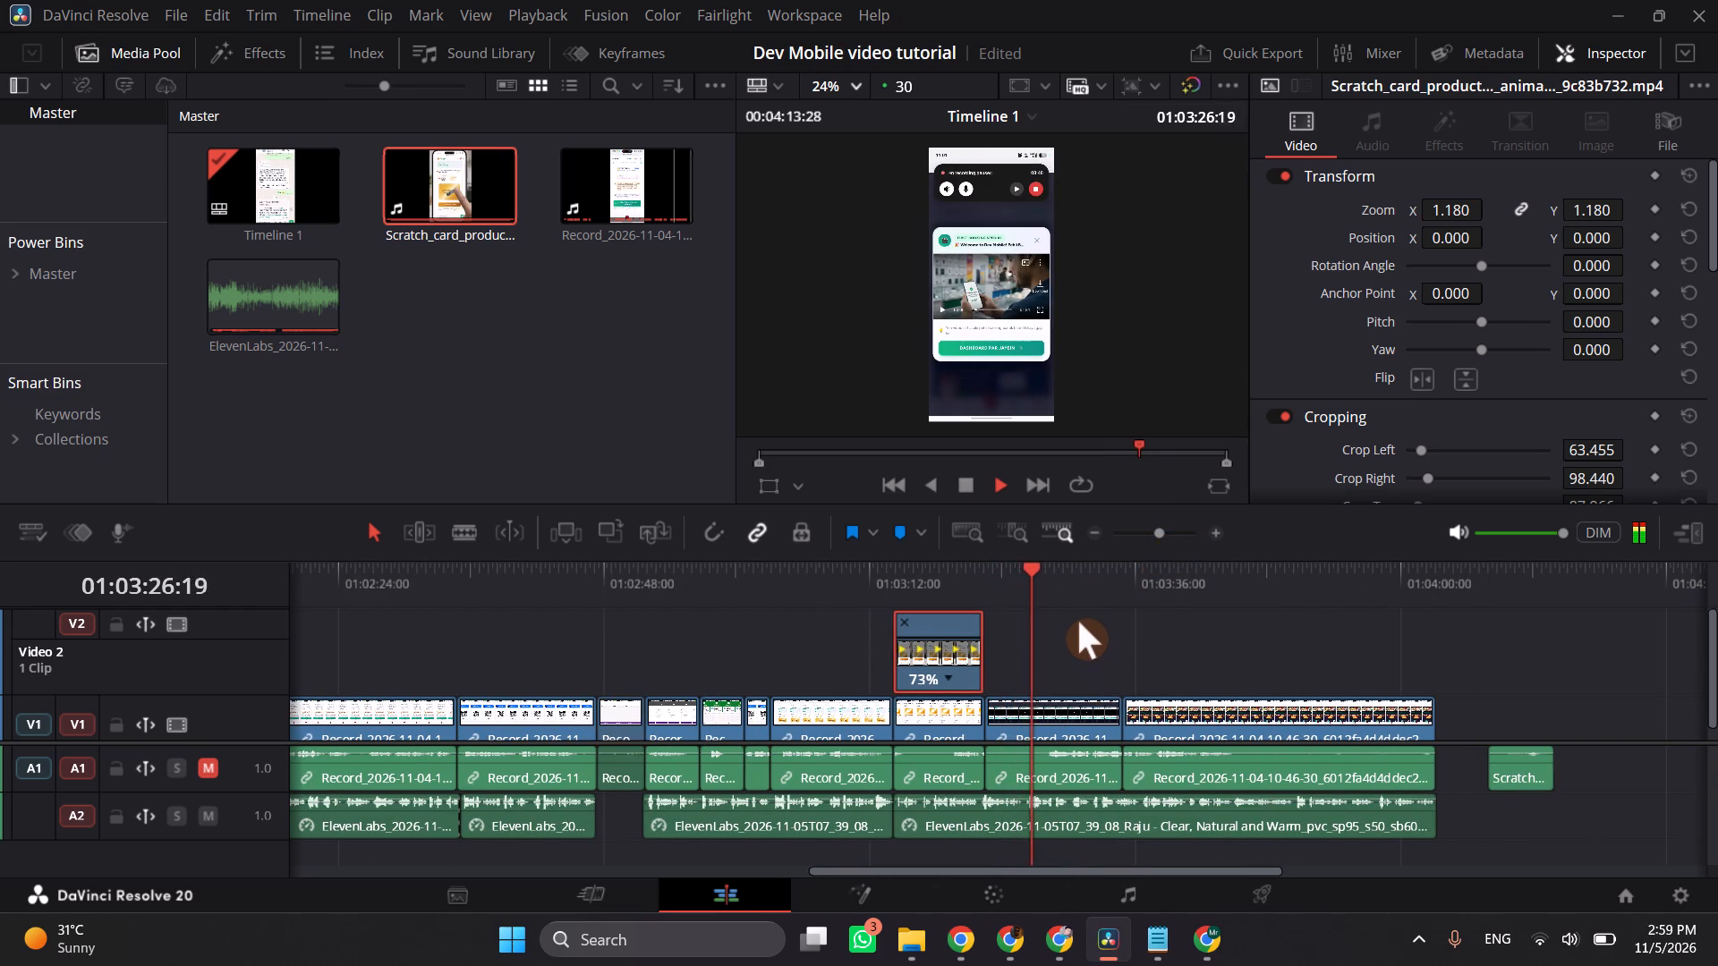
key(space)
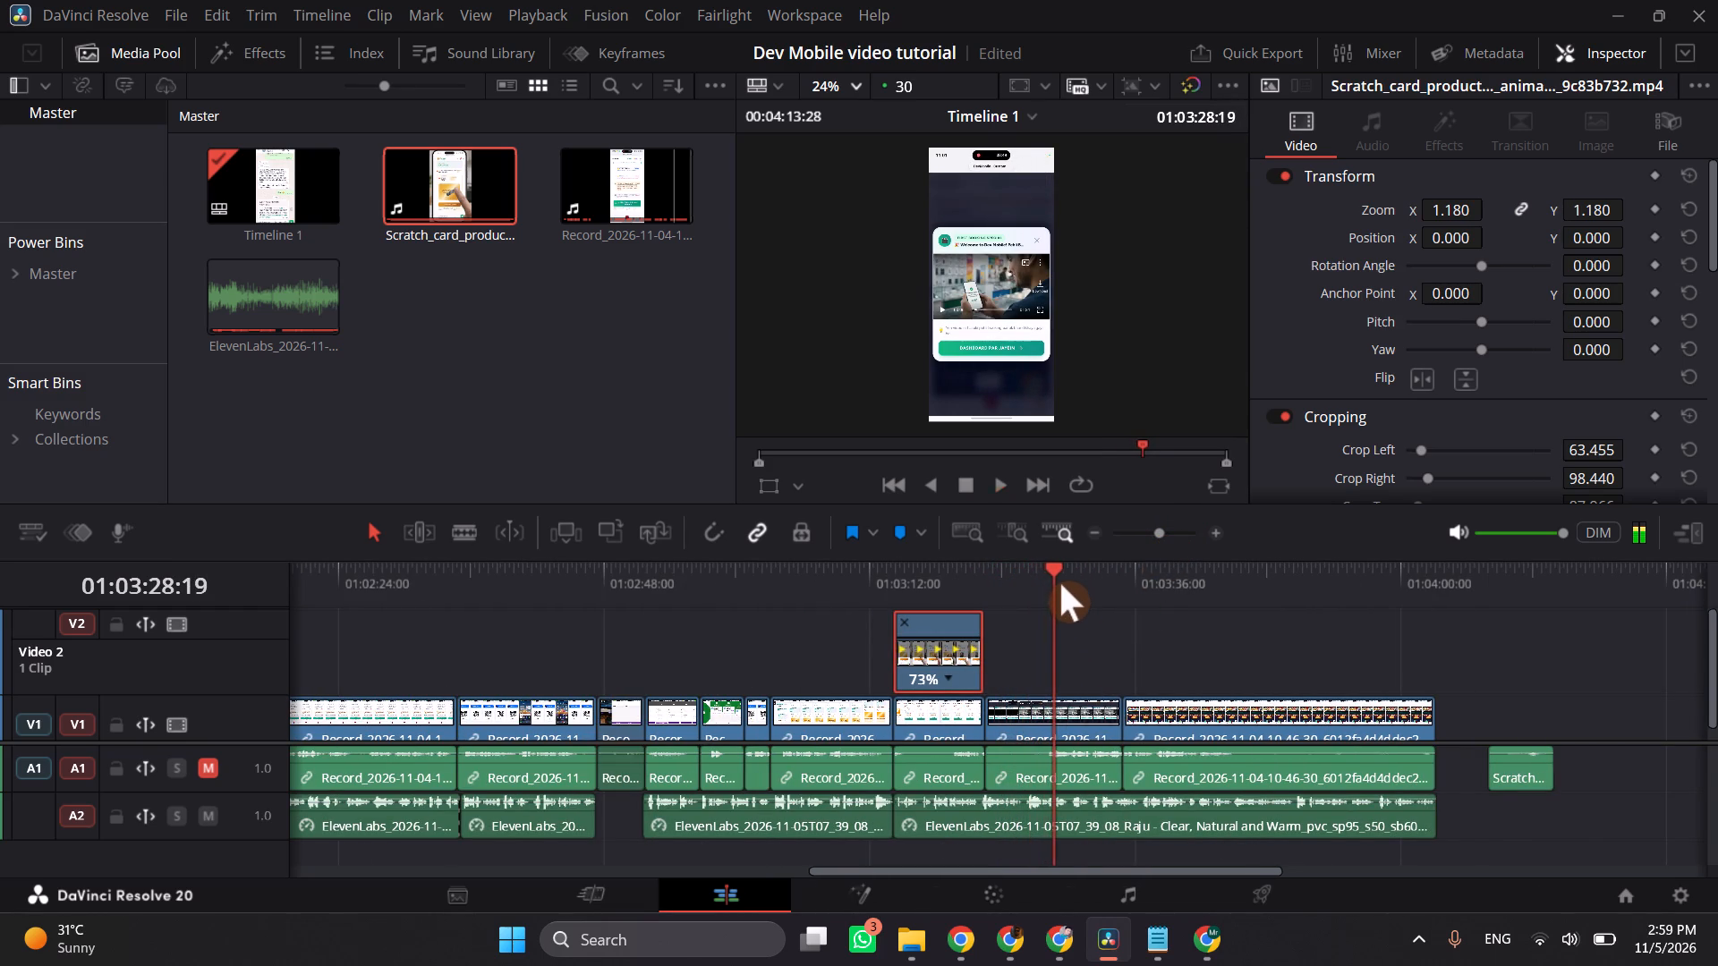
drag(1065, 579, 1366, 612)
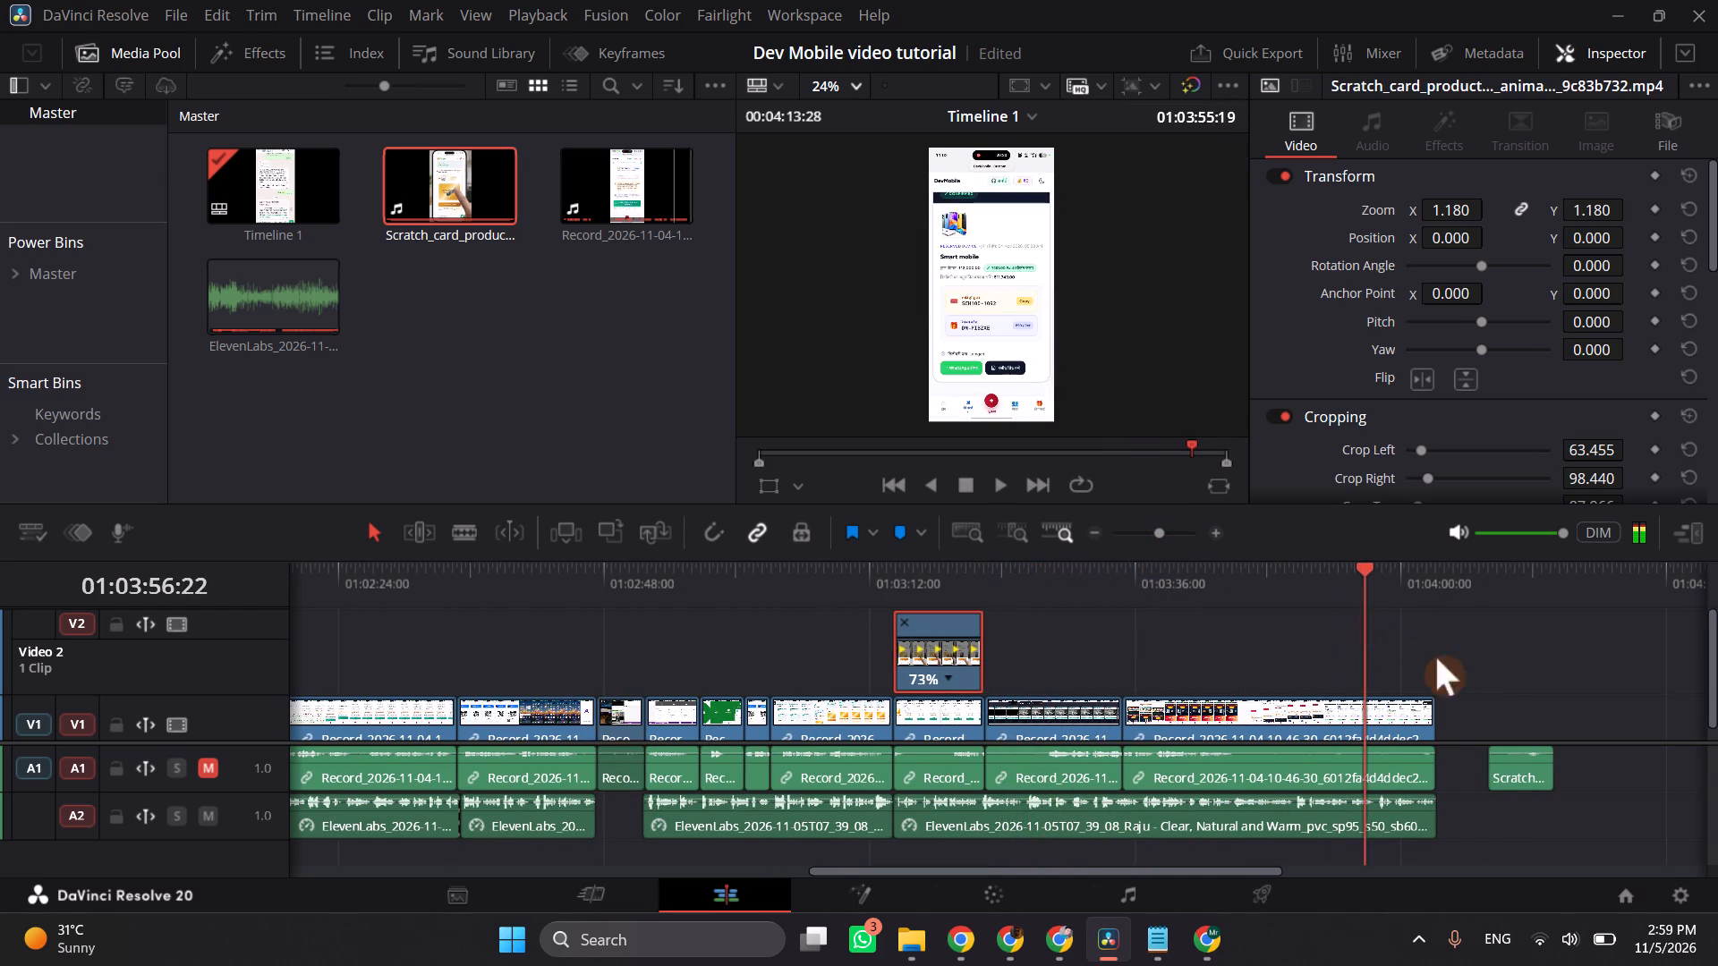
key(space)
Delete the scratch card video's leftover unlinked audio clip on A1 past the end of the recording.
click(1517, 771)
key(space)
key(BackSpace)
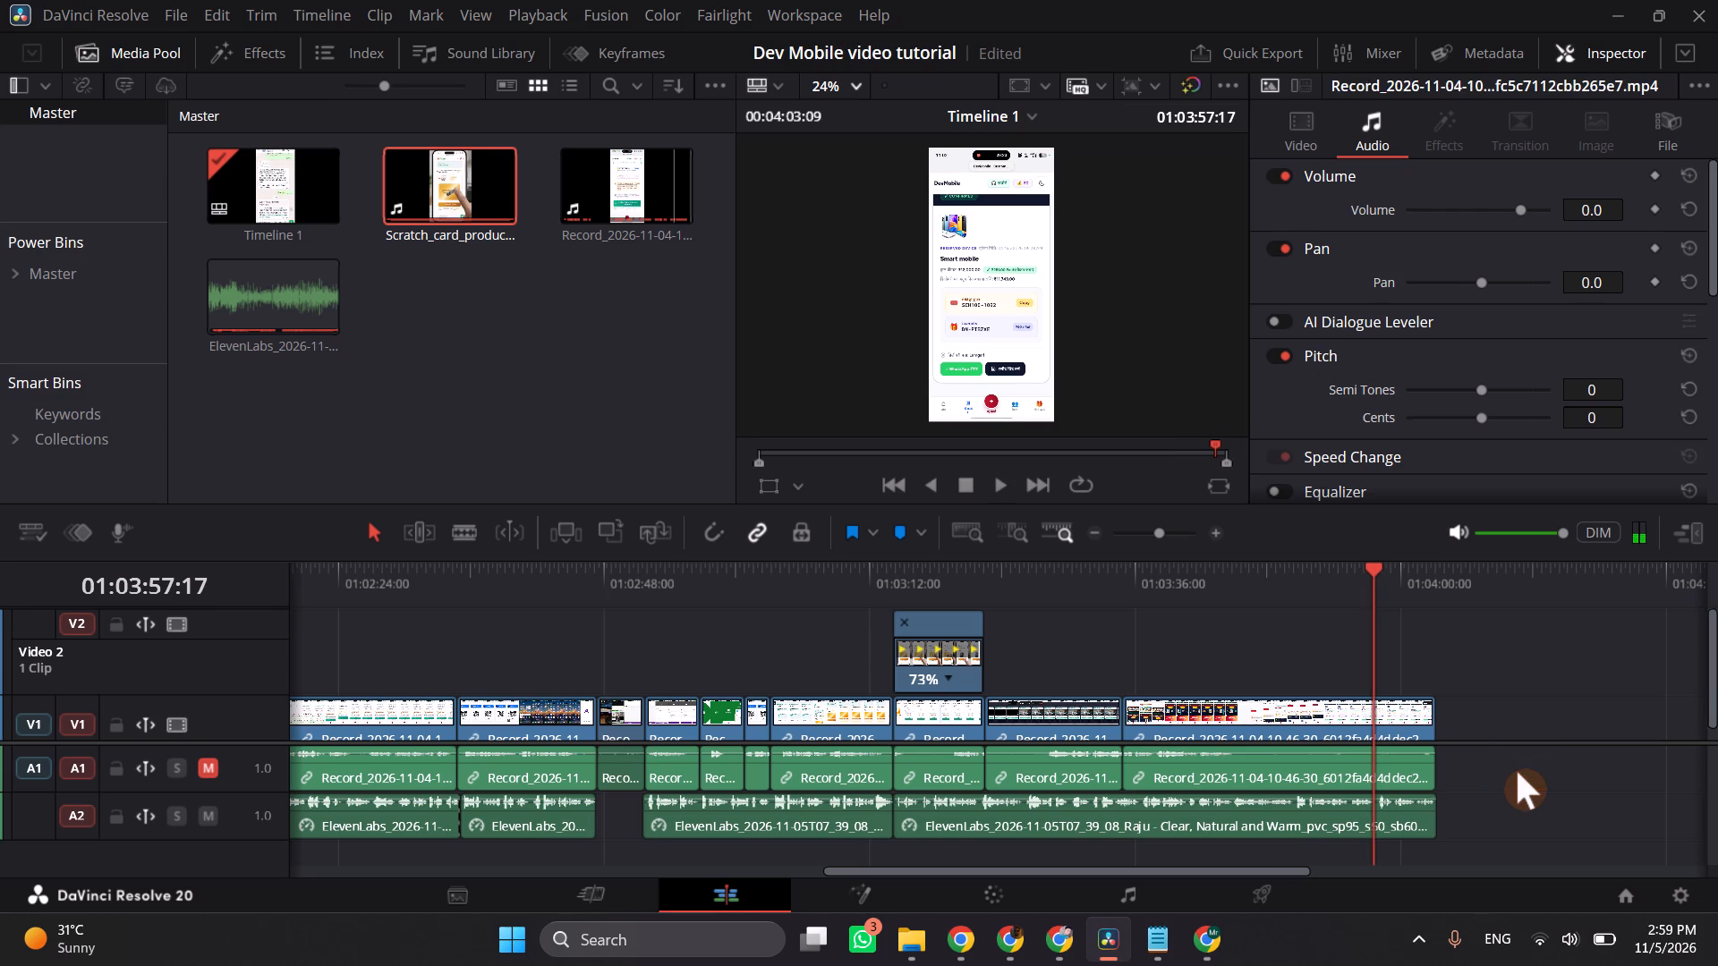
Hide the retime controls on the scratch card clip on V2.
drag(1160, 532, 1149, 527)
click(829, 659)
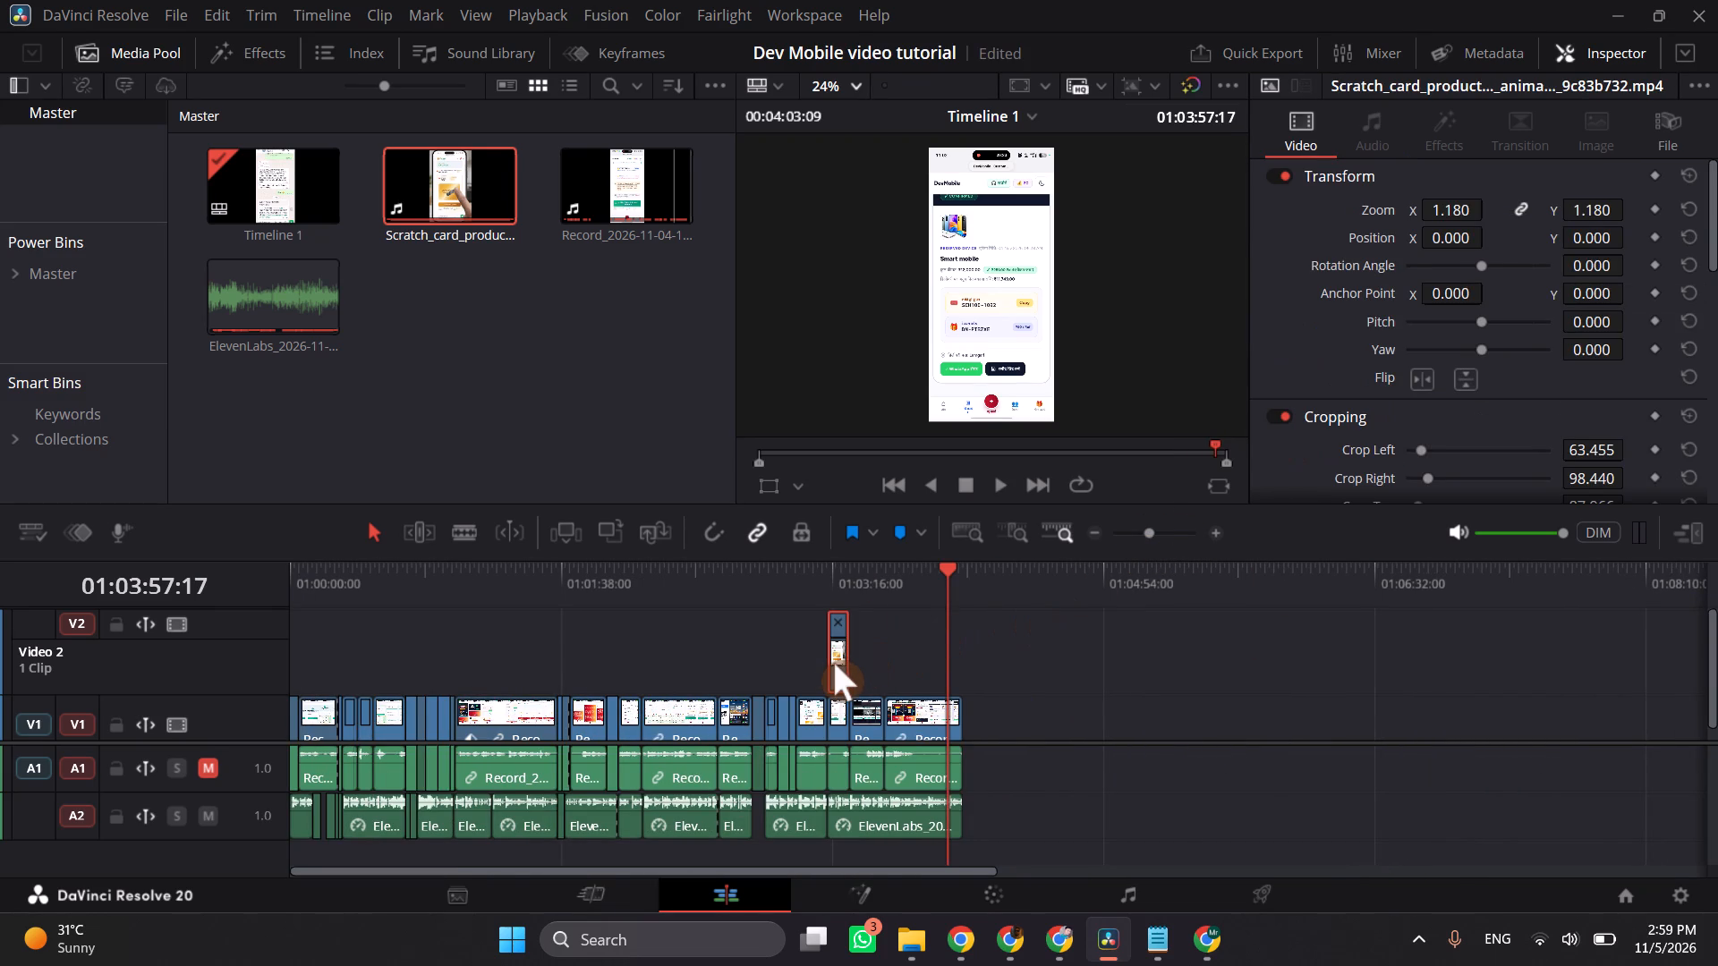
key(ctrl+r)
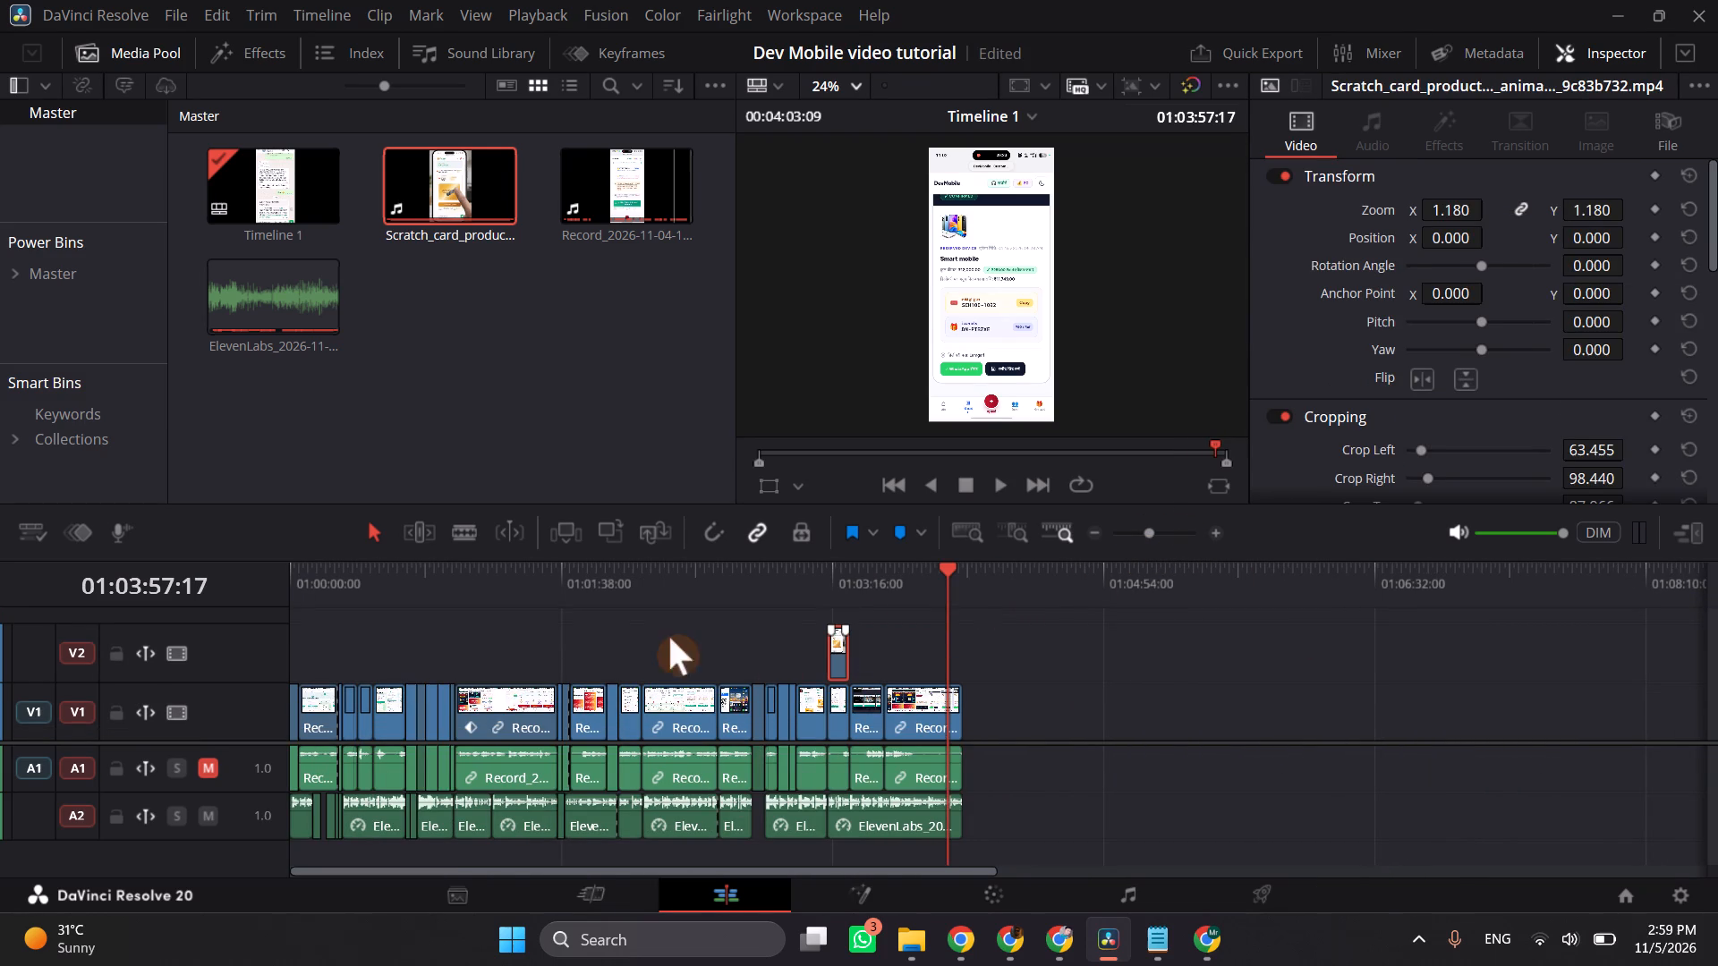
Return the playhead to the start of the timeline at 01:00:00:00.
drag(583, 598, 313, 600)
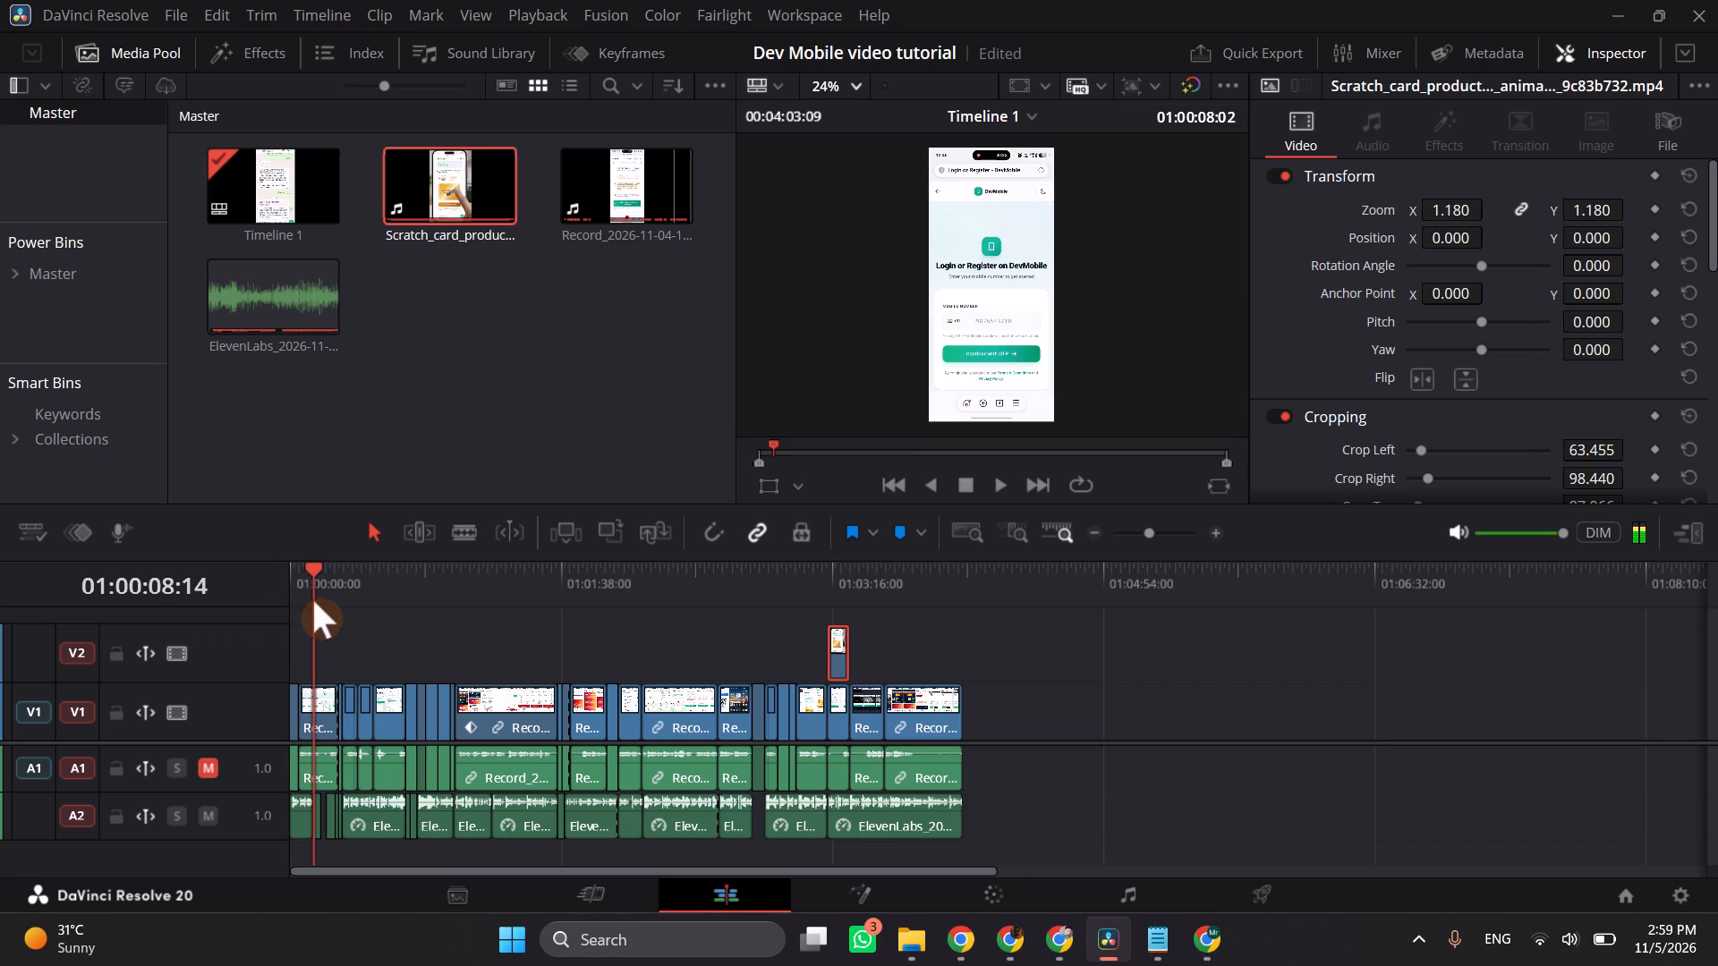
drag(321, 600, 263, 592)
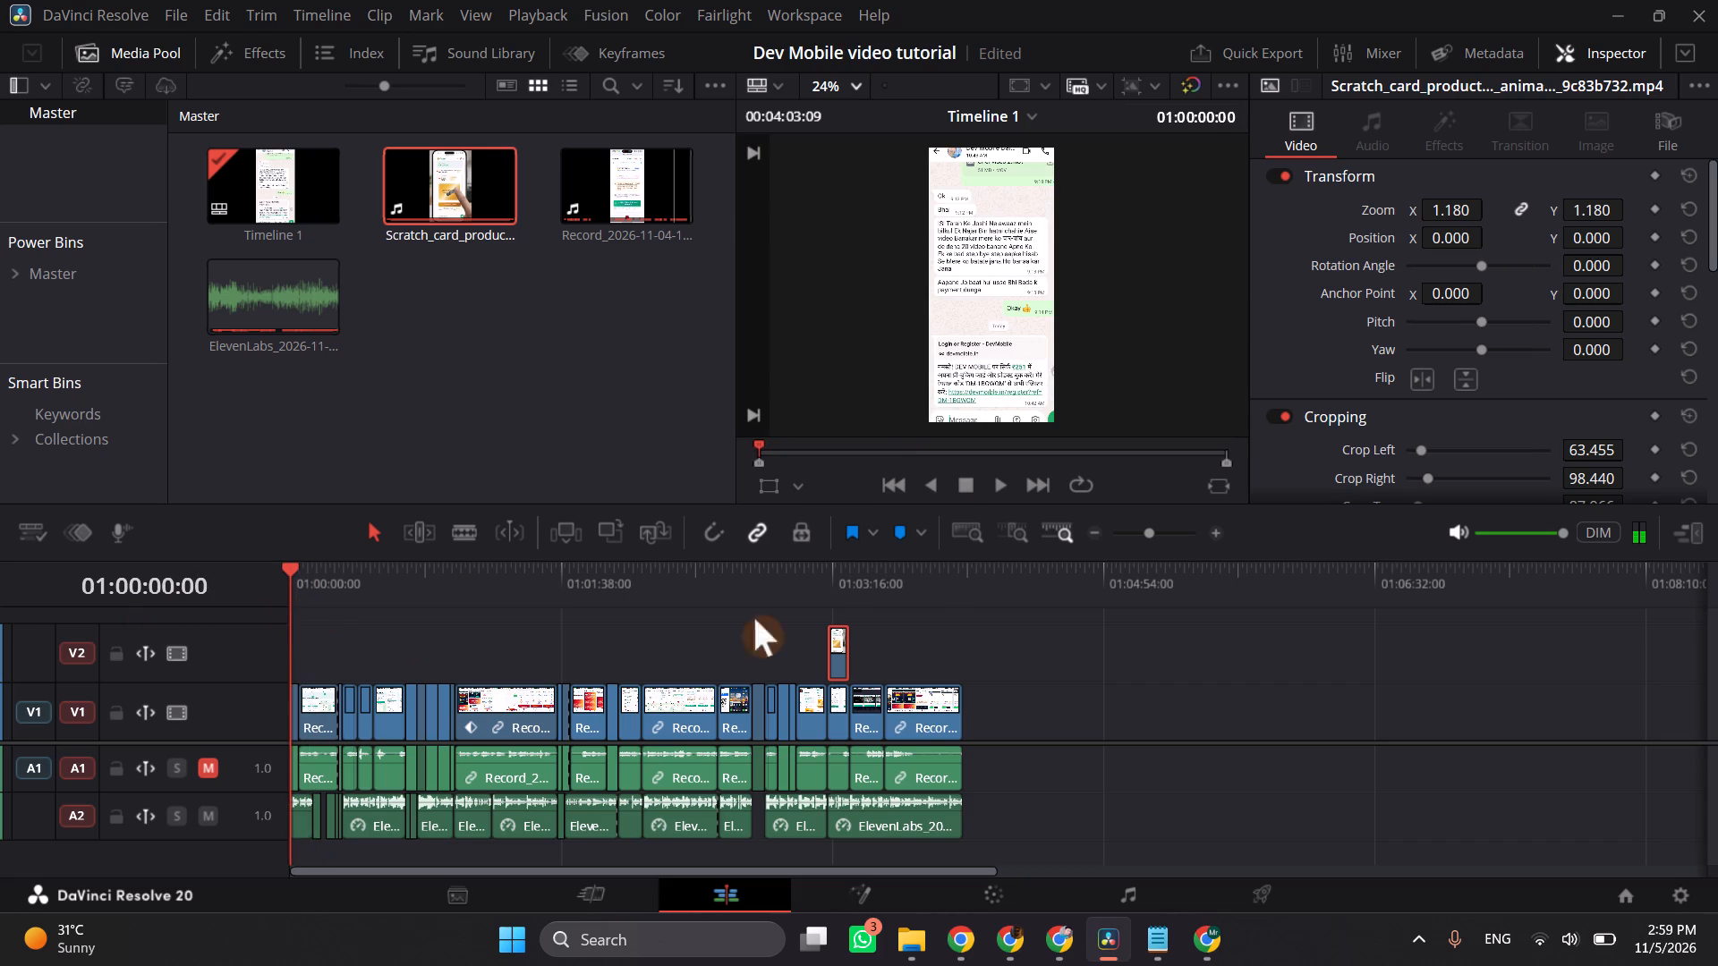
Start a quick export of Timeline 1 with the H.264 Master preset, up to choosing the export path.
scroll(957, 287, down, 2)
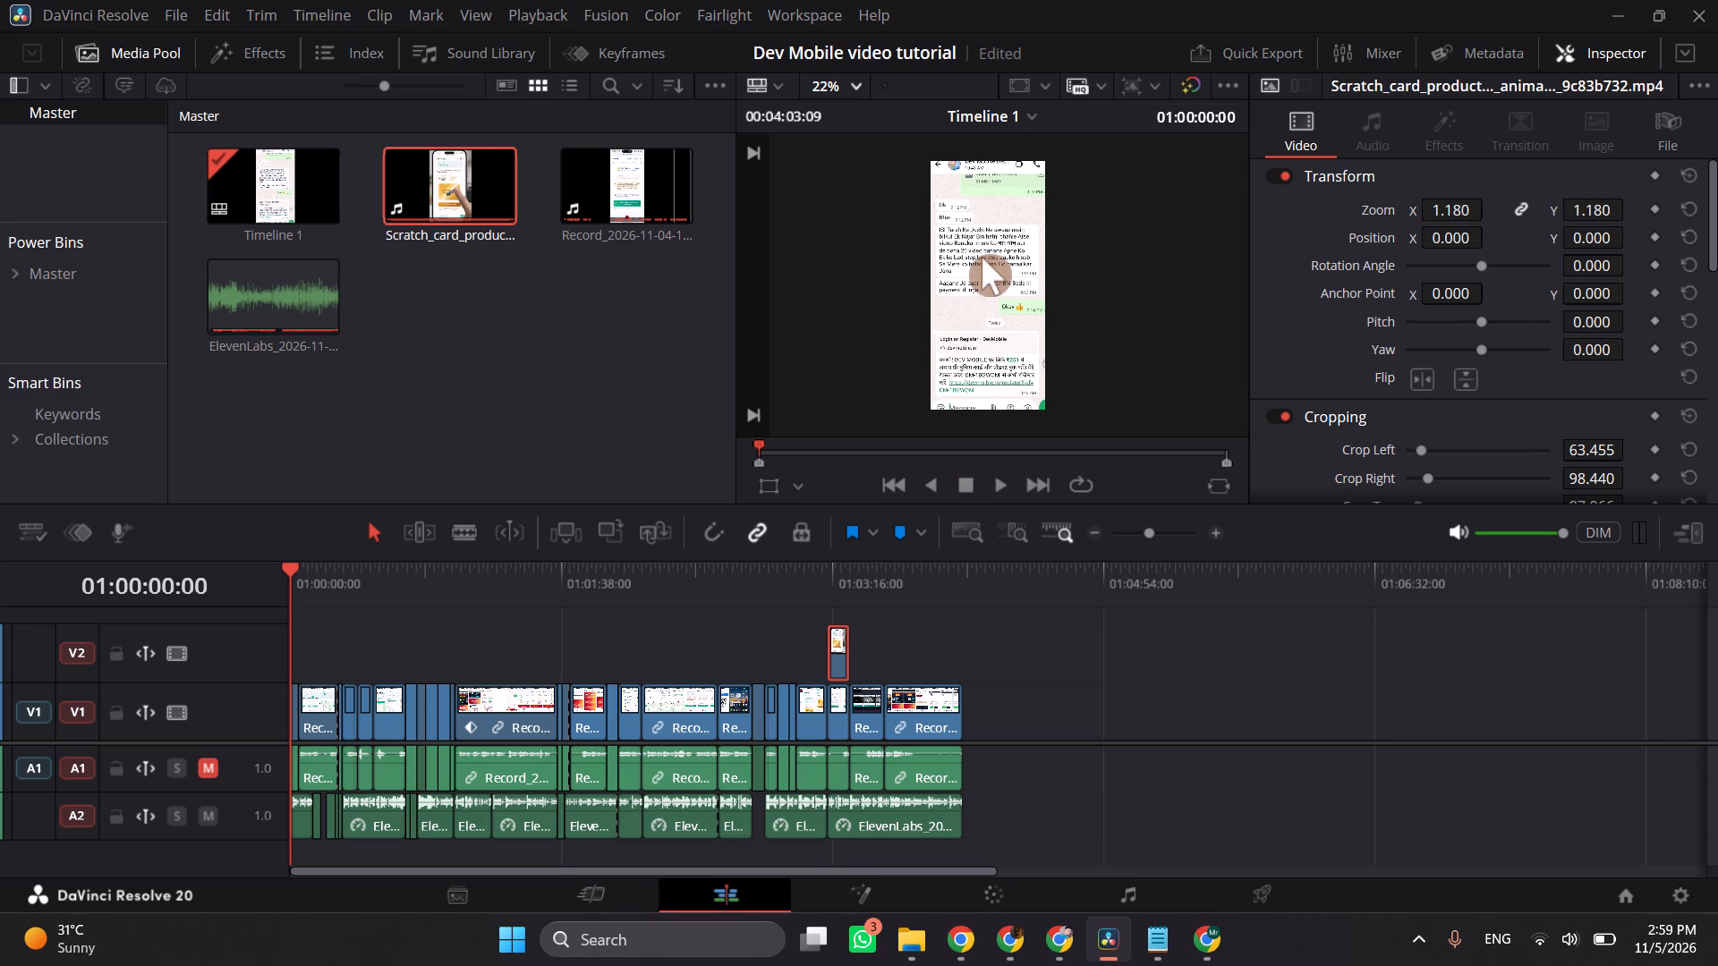
click(1265, 55)
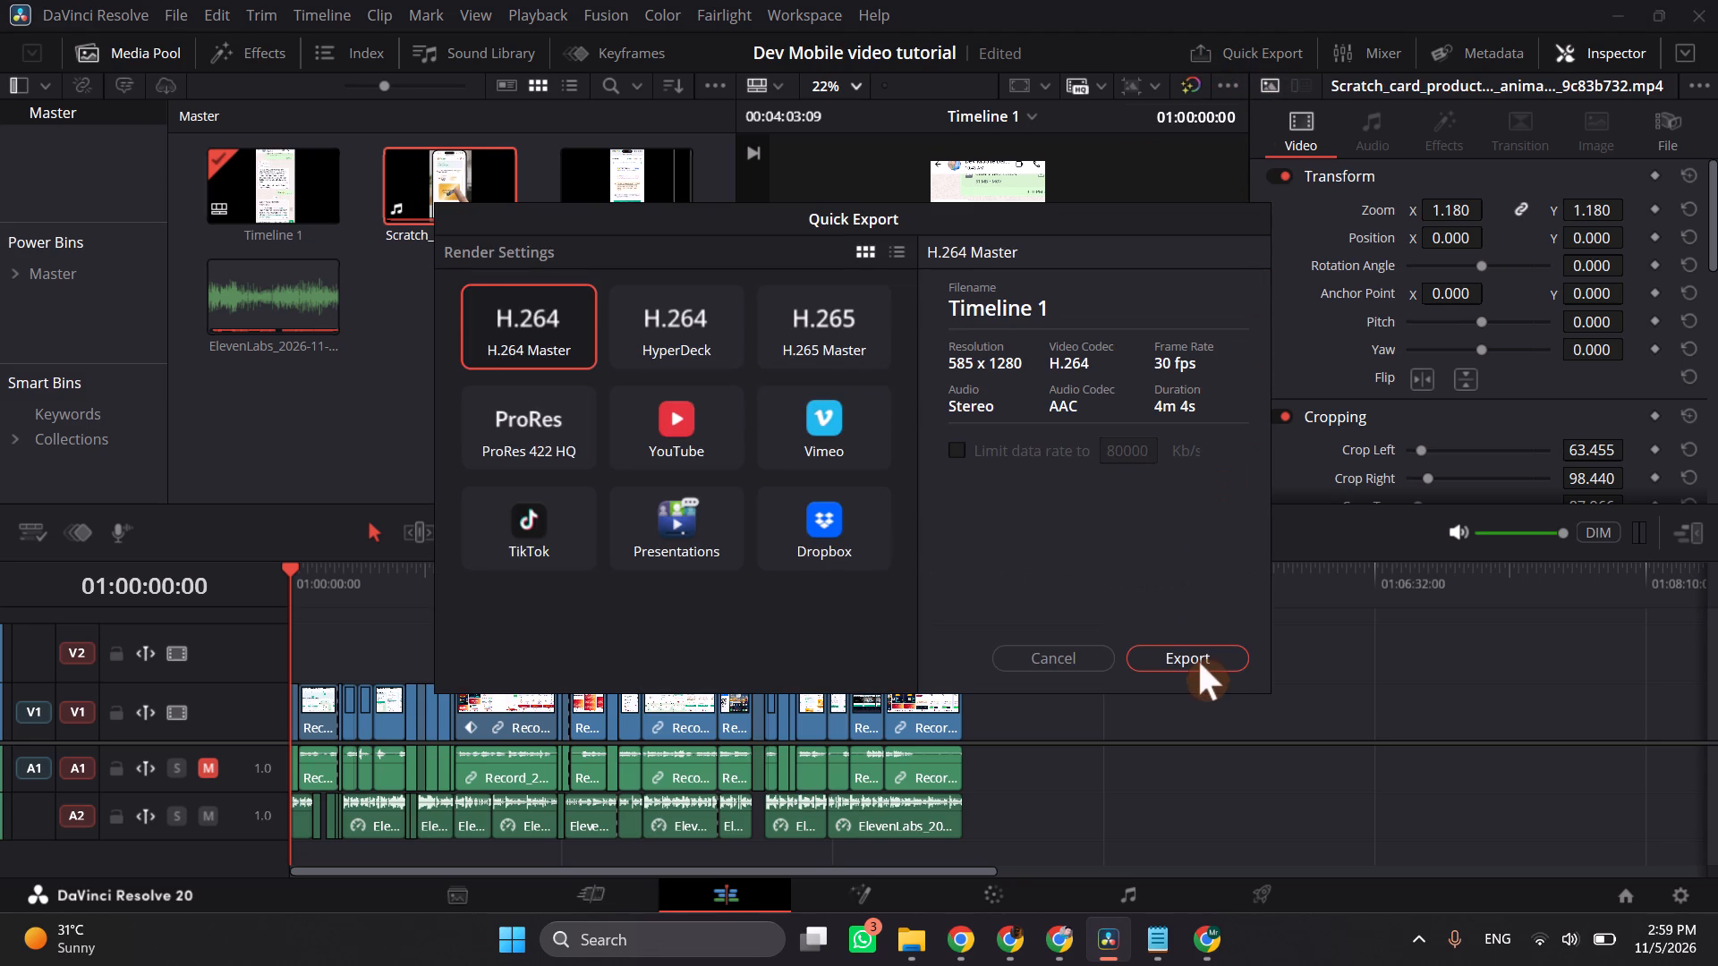
click(1199, 662)
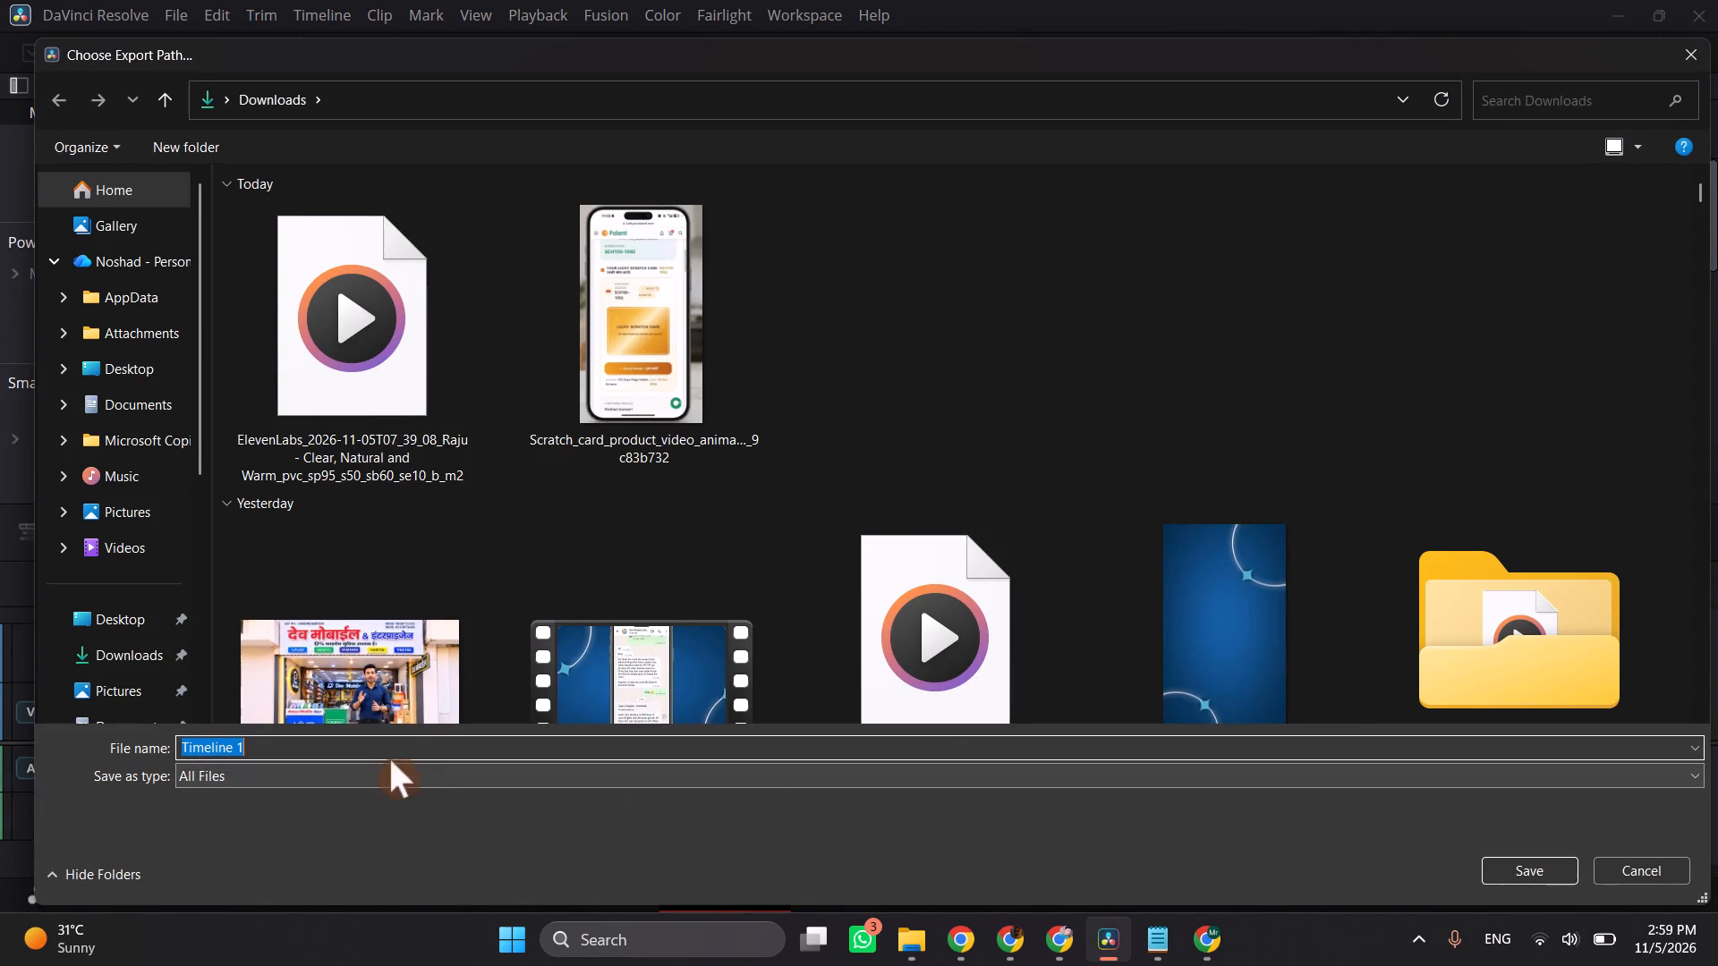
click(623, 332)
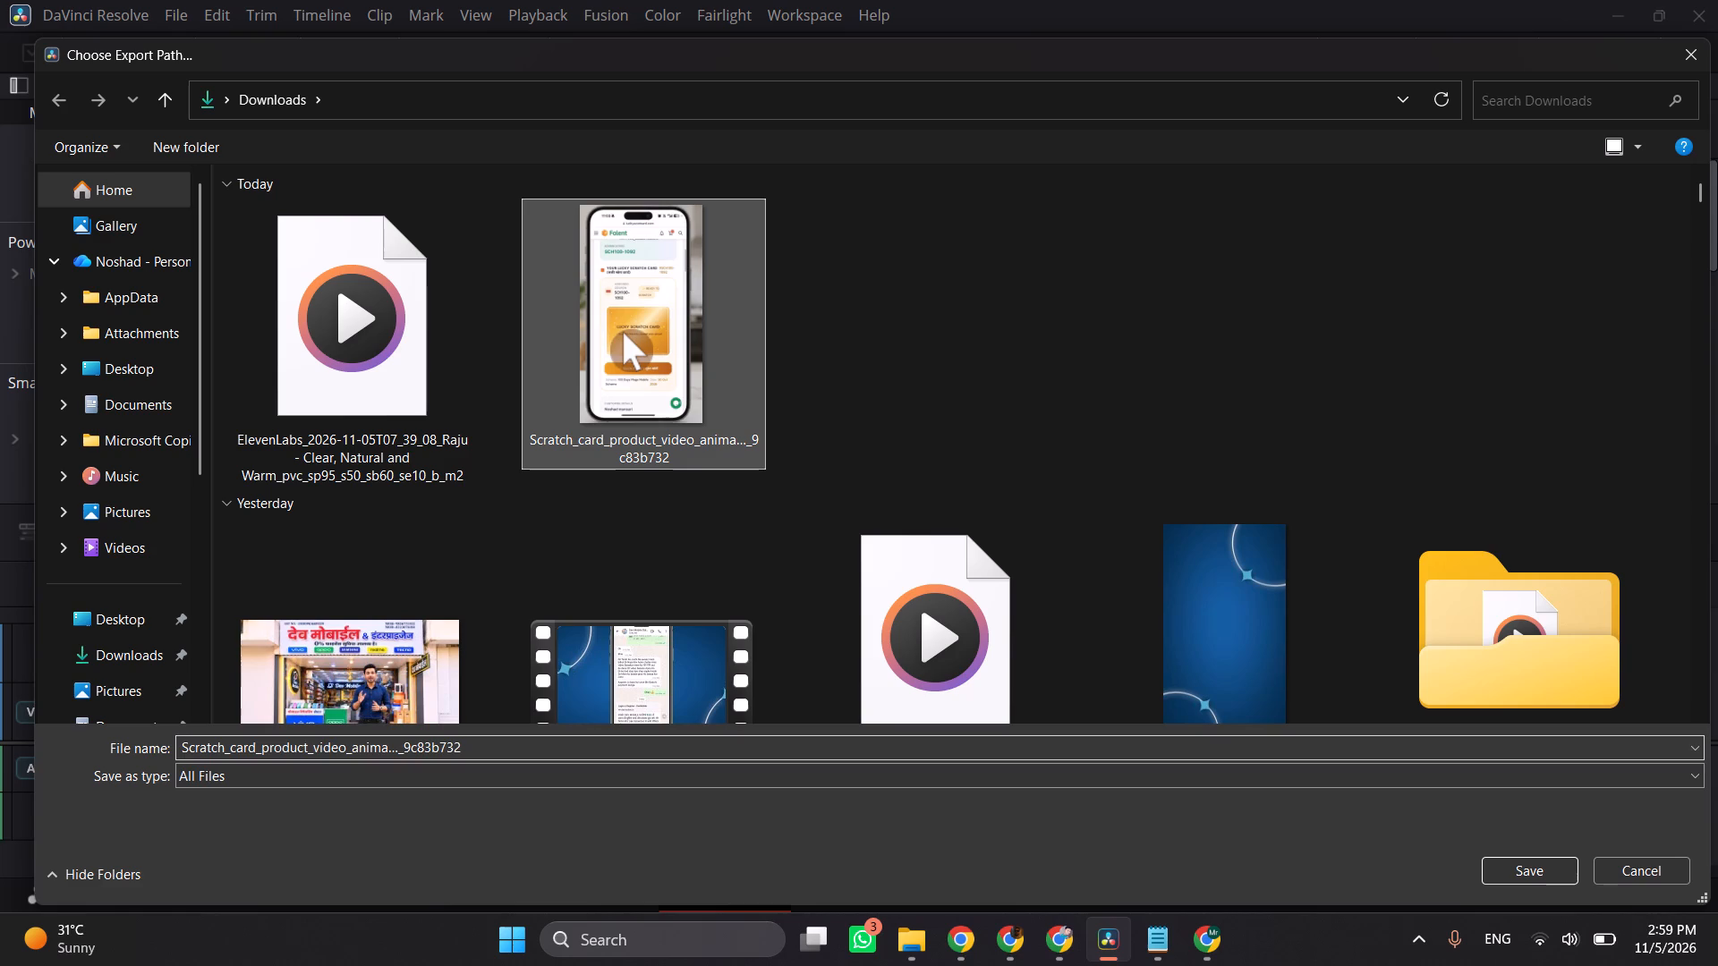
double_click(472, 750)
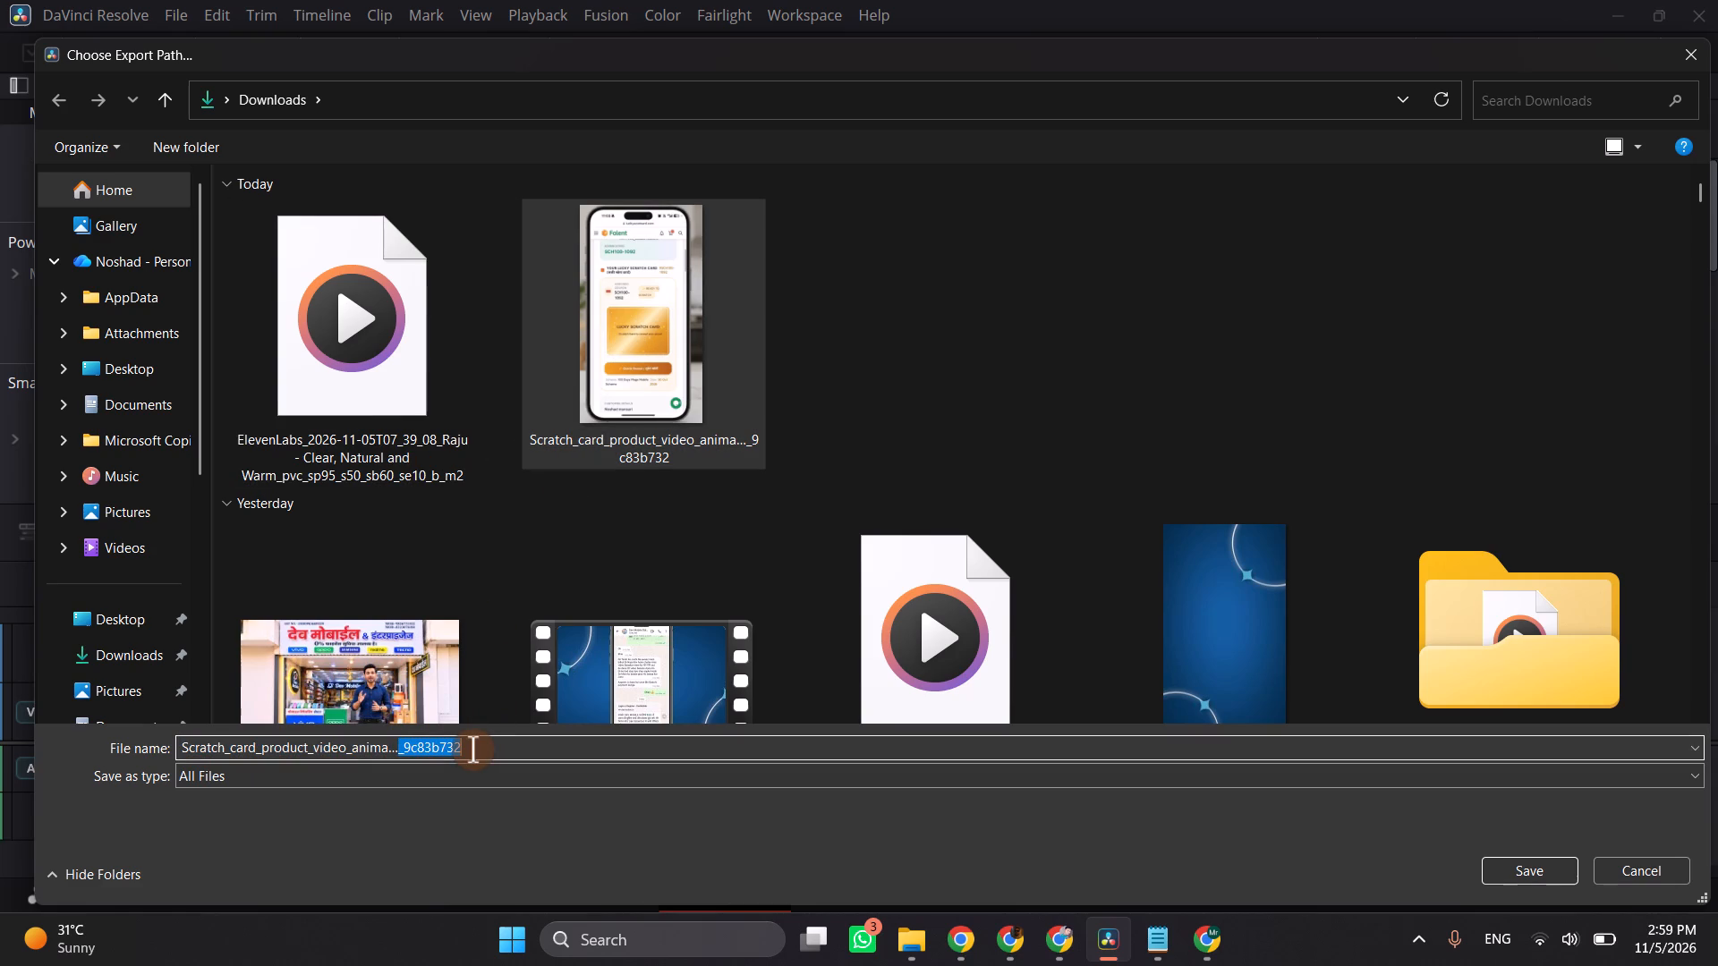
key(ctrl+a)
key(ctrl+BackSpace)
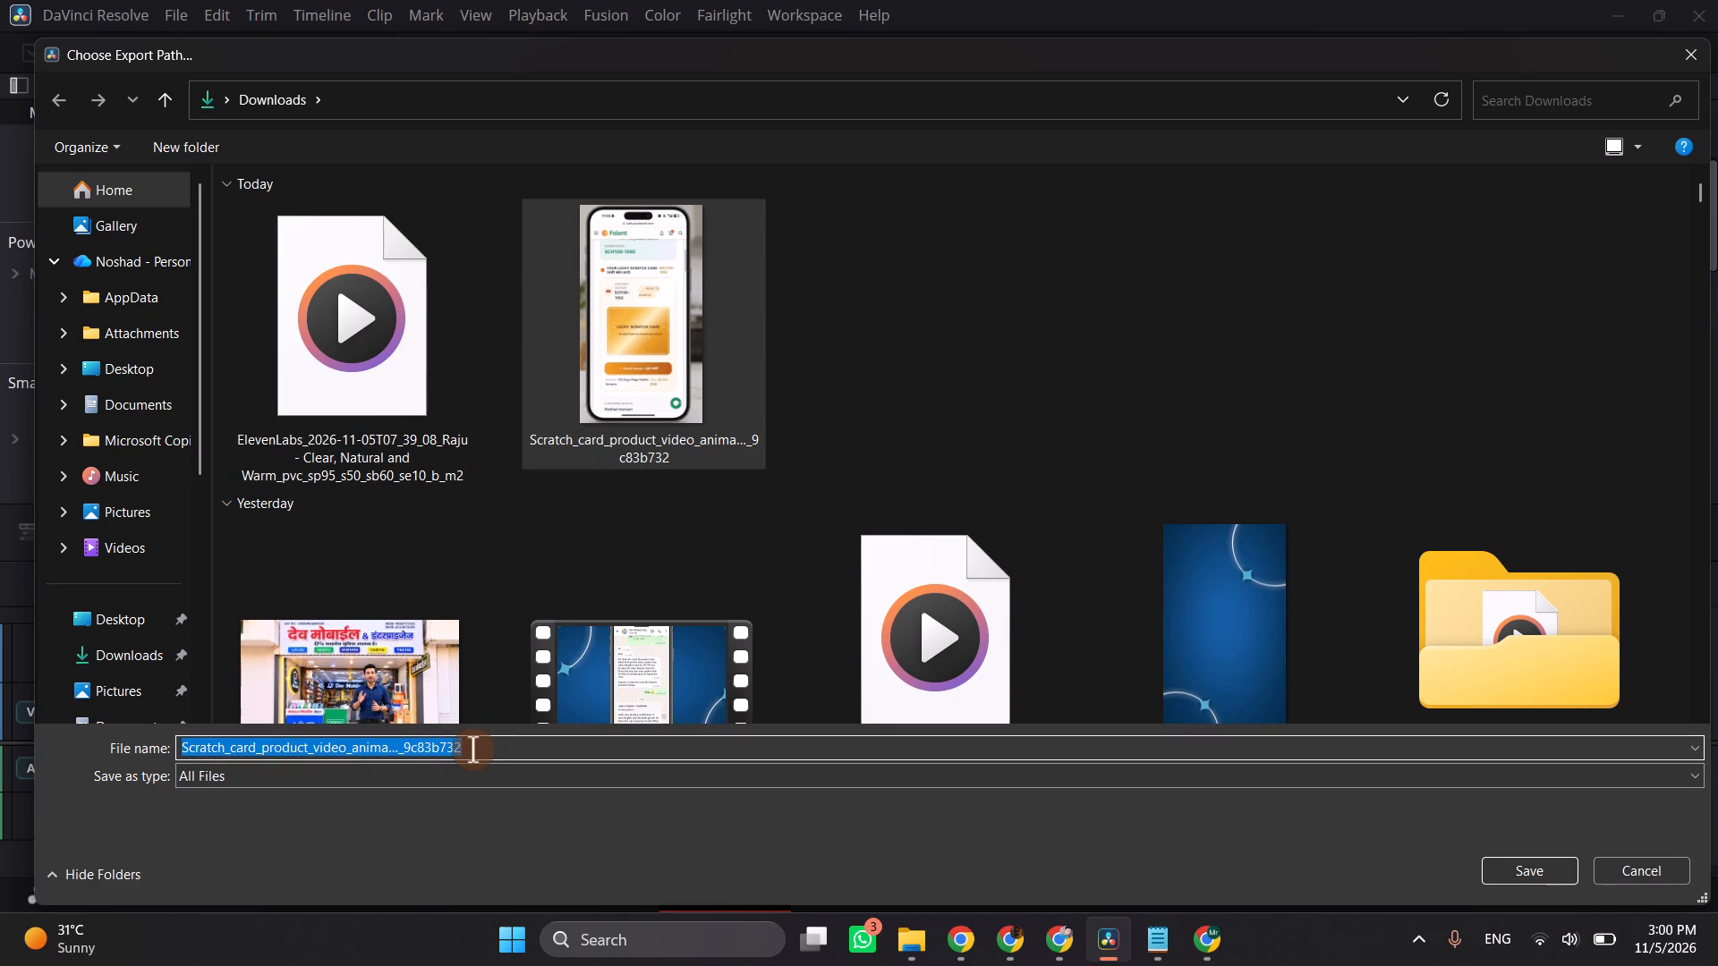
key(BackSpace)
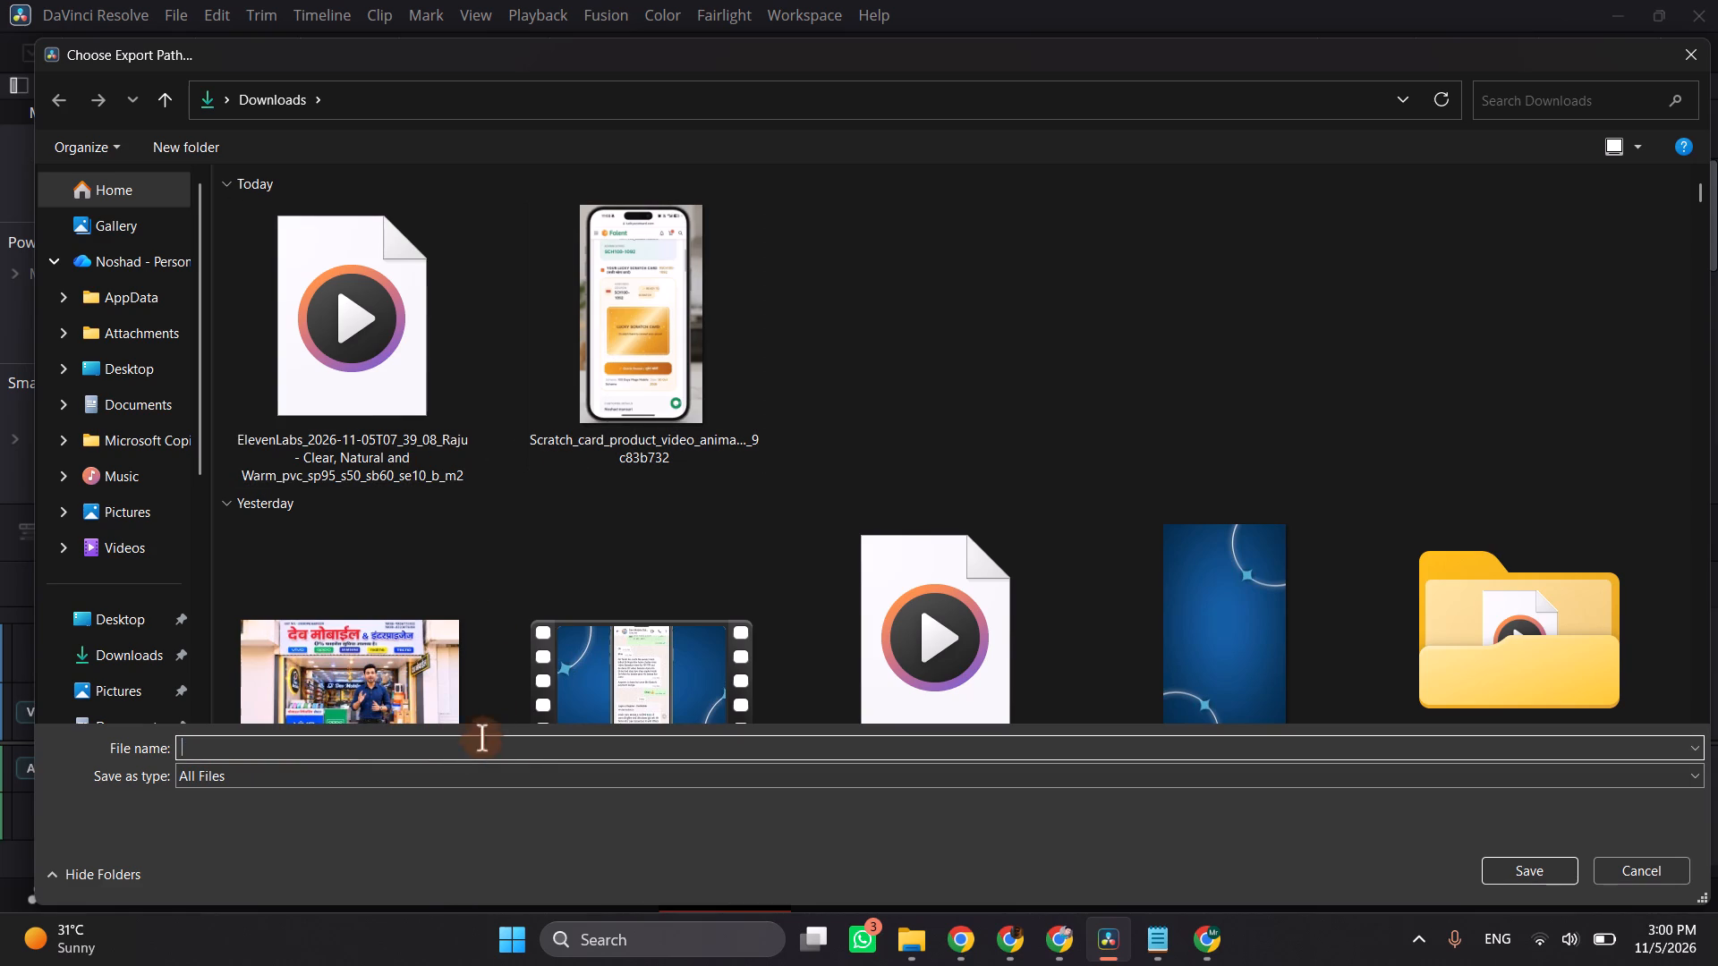
Export the video to Downloads as "Dev Mobile video Screen Recording prebooking 2", basing the name on the existing prebooking recording.
click(558, 665)
click(513, 746)
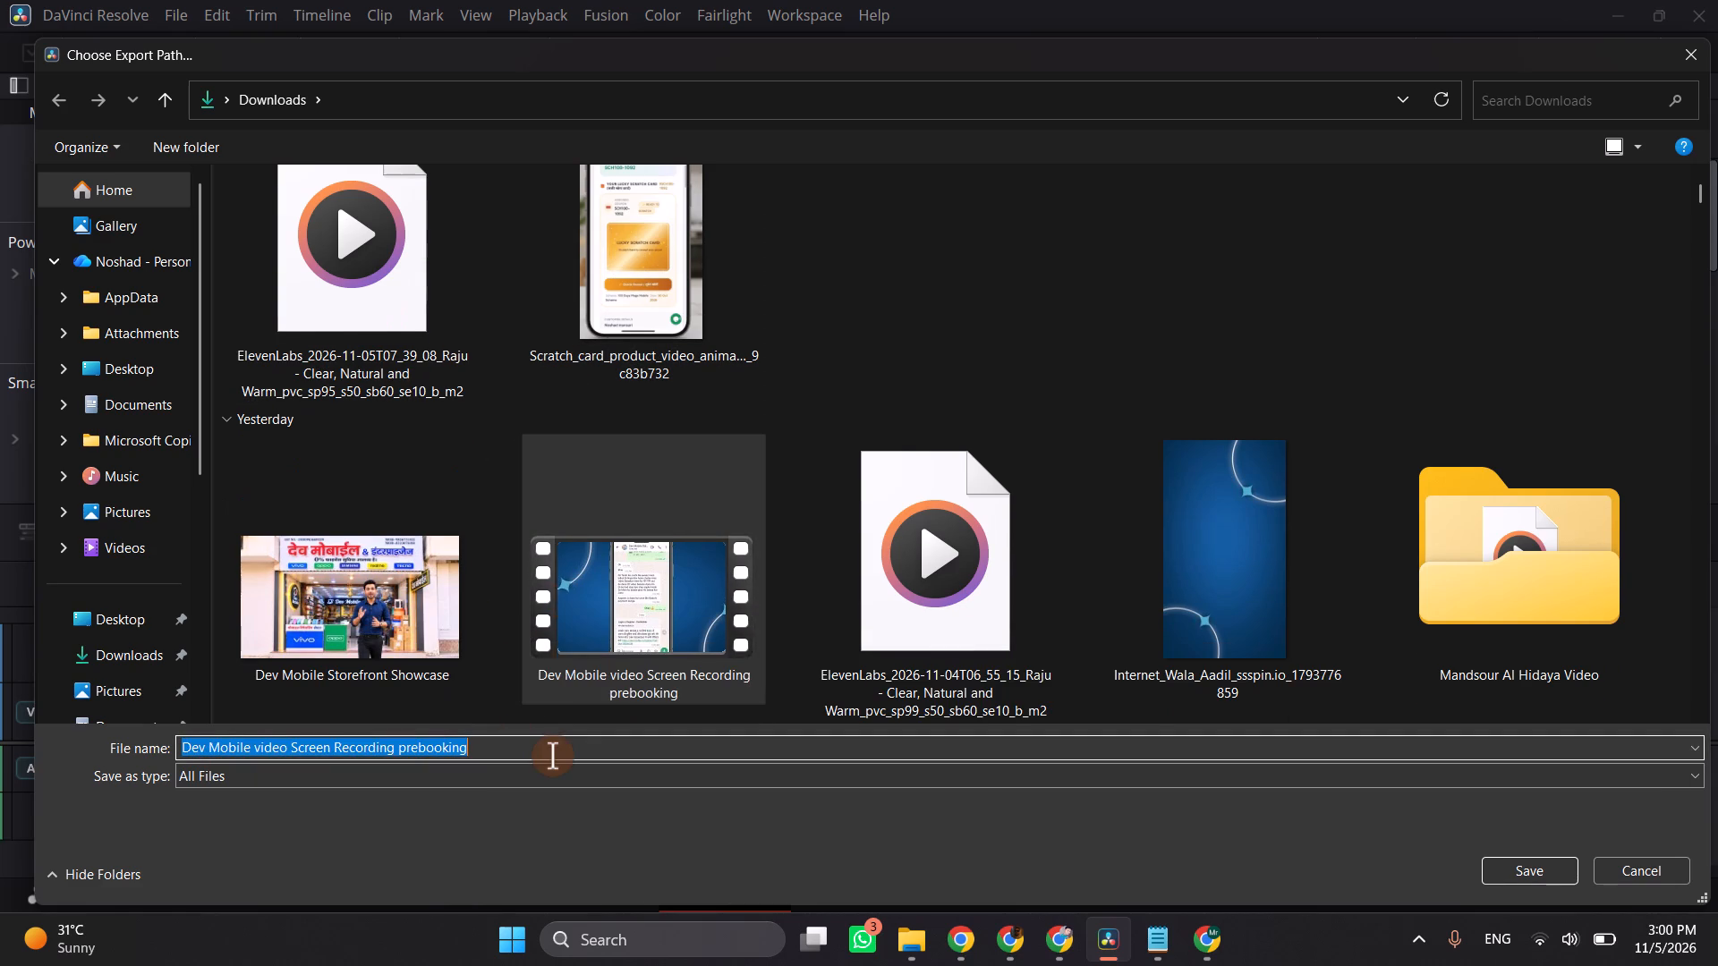
click(552, 756)
key(space)
text(2)
key(Return)
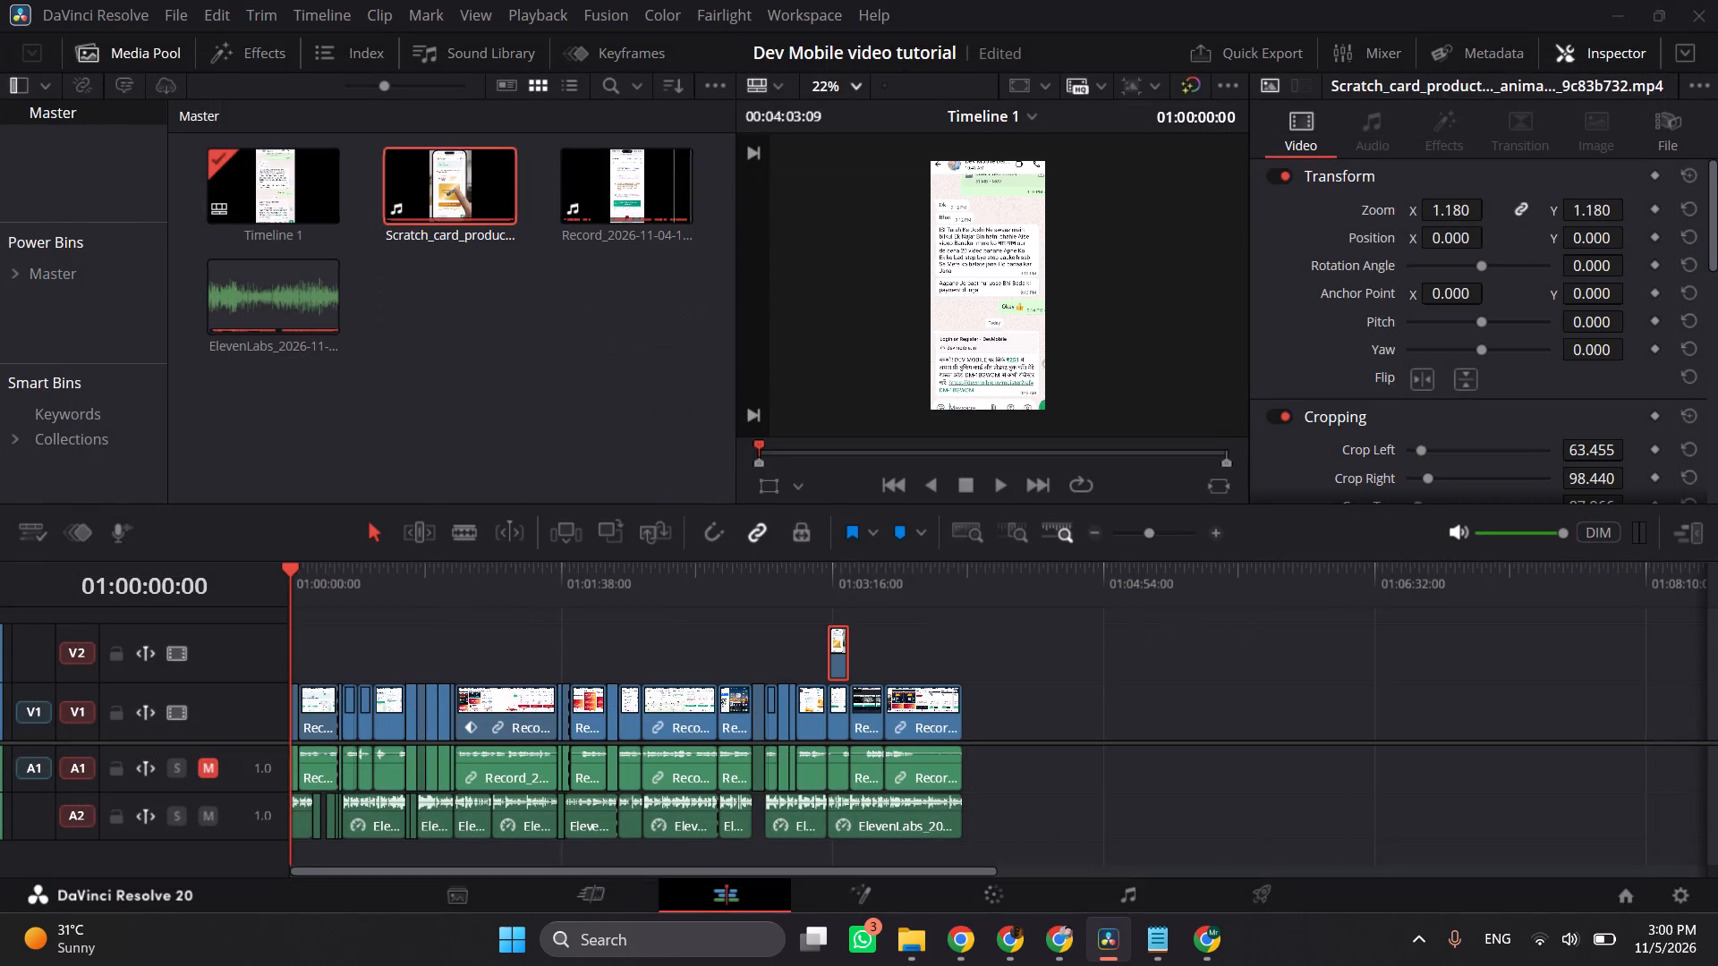